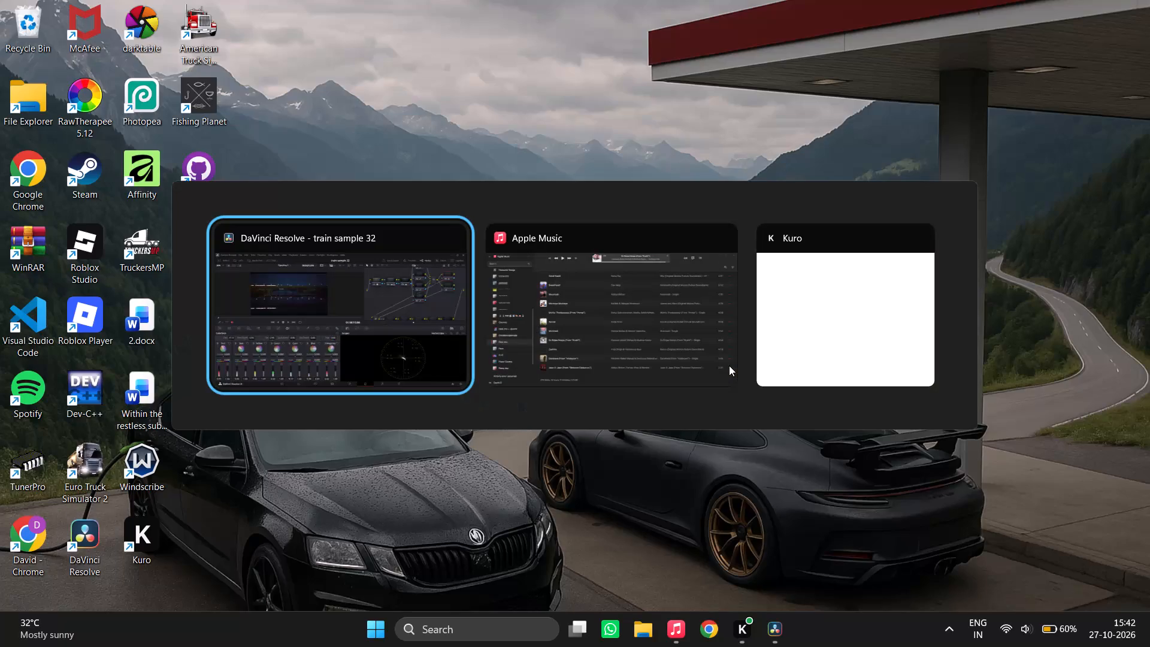
Switch to Apple Music, toggle the song's playback, and return to DaVinci Resolve.
key(alt+Tab)
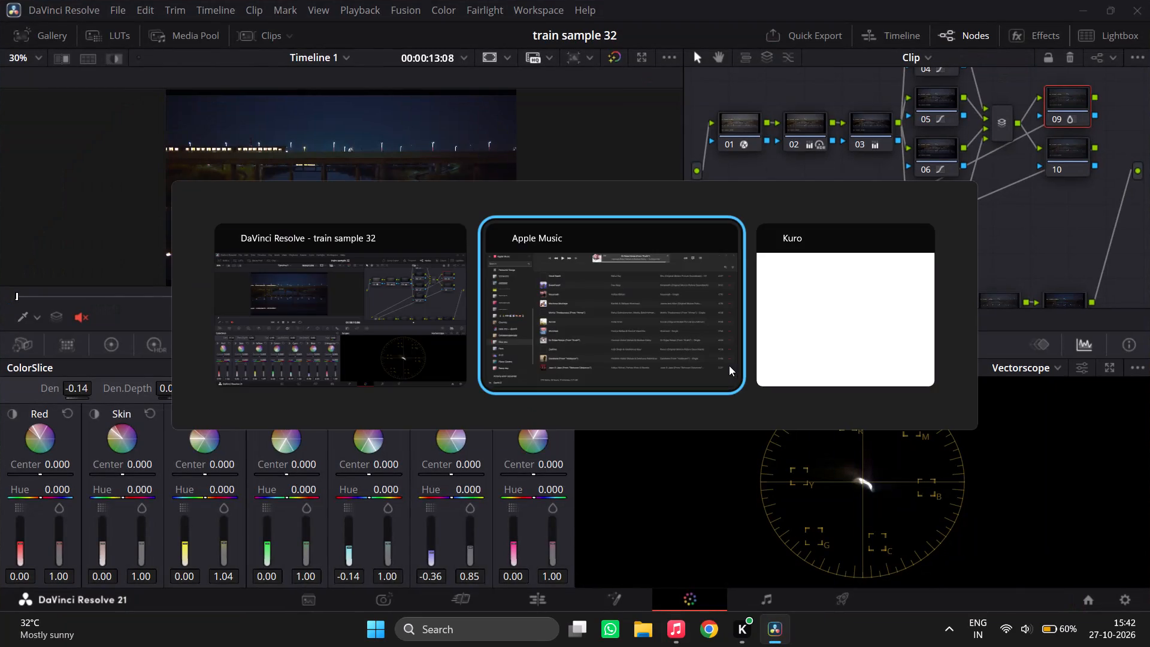
key(space)
key(alt+Tab)
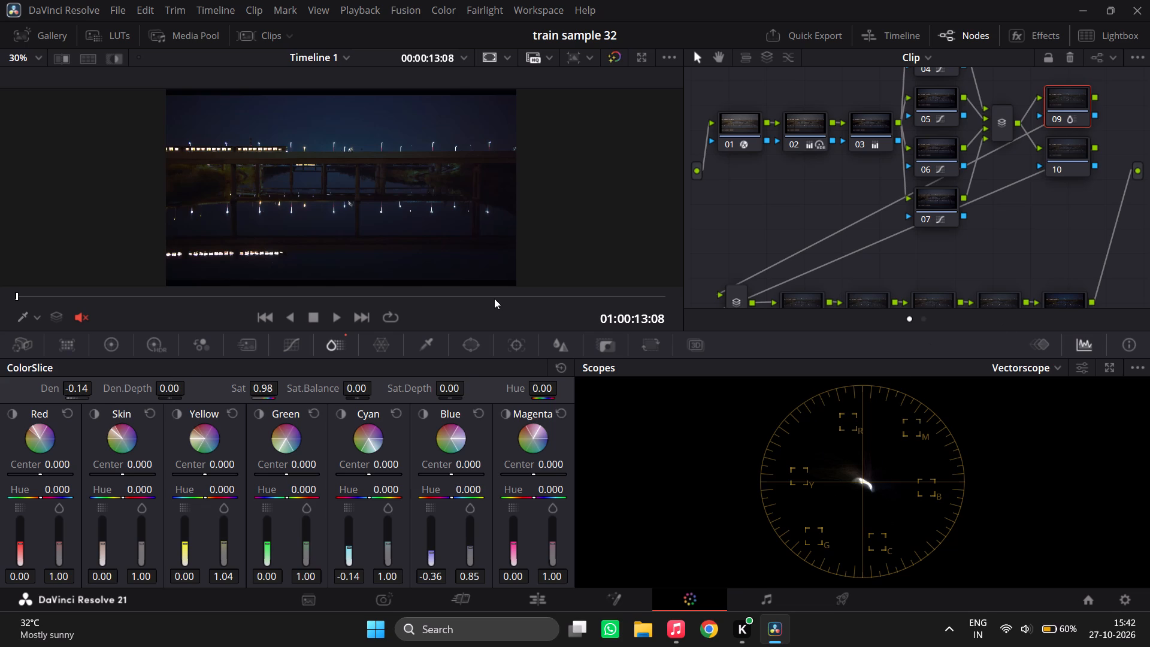
Compare the image with node 09's ColorSlice grade disabled and enabled.
click(330, 345)
key(ctrl+d)
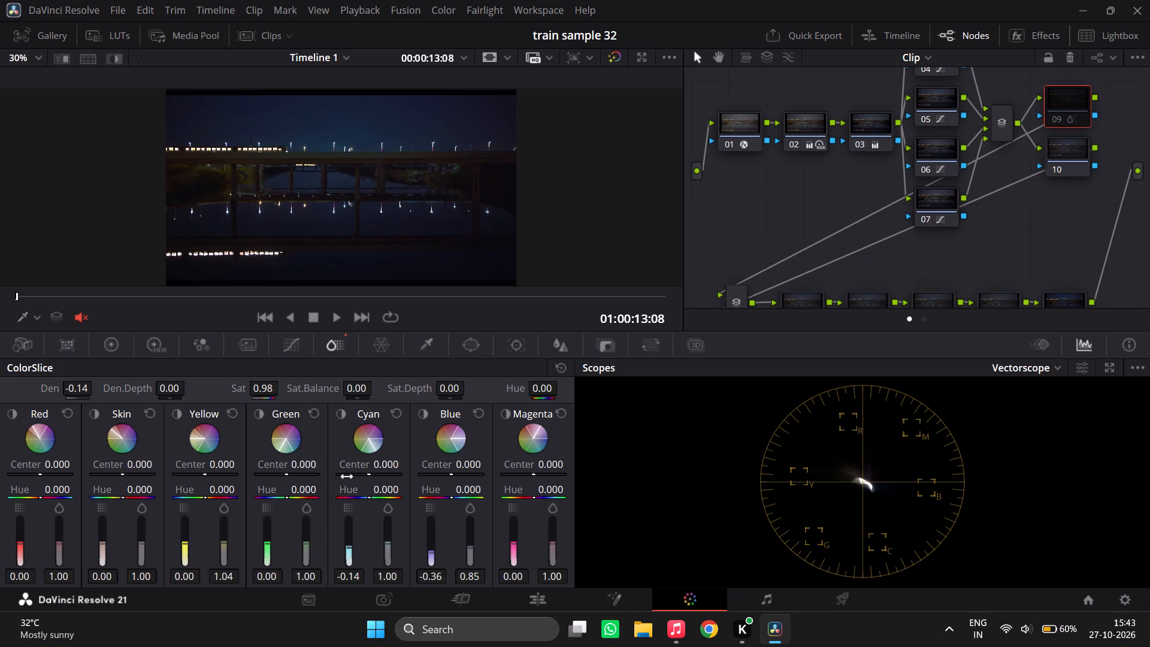
key(ctrl+d)
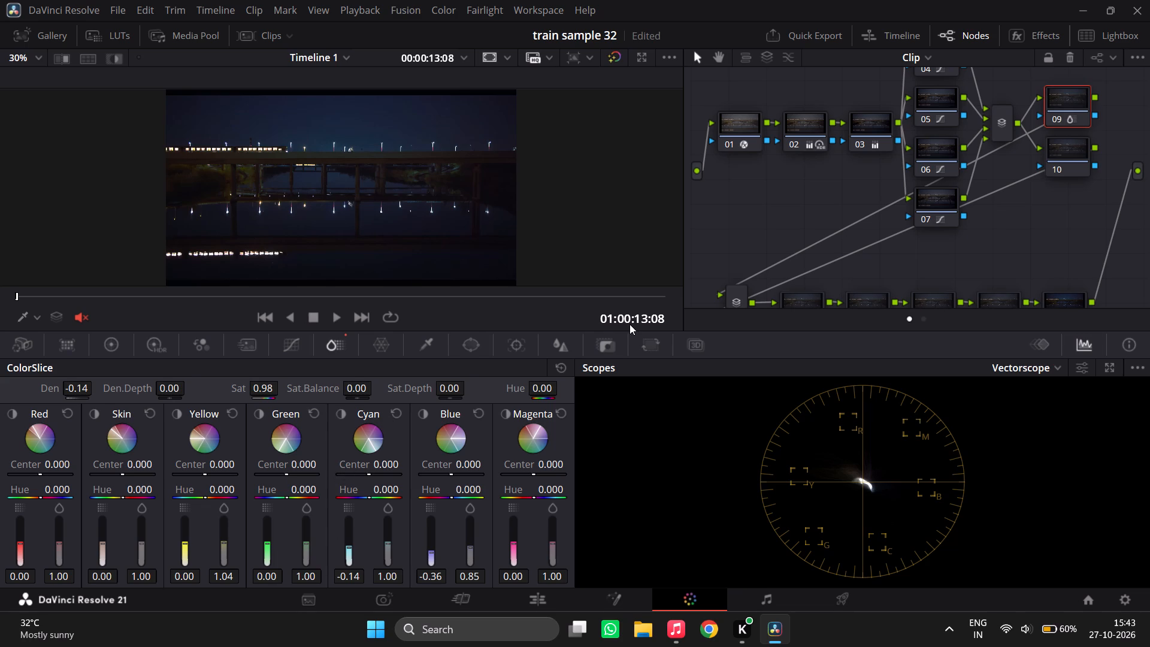
Select node 10 and show its custom curves.
click(1076, 147)
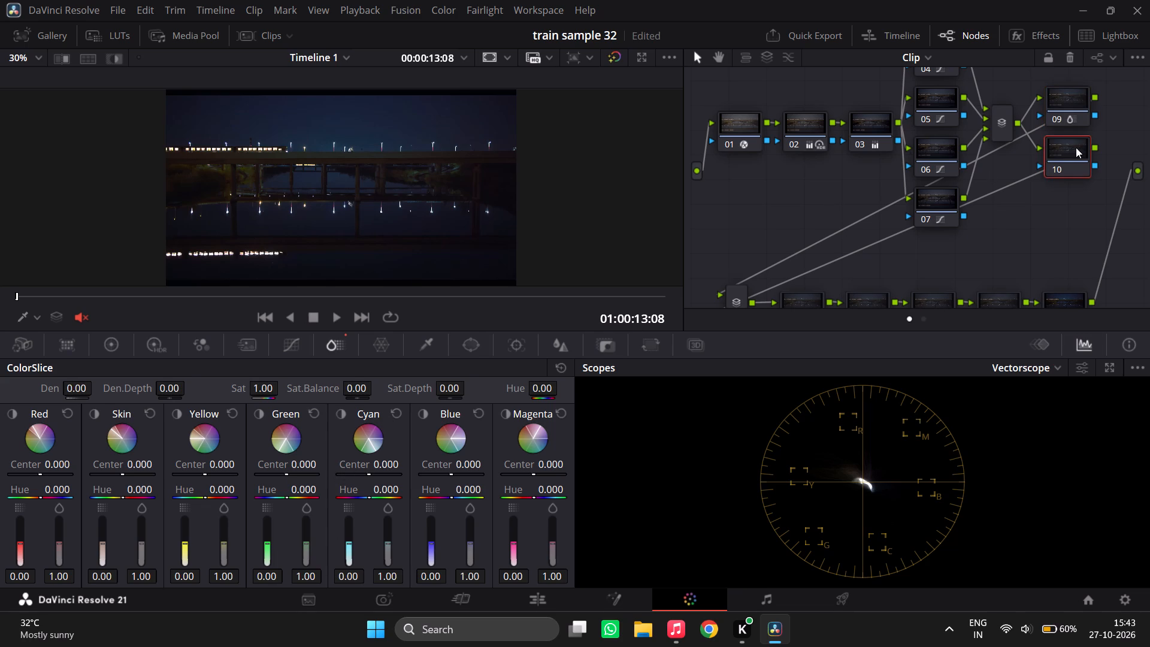
click(297, 338)
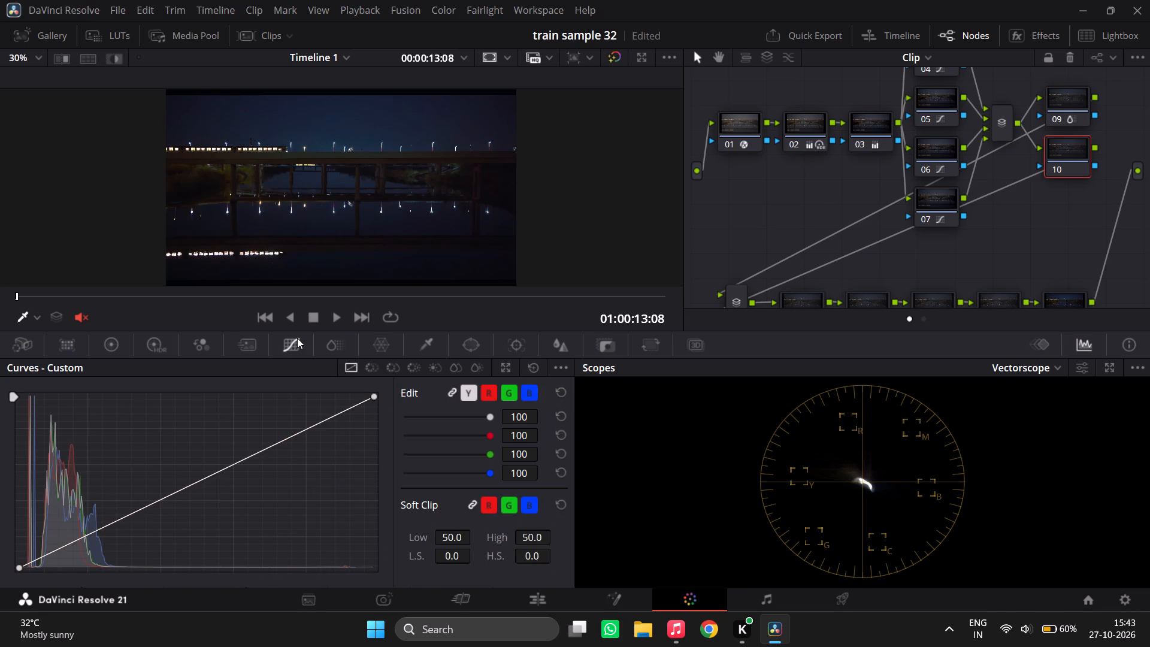
key(alt+Tab)
key(alt+Tab)
key(alt+Tab)
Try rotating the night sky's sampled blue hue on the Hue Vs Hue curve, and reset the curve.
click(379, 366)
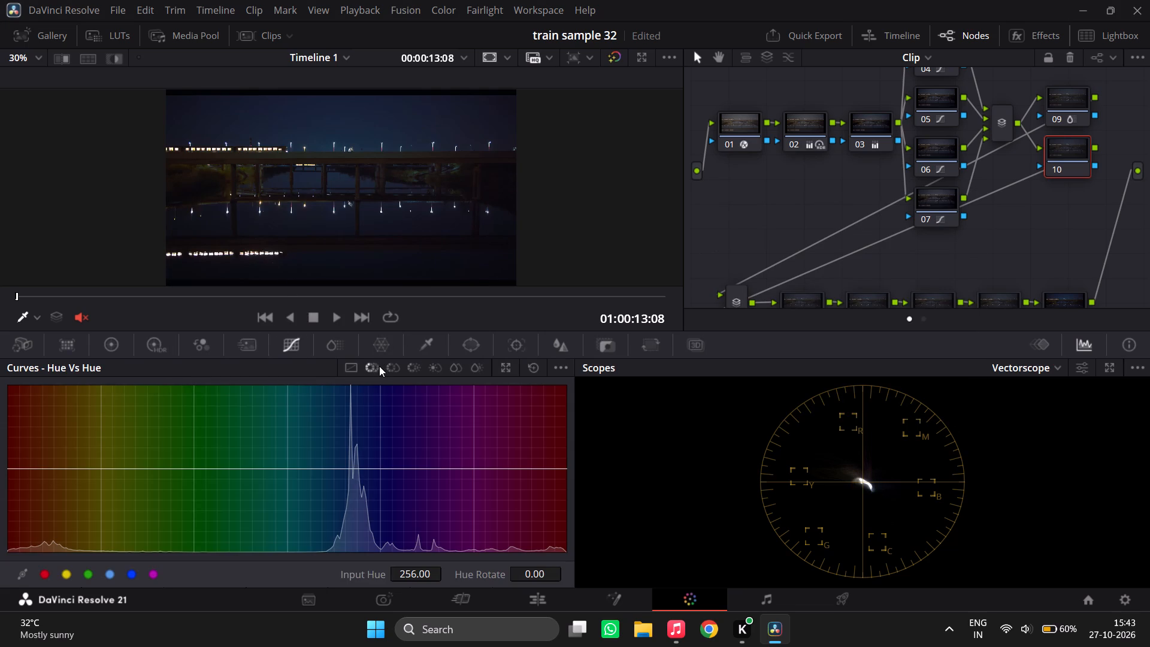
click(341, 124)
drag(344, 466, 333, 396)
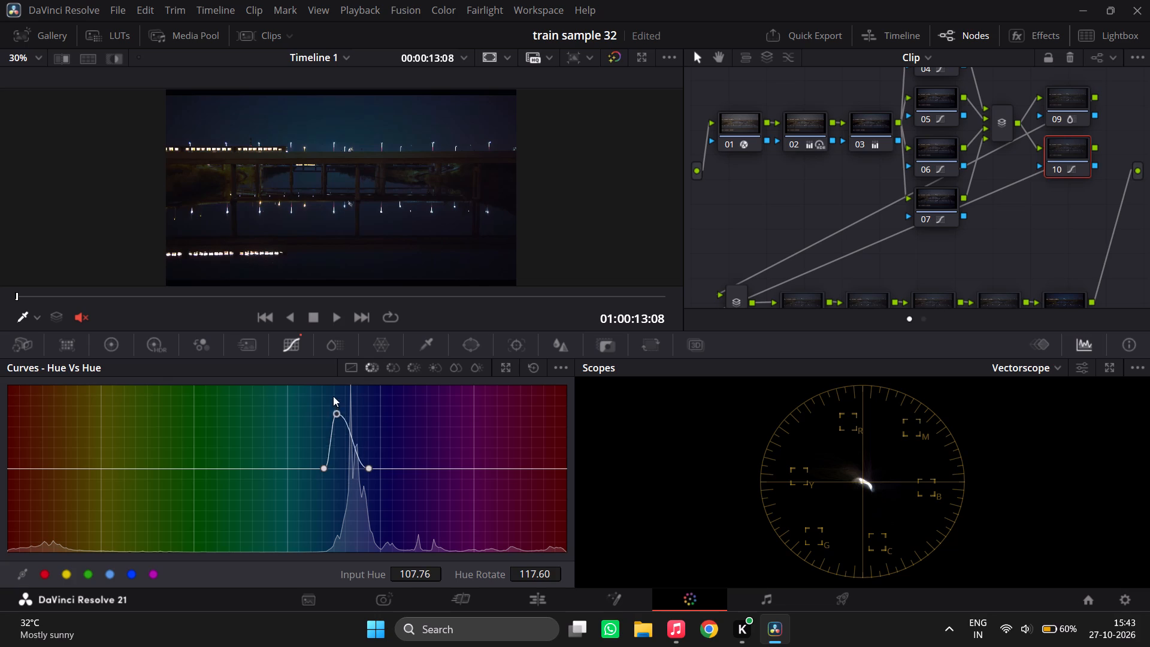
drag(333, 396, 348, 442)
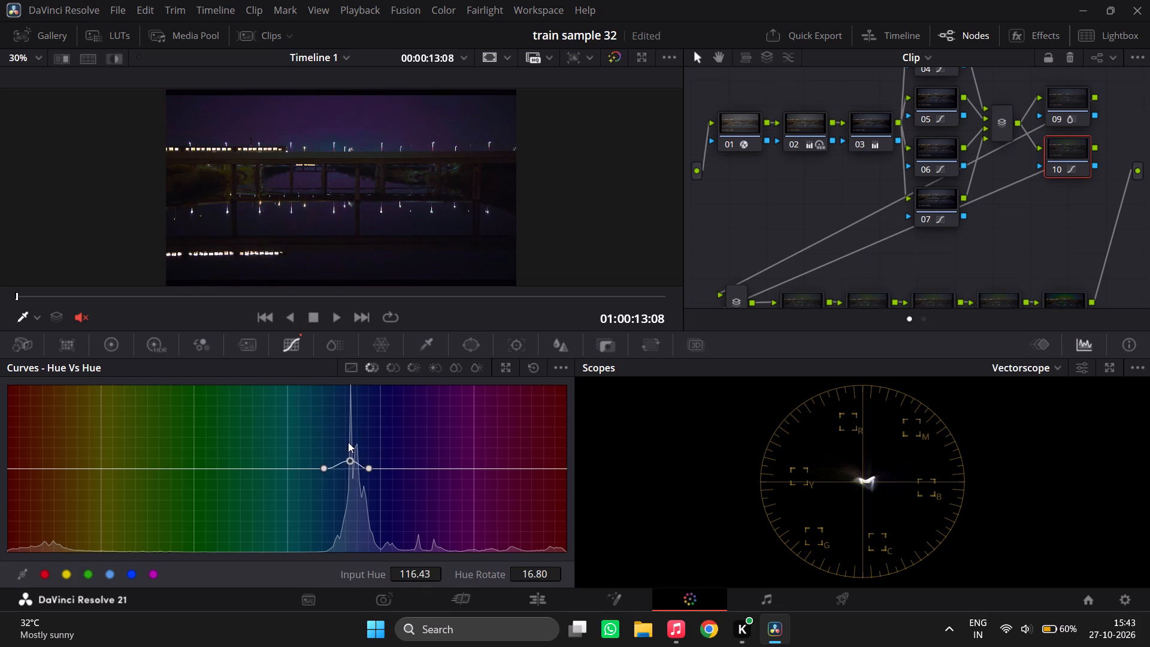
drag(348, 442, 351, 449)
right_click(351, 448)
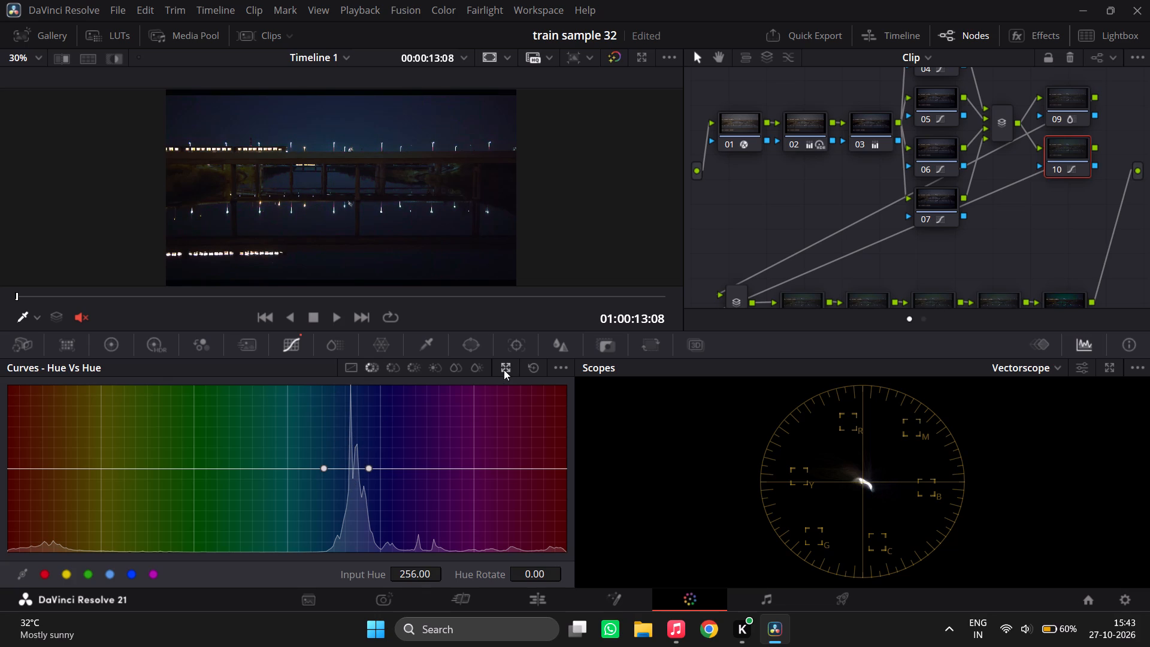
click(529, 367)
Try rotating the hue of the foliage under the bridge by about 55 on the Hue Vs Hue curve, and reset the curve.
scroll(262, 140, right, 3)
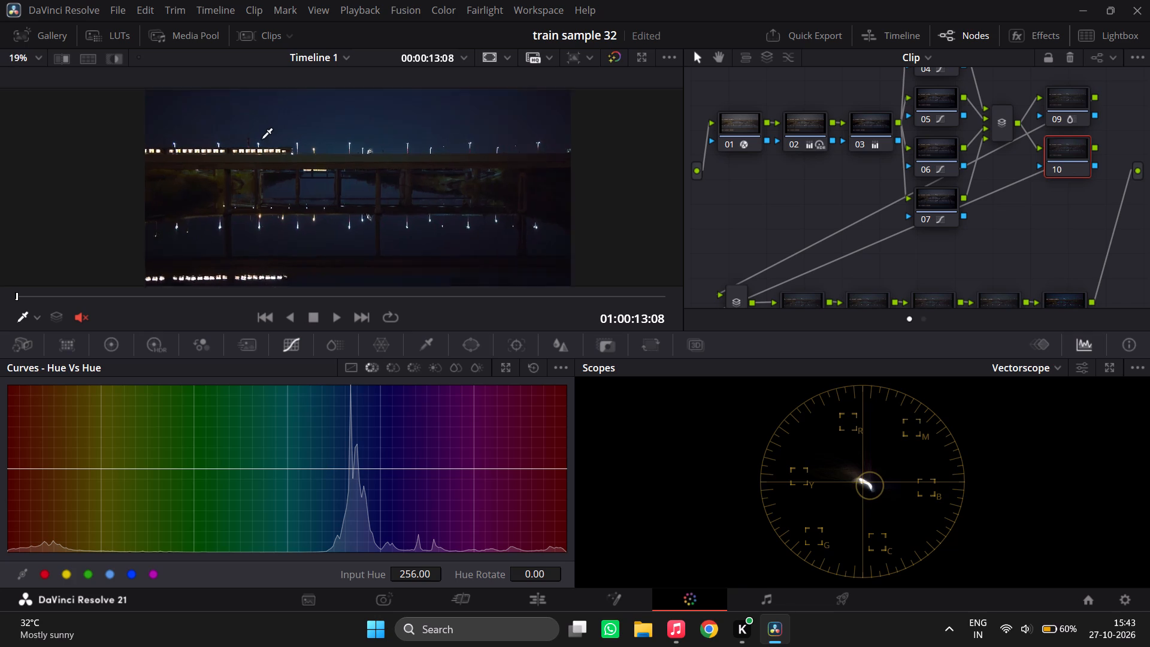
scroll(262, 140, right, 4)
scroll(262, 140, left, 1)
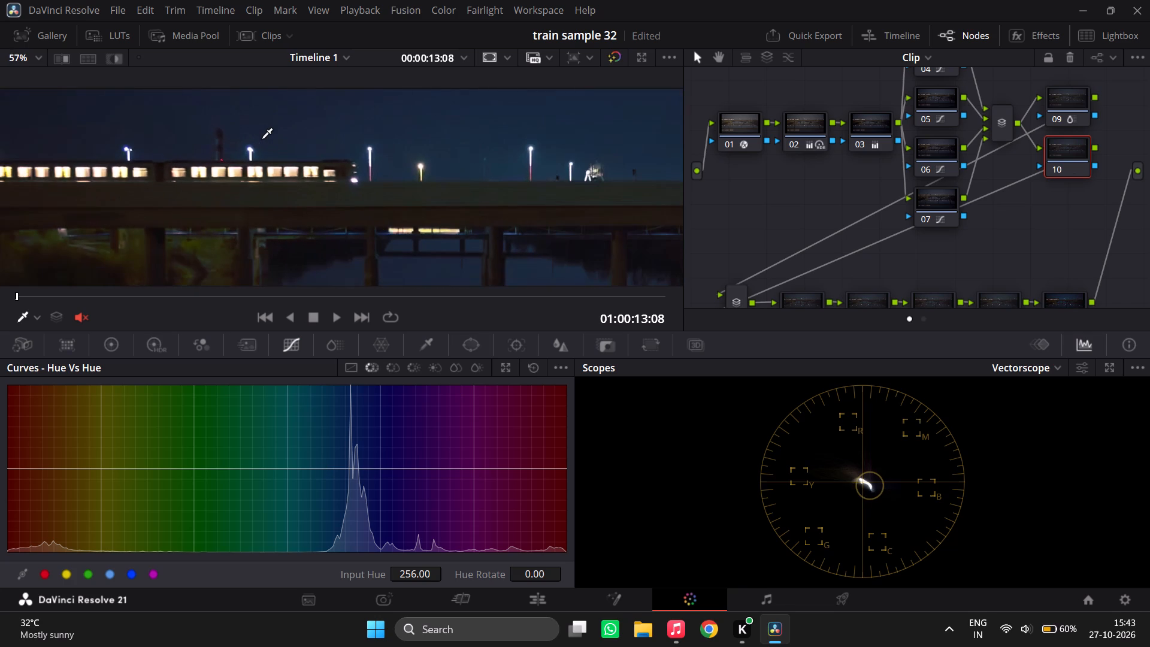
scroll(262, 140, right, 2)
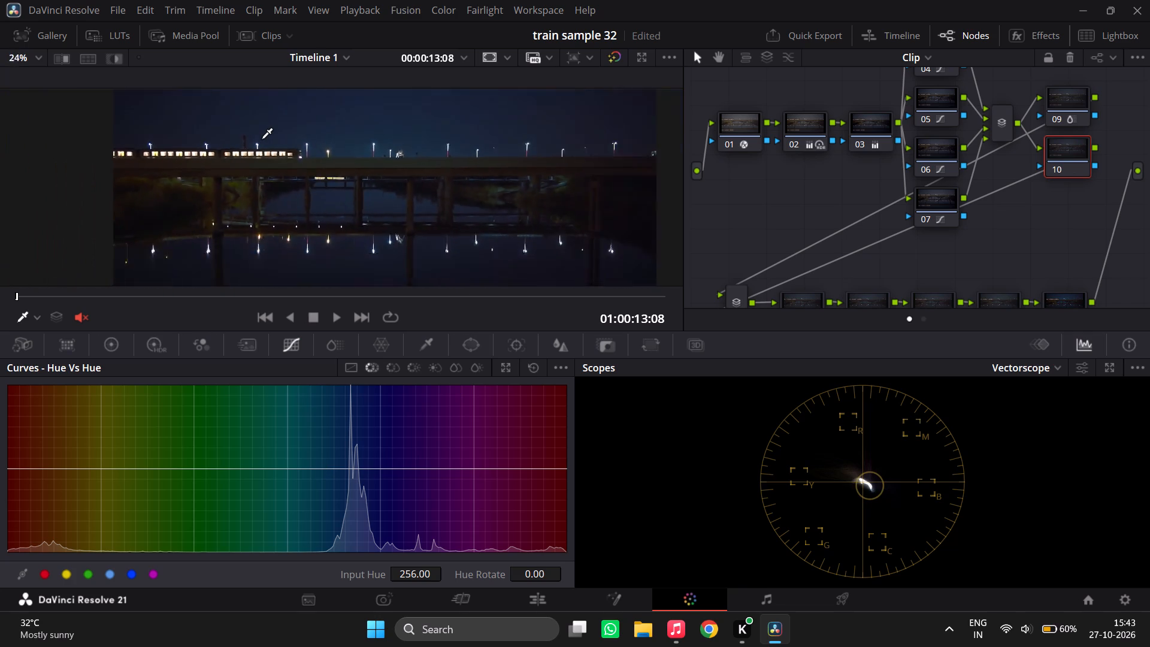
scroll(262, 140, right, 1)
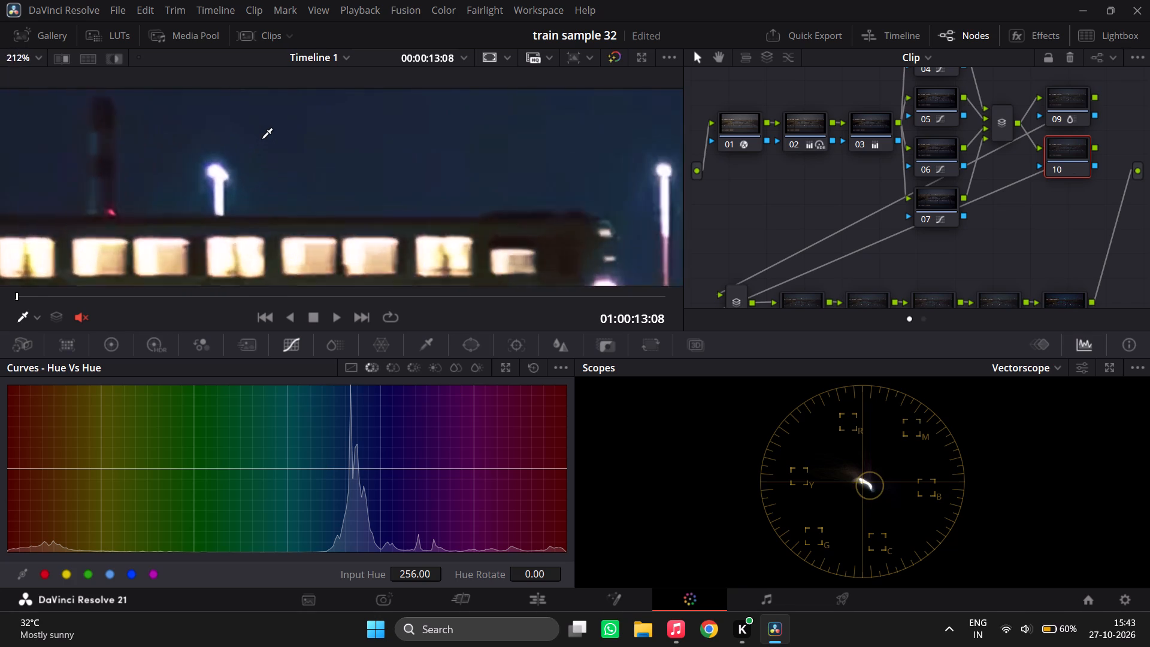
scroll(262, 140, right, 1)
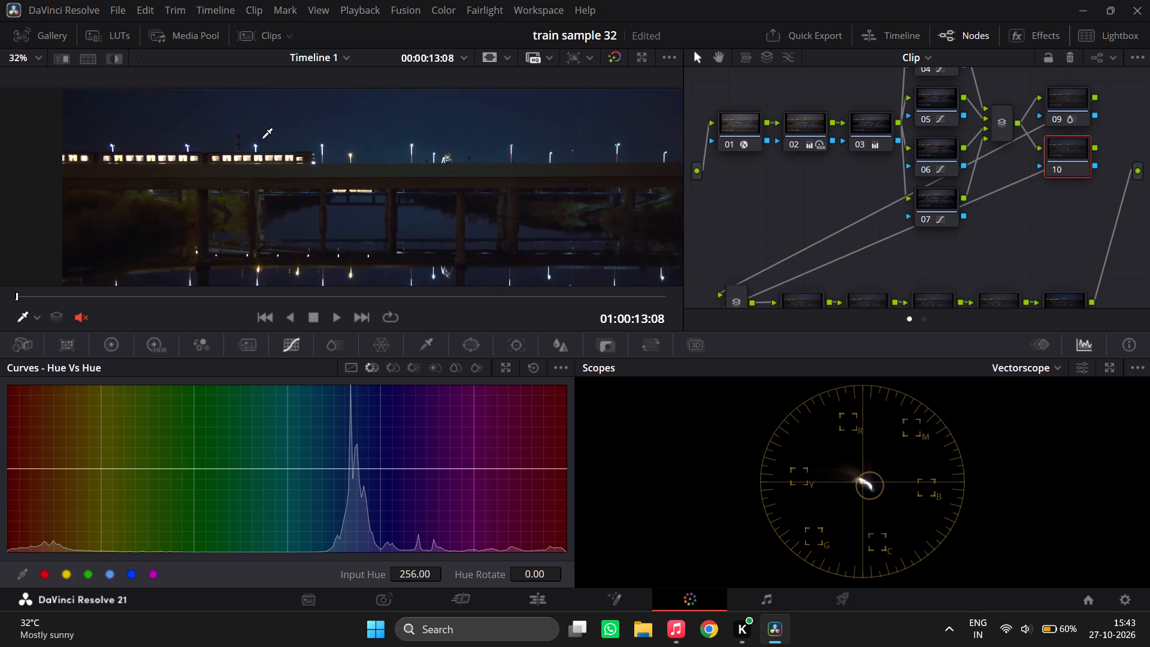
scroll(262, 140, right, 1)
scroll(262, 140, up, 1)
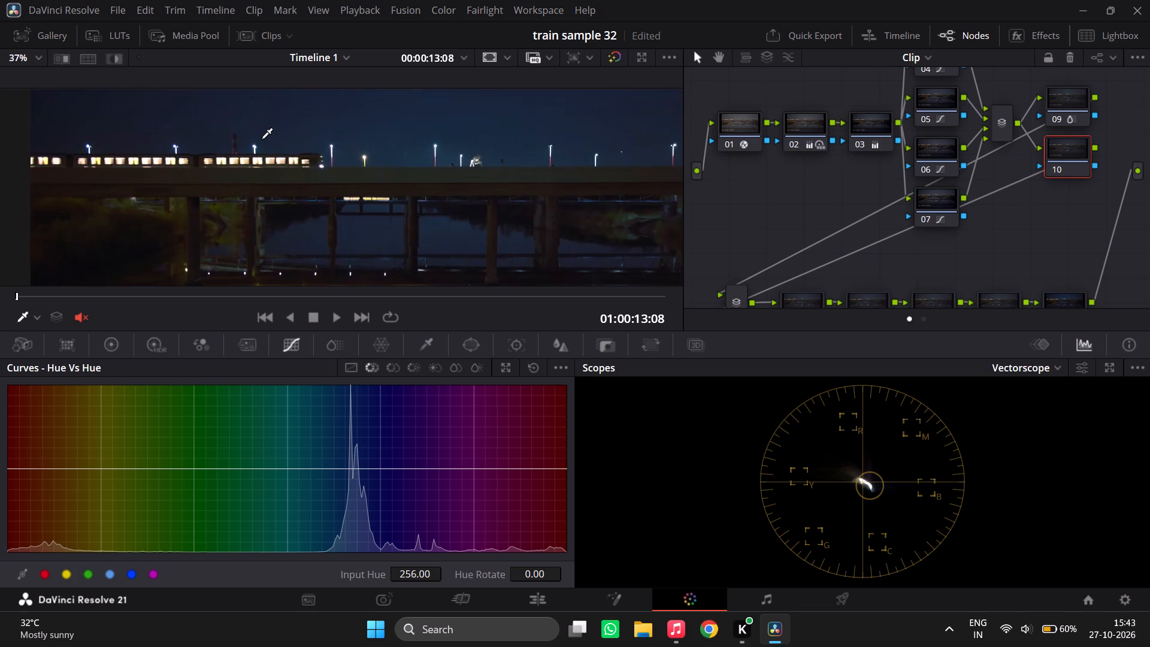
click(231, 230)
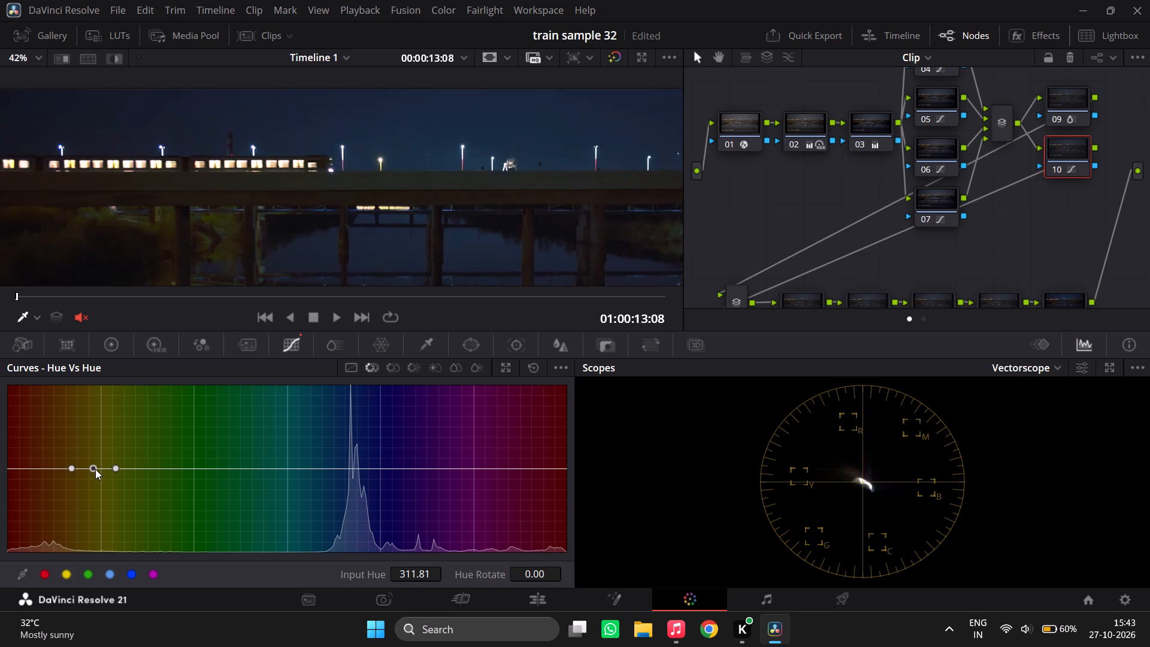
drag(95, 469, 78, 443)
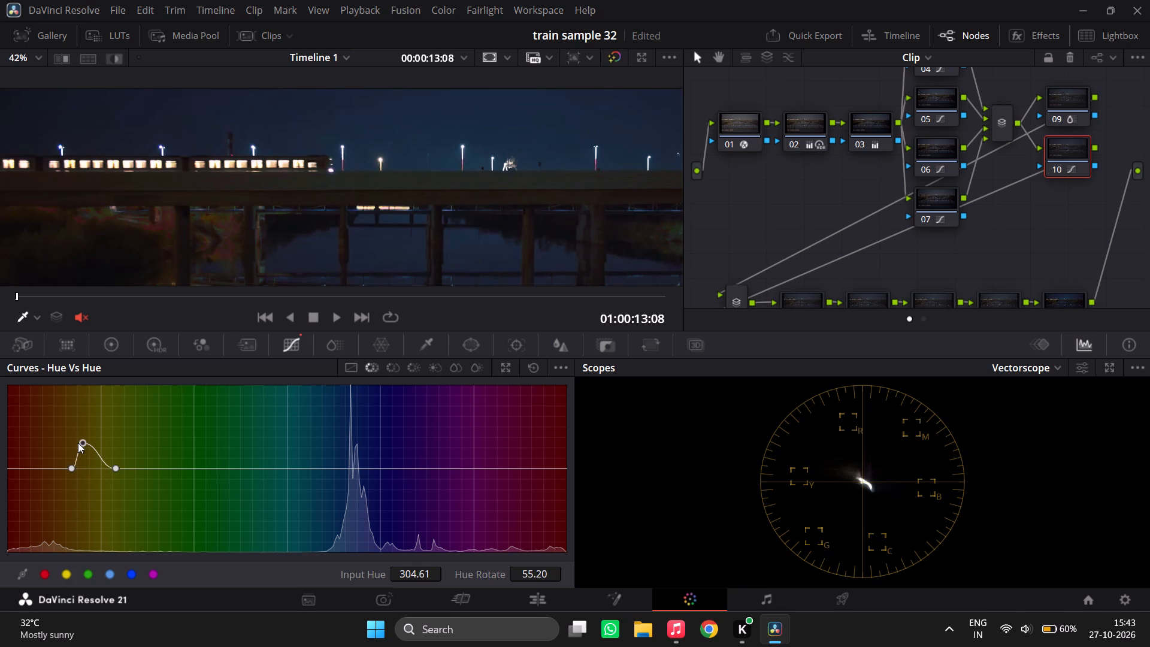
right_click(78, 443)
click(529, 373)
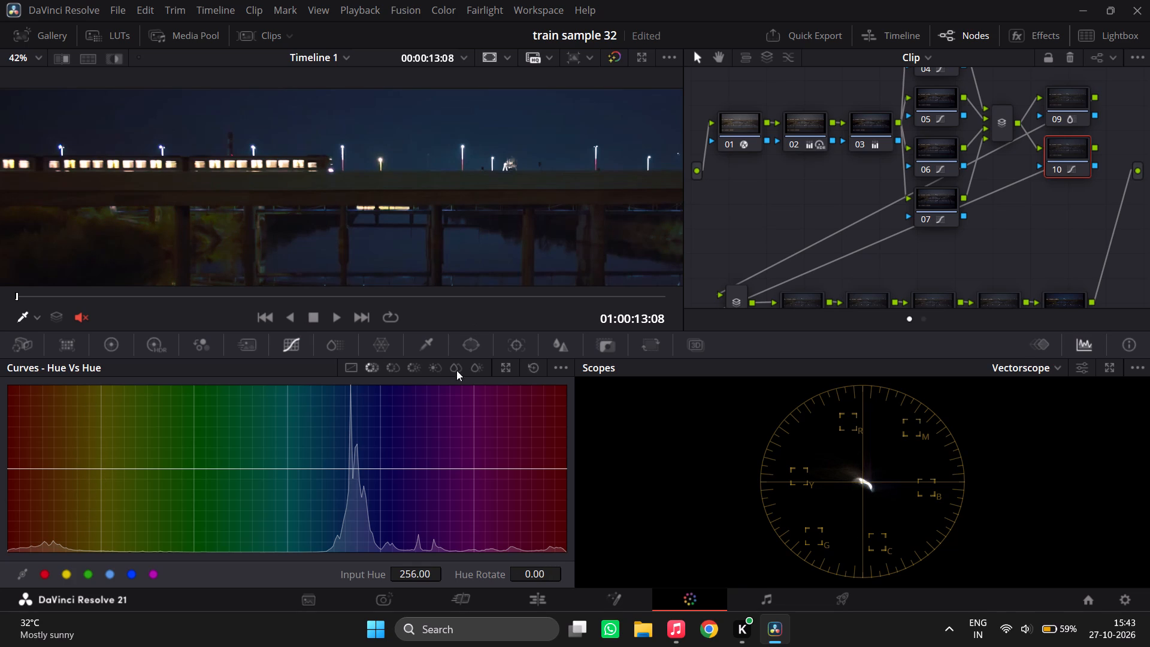
Sample the foliage under the bridge for the Hue Vs Sat curve and raise its saturation to about 1.96.
click(391, 372)
click(224, 231)
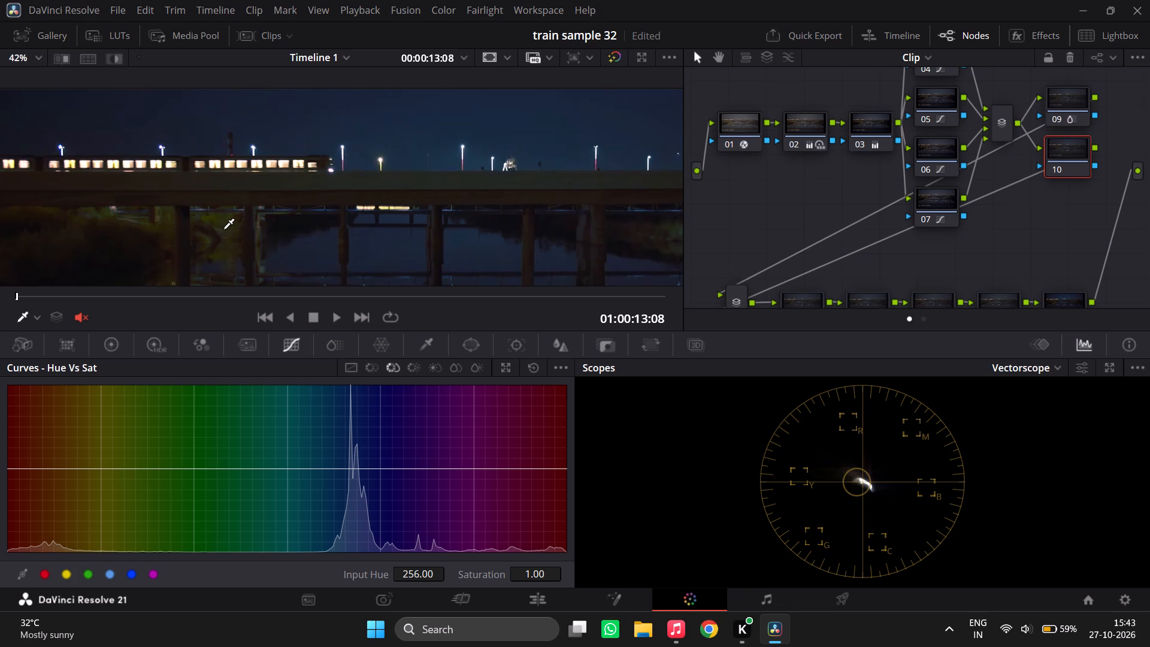
drag(102, 469, 107, 400)
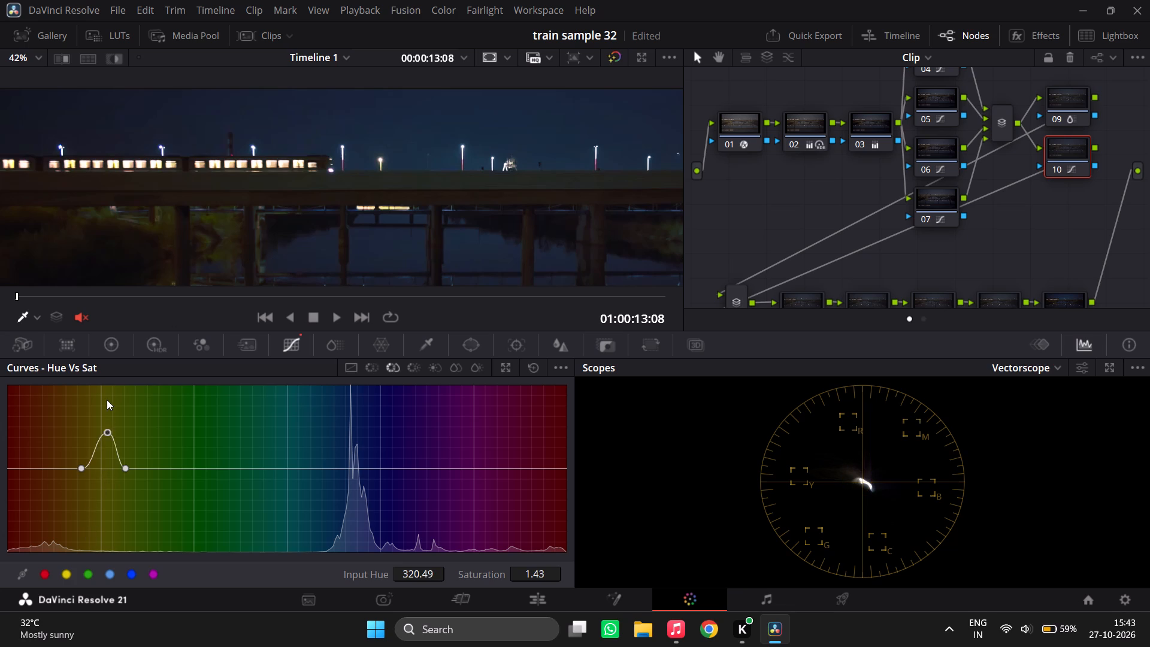
drag(107, 400, 148, 585)
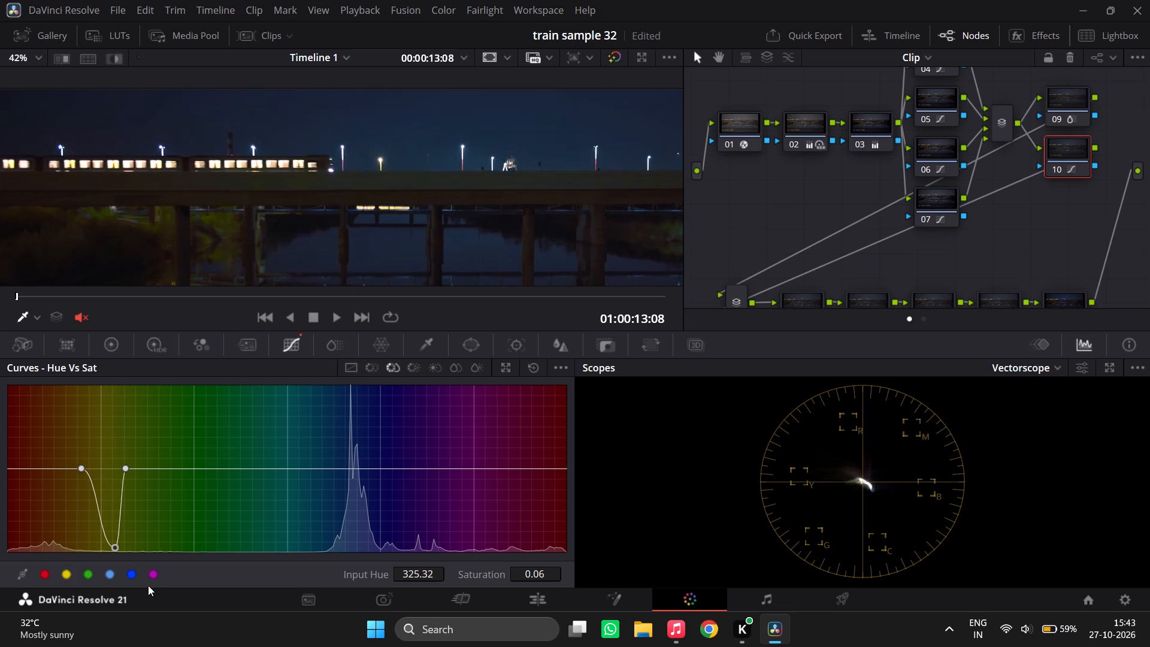
drag(148, 585, 131, 373)
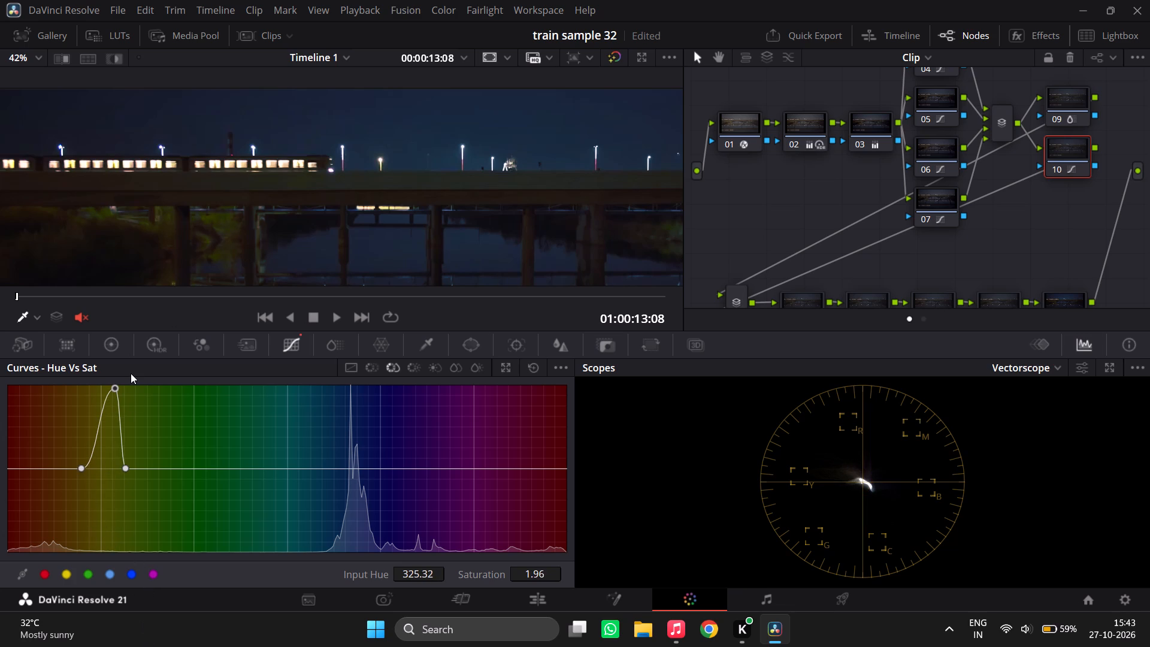
Compare the image with node 10 disabled and enabled, both in full frame and close up on the foliage.
key(z)
key(ctrl+d)
key(ctrl+d)
key(ctrl+d)
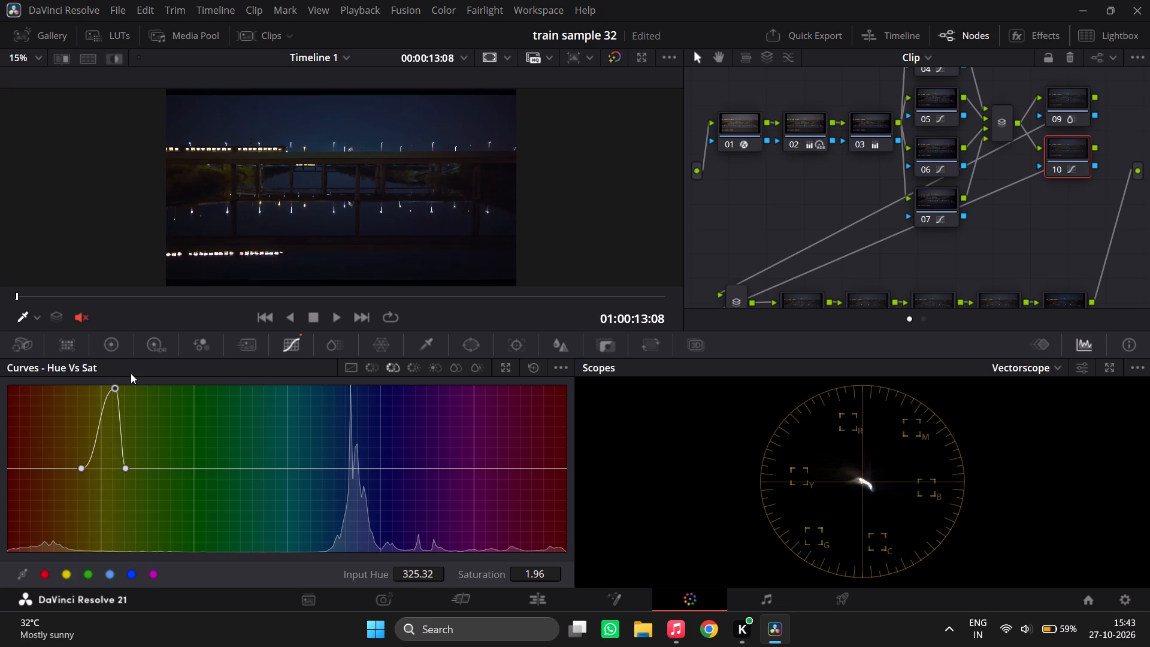
key(ctrl+d)
key(ctrl+d)
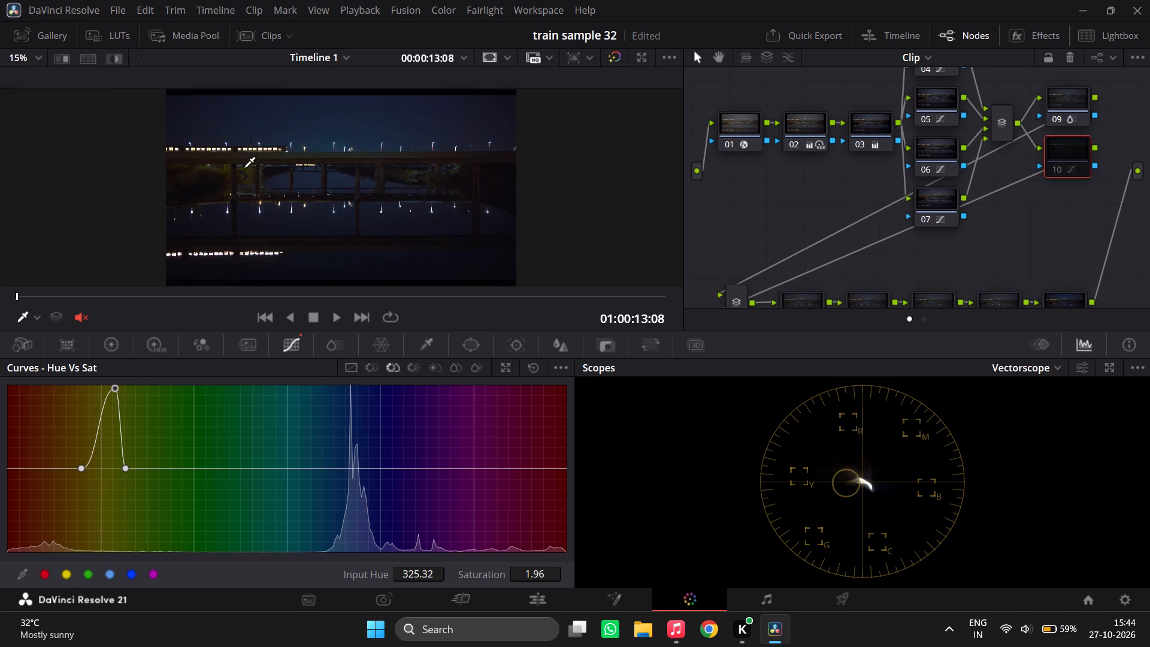
key(ctrl+d)
scroll(245, 169, right, 9)
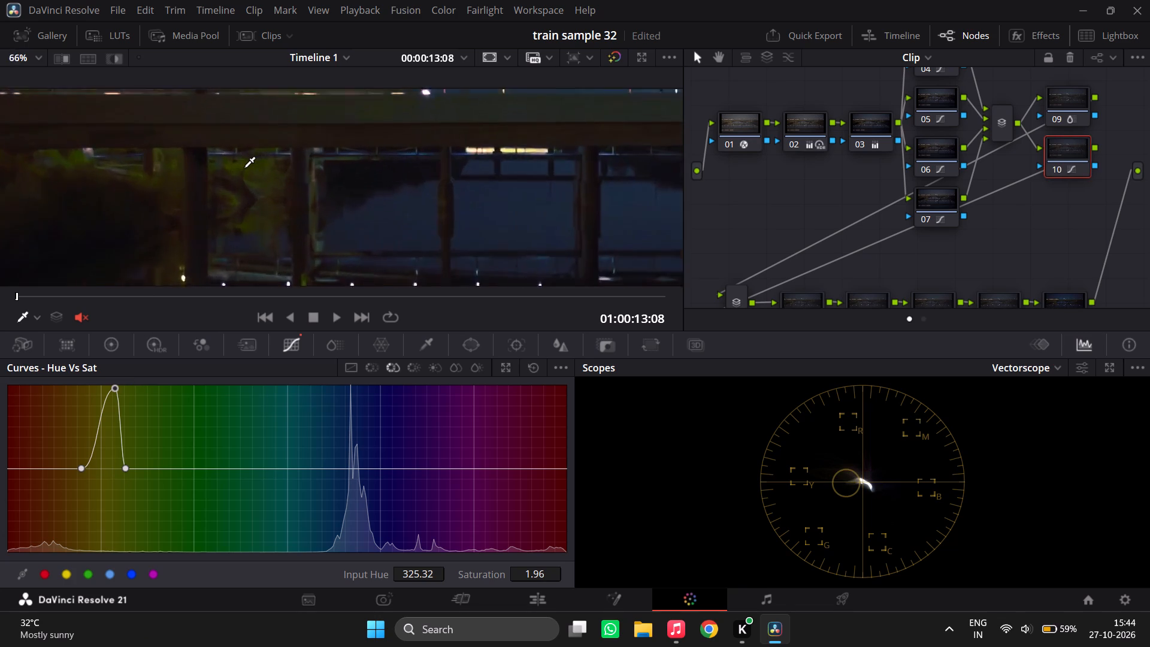
scroll(245, 169, right, 1)
scroll(245, 169, left, 2)
key(ctrl+d)
key(ctrl+d)
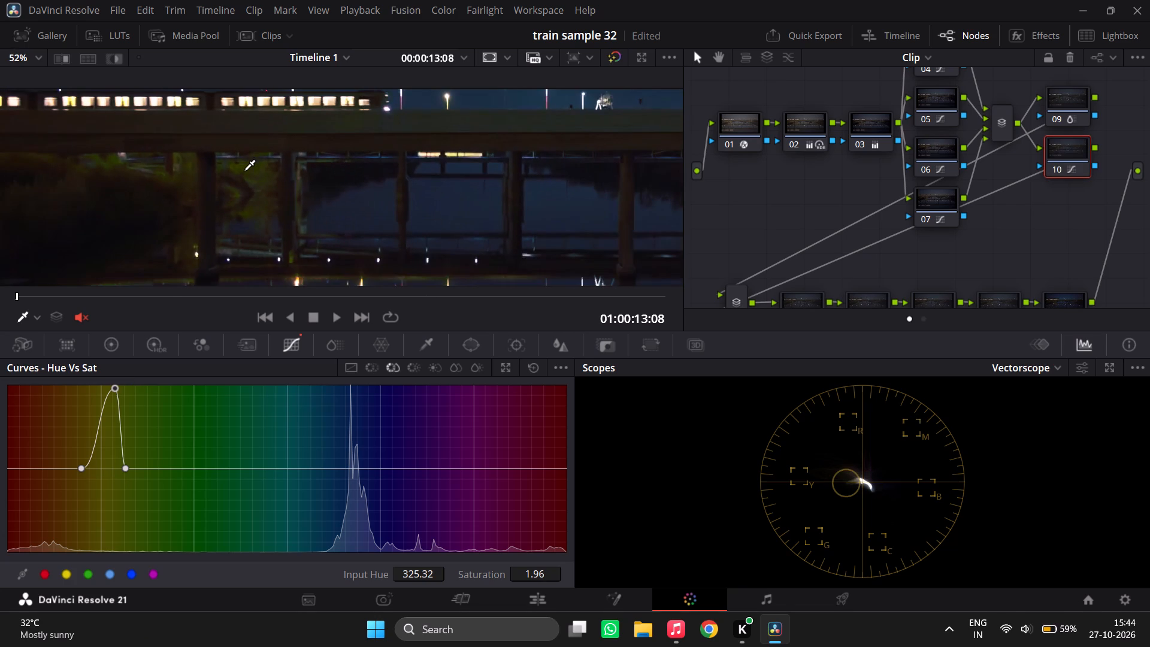
Set the foliage's Hue Vs Sat point to about 1.47 saturation at input hue 320.49, and compare with node 10 off and on.
drag(117, 388, 101, 646)
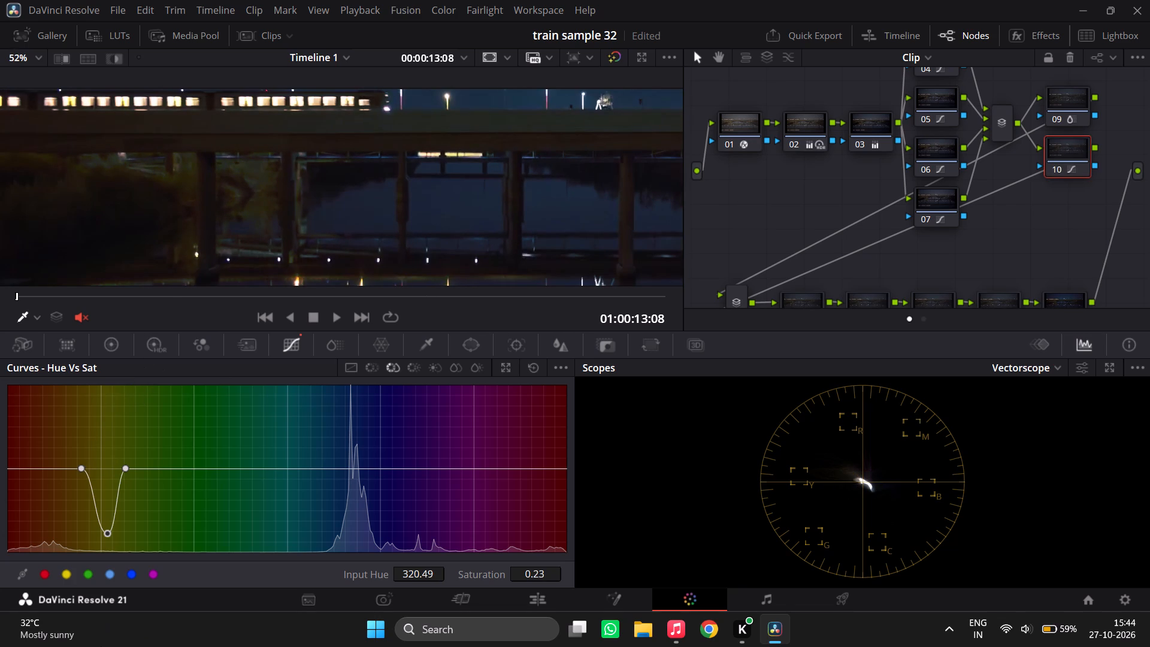
drag(101, 646, 104, 431)
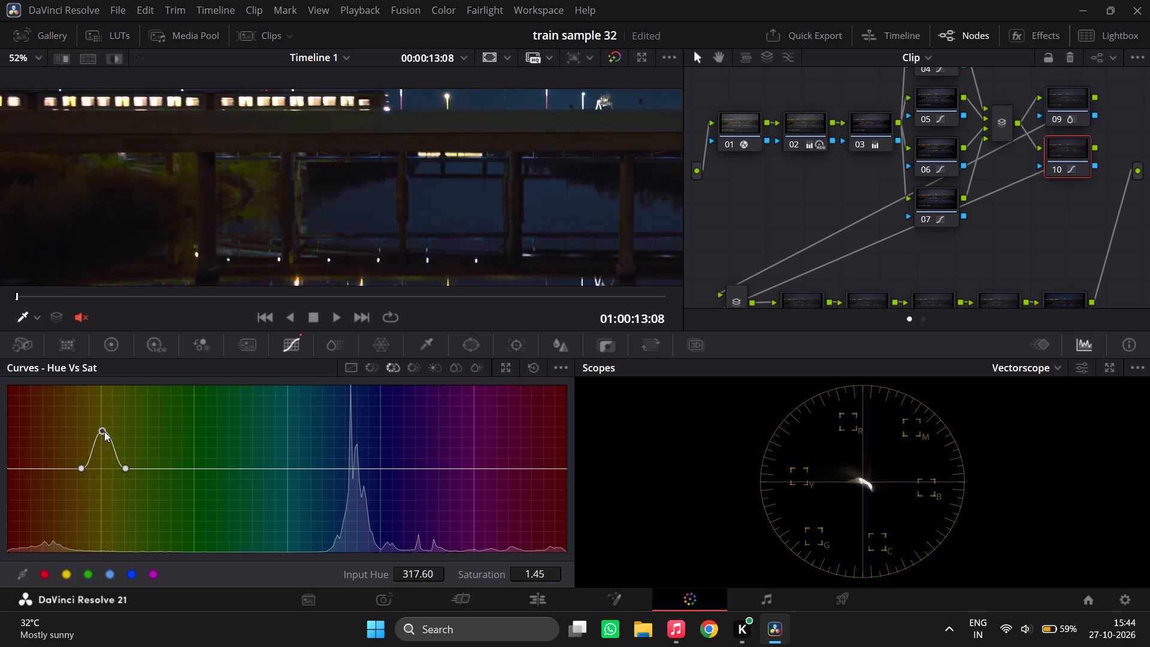
drag(104, 431, 107, 430)
key(ctrl+d)
key(ctrl+d)
key(z)
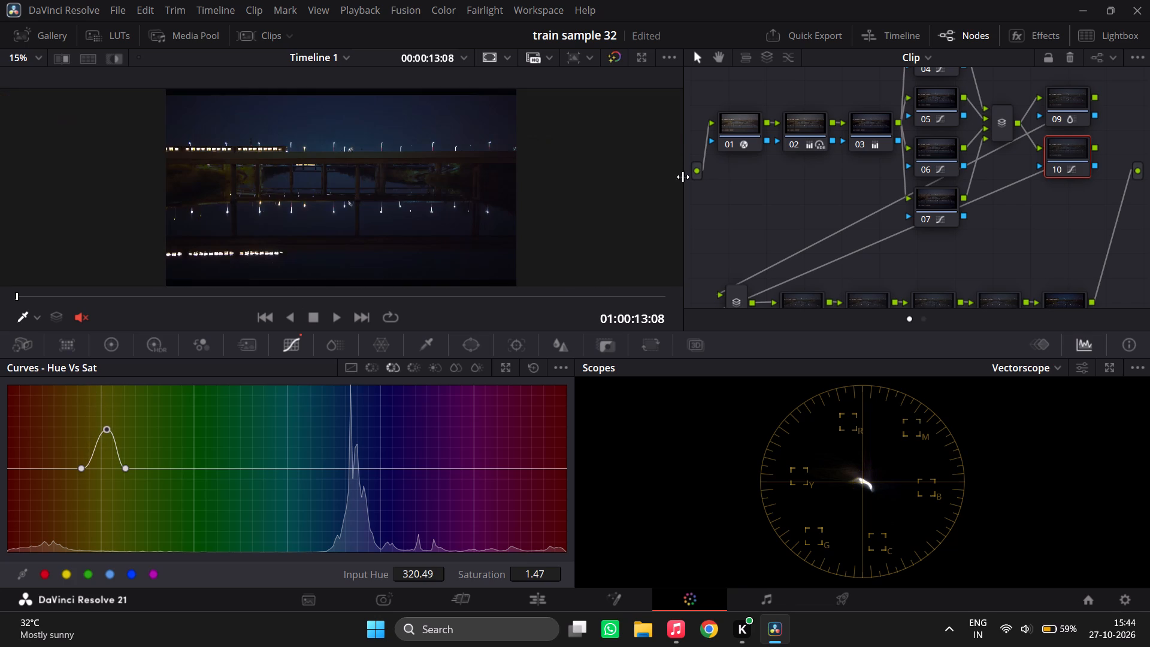
Sample the night sky for the Hue Vs Sat curve, lower its saturation to about 0.68, and compare full frame with node 10 off and on.
click(445, 126)
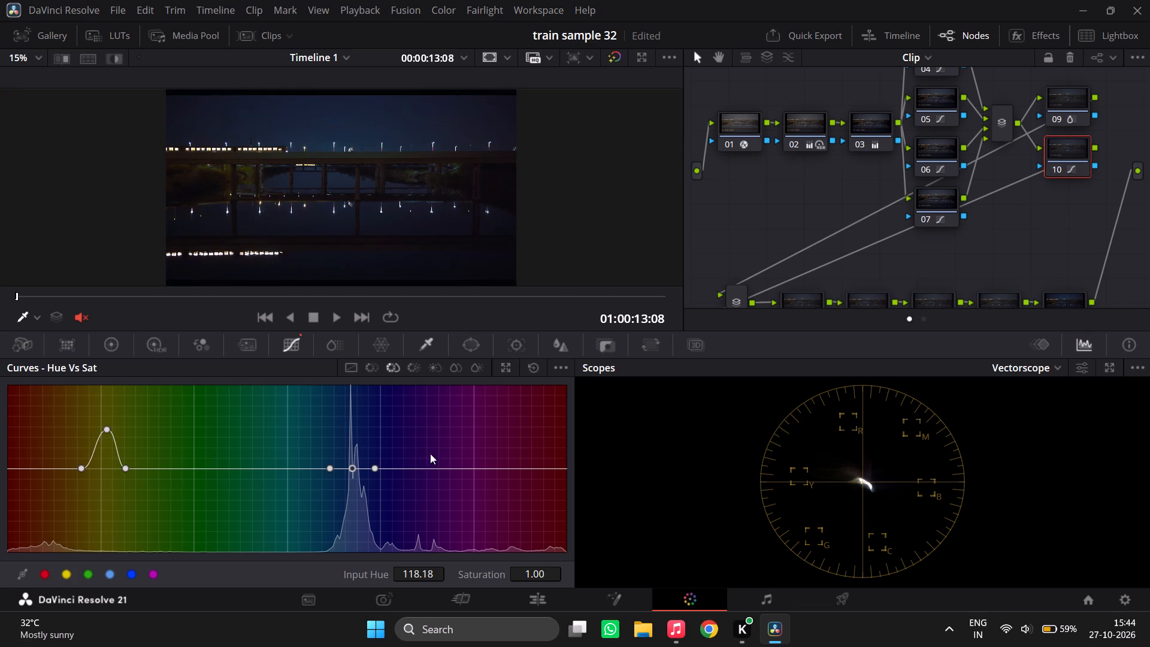
drag(352, 471, 367, 563)
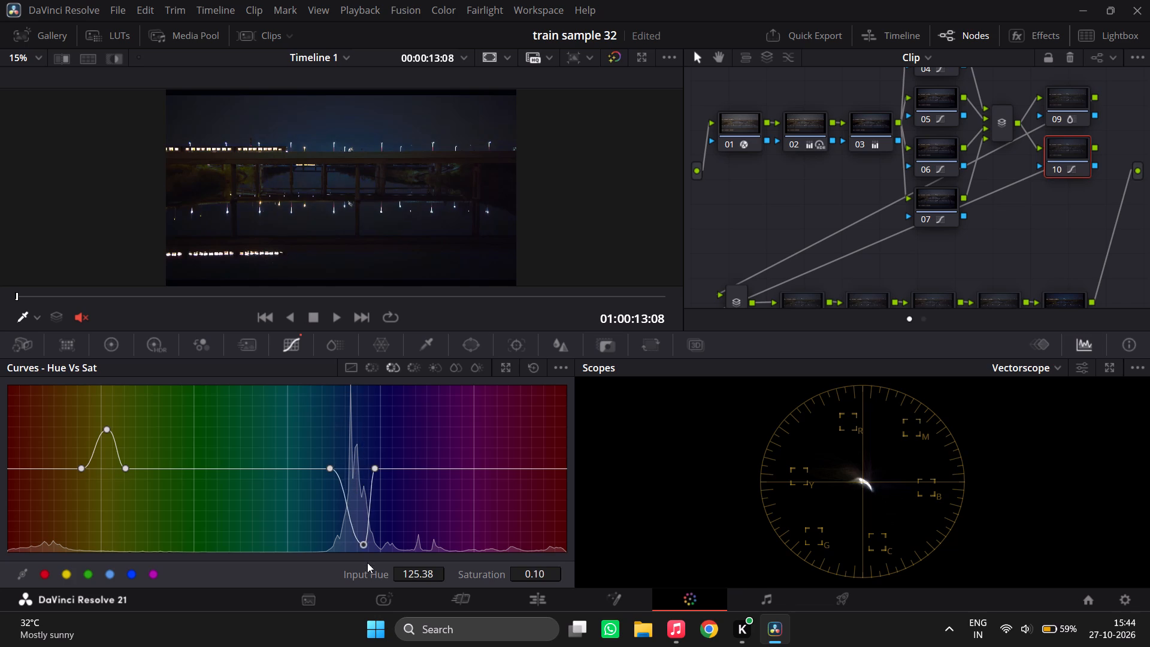
drag(367, 563, 359, 472)
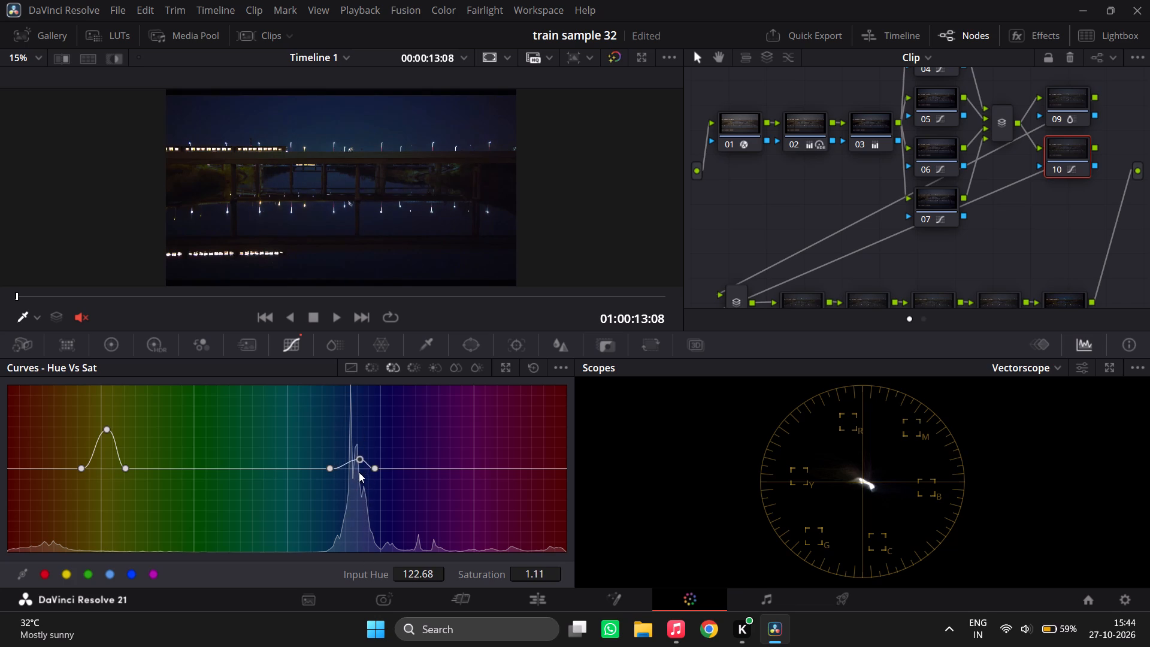
drag(359, 472, 357, 495)
key(ctrl+f)
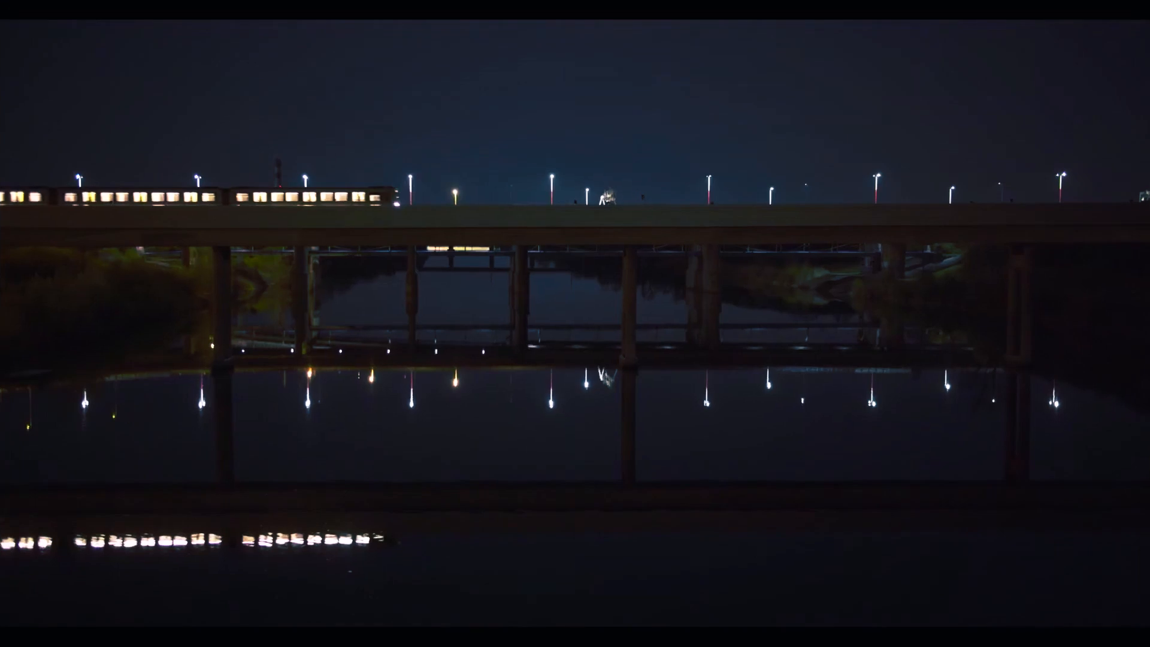
key(ctrl+d)
key(ctrl+d)
key(Escape)
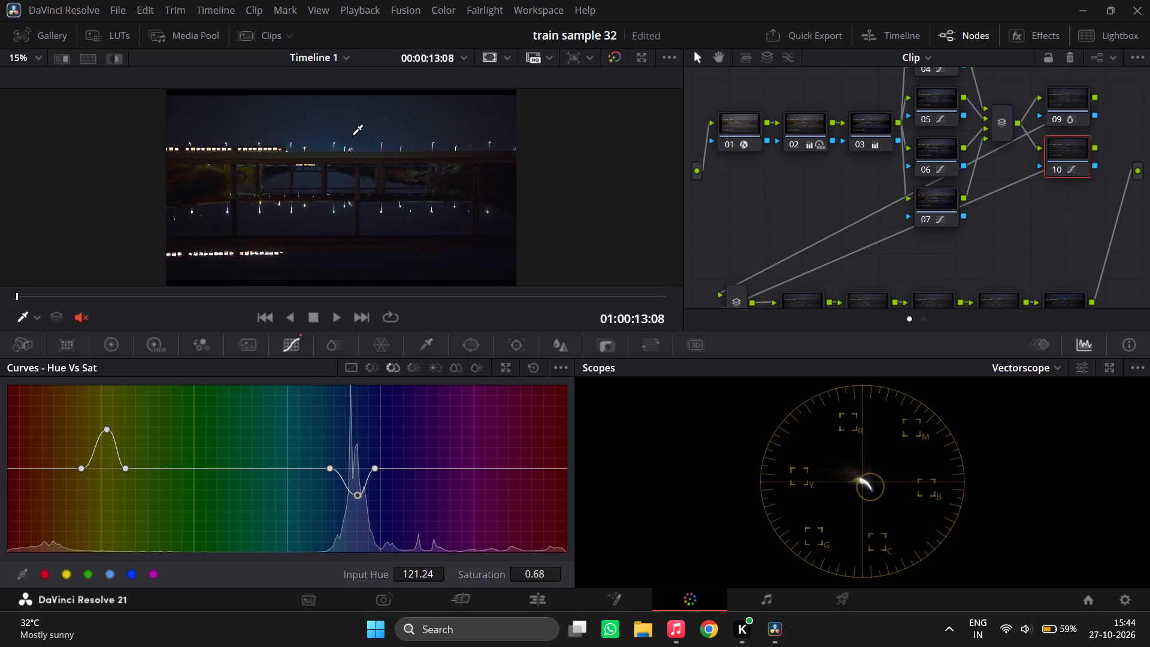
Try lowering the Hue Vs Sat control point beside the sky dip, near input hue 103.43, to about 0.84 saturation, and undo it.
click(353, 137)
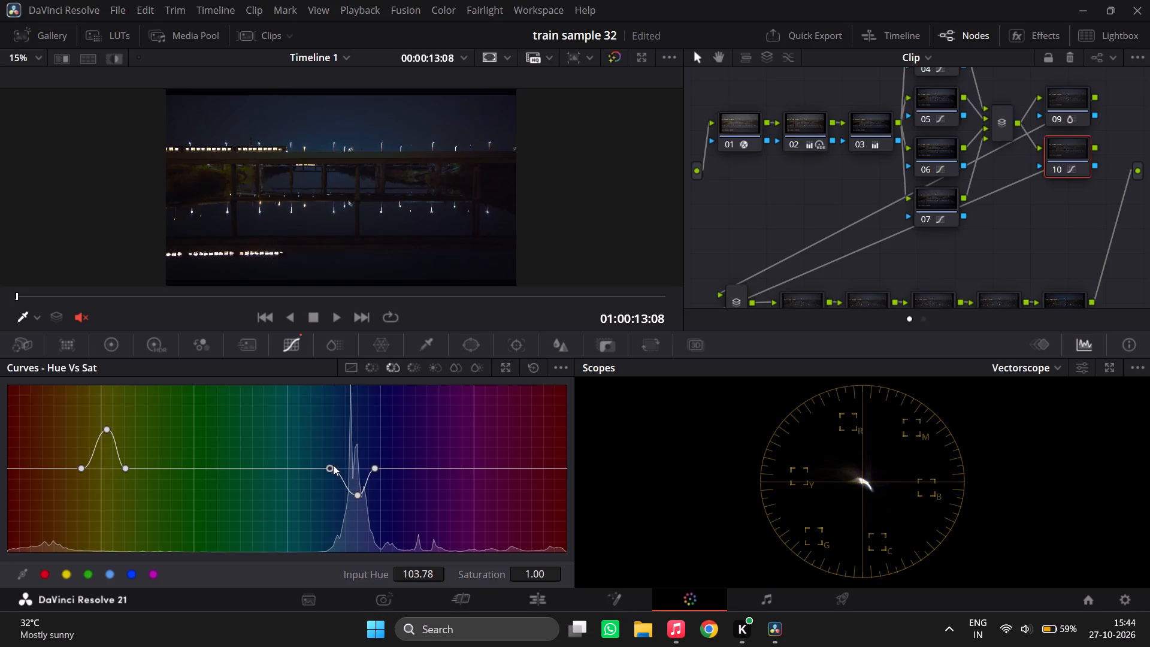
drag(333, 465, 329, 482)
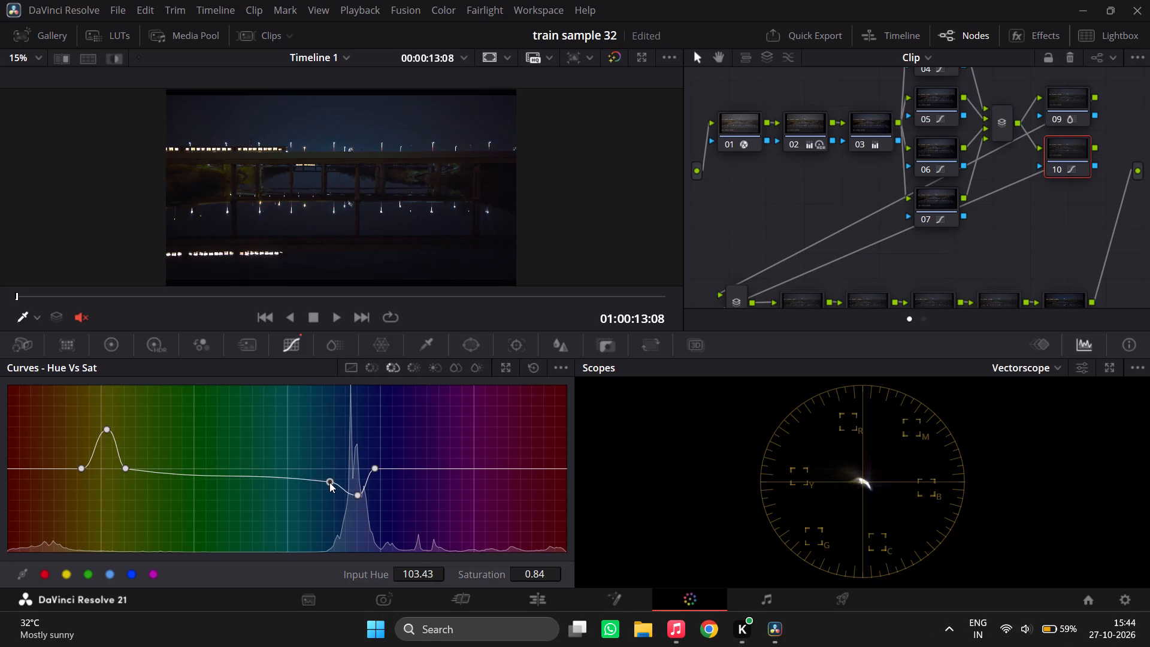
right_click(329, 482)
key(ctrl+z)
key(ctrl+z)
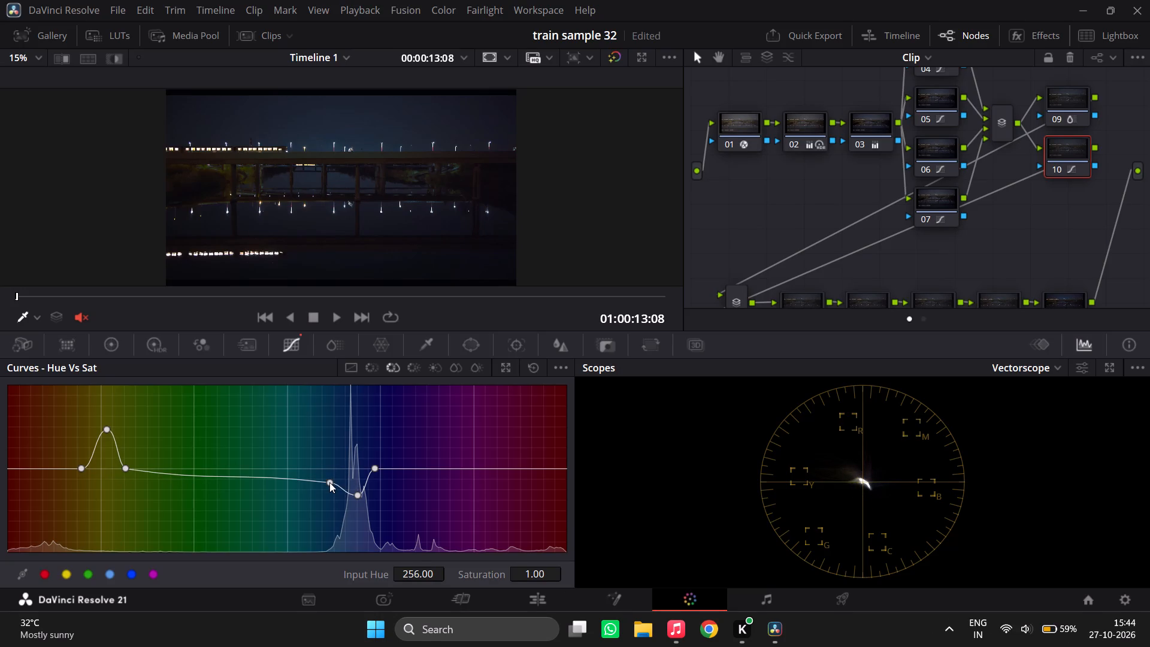
Refine the sky's Hue Vs Sat point to about 0.70 saturation at input hue 119.32, and compare with node 10 off and on.
click(358, 491)
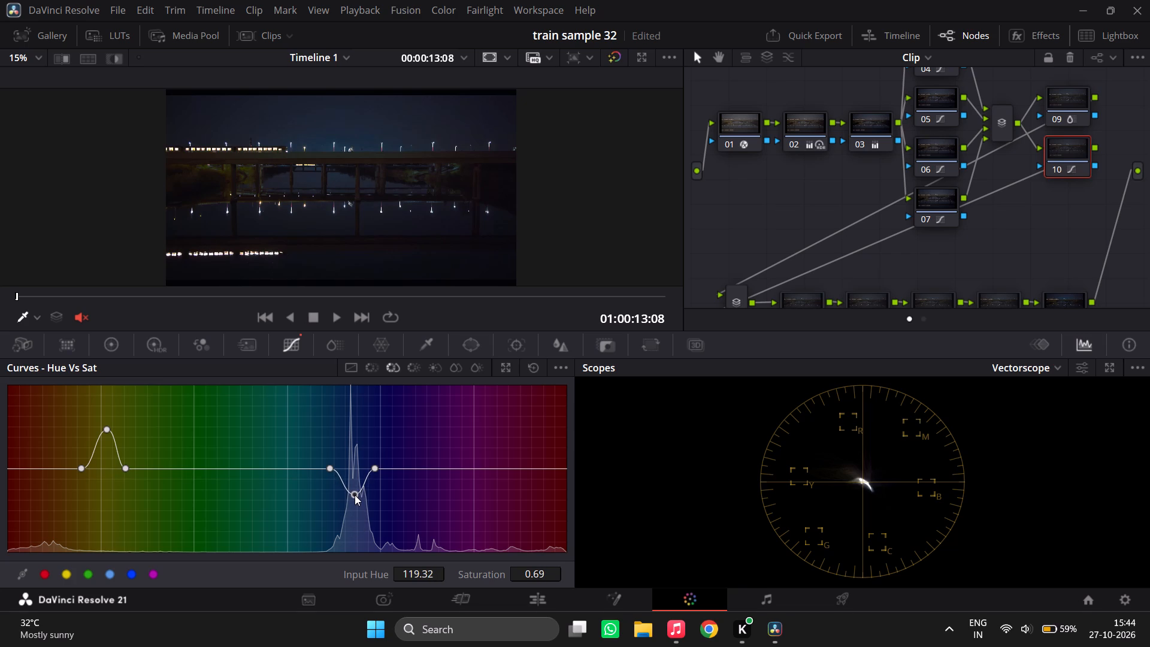
key(ctrl+f)
key(ctrl+d)
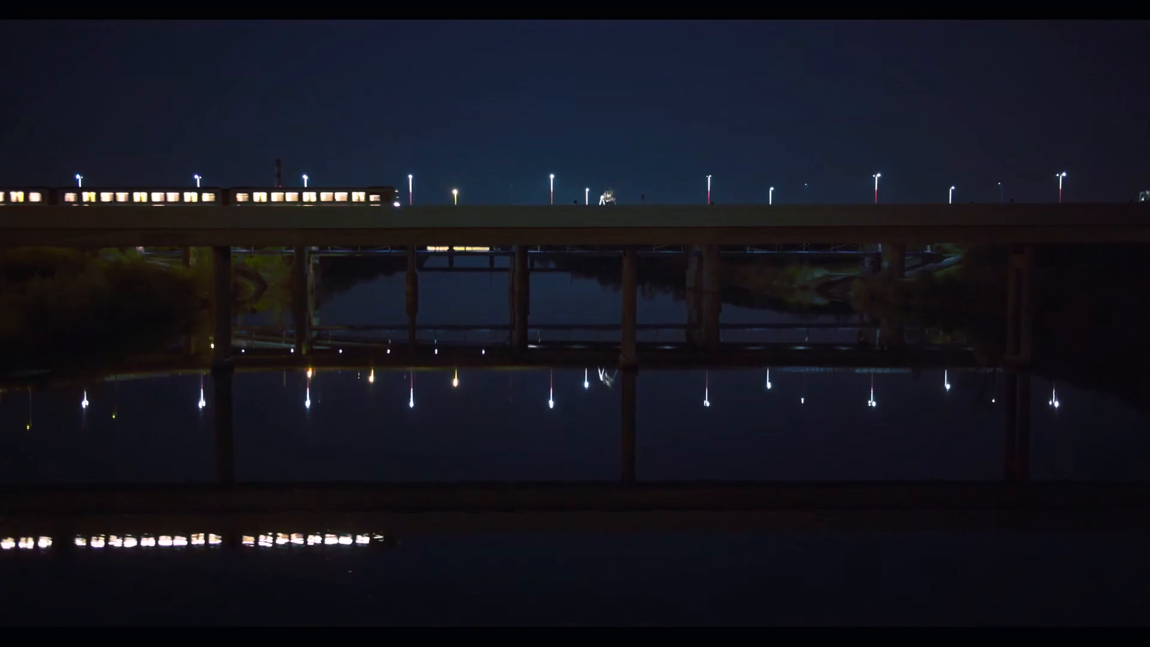
key(ctrl+d)
key(Escape)
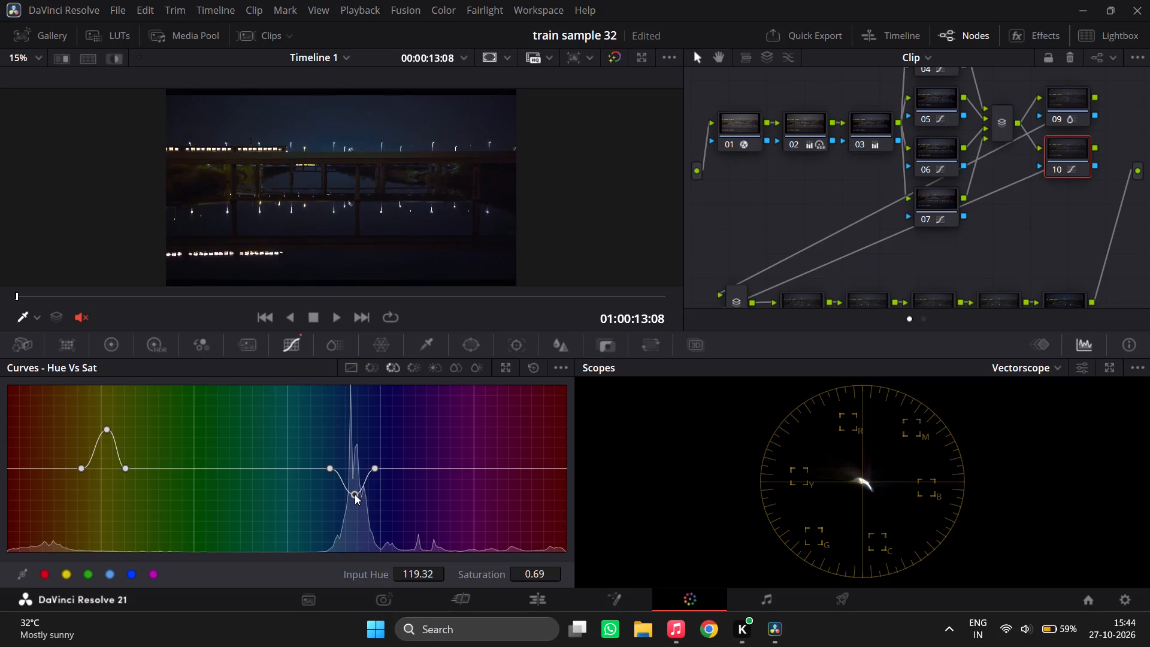
click(355, 494)
key(ctrl+d)
key(ctrl+d)
Sample the sky for the Sat Vs Sat curve, set output saturation to about 0.97 at input 0.02, and compare node 10 off and on.
click(456, 360)
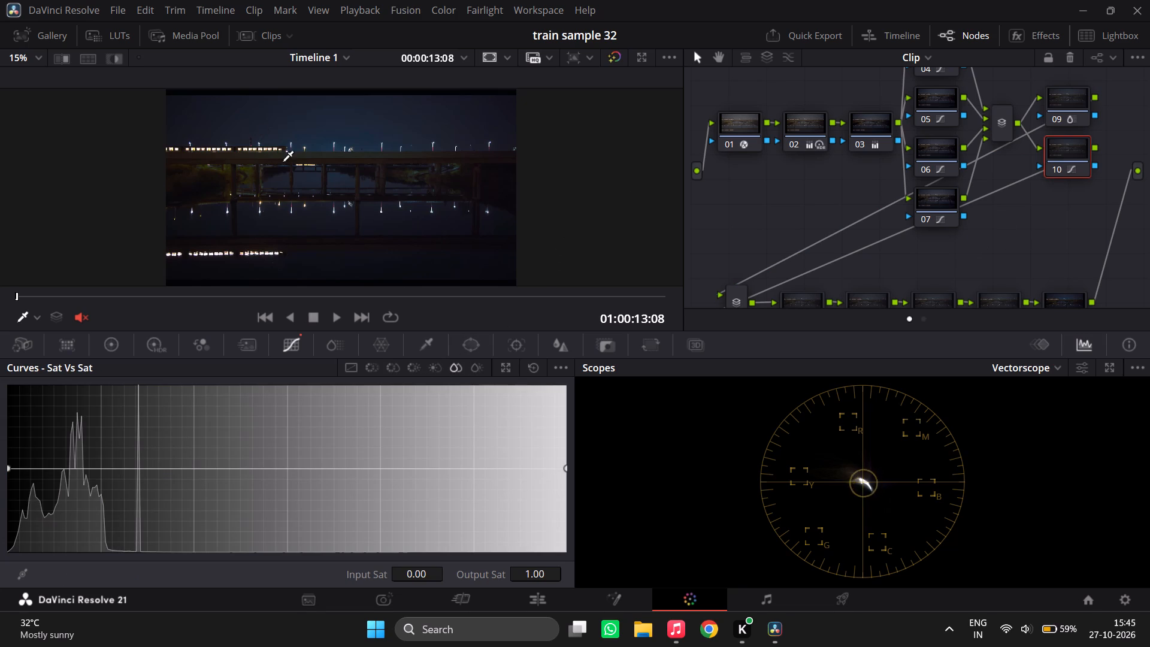
click(299, 121)
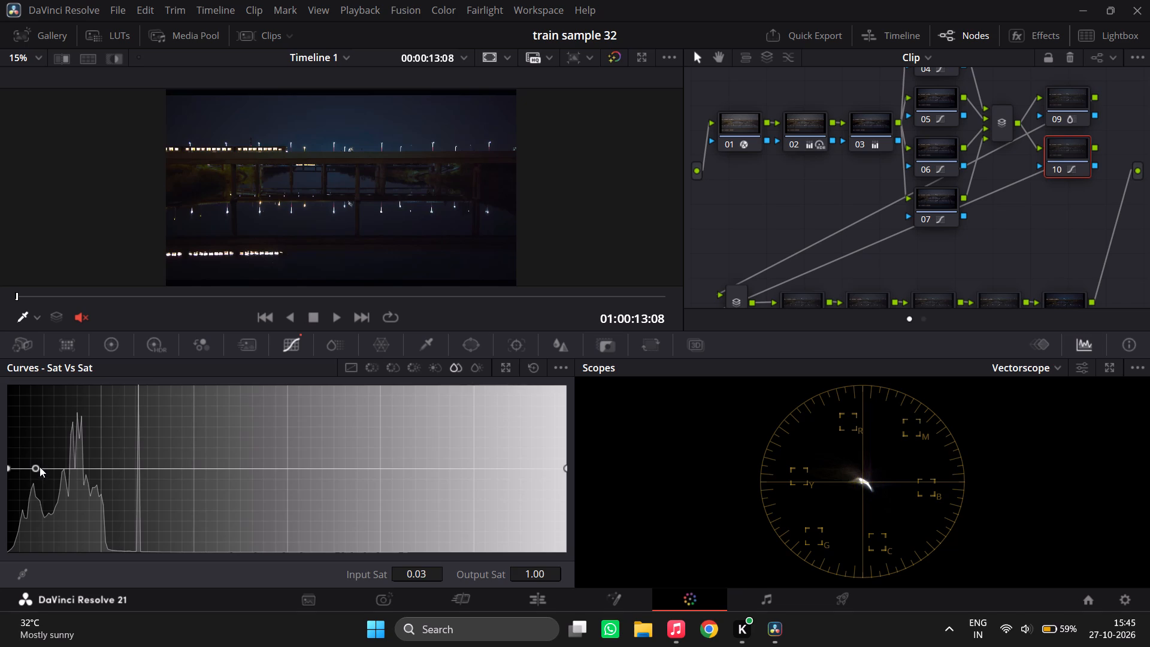
click(34, 470)
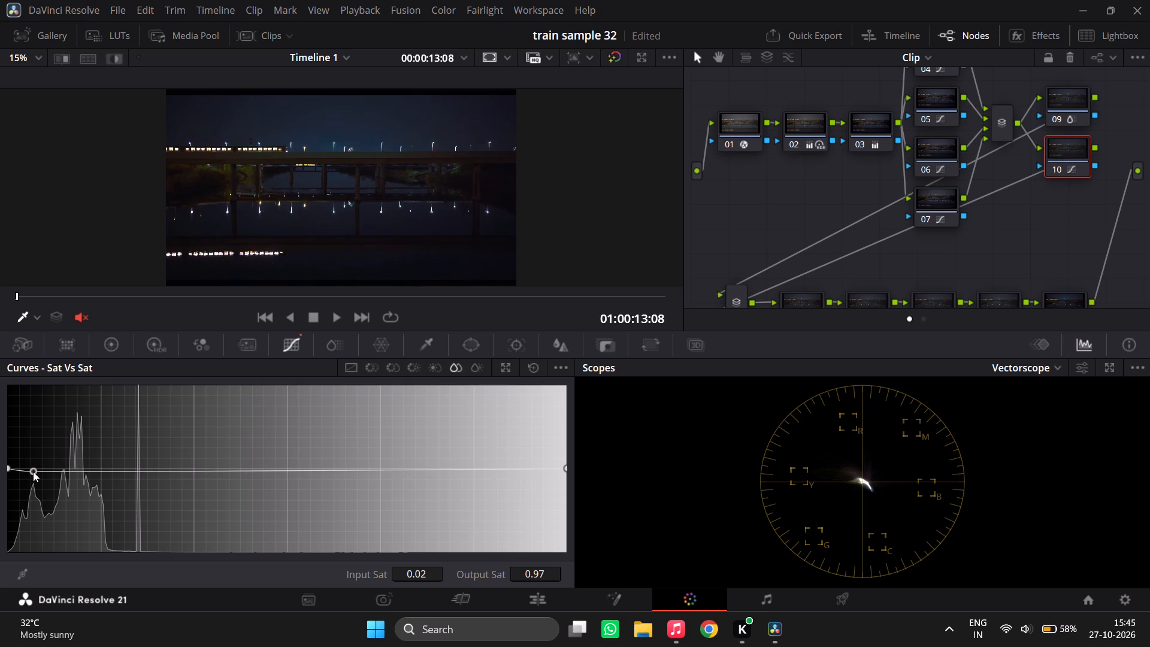
key(ctrl+d)
key(ctrl+d)
key(ctrl+f)
key(ctrl+d)
key(ctrl+d)
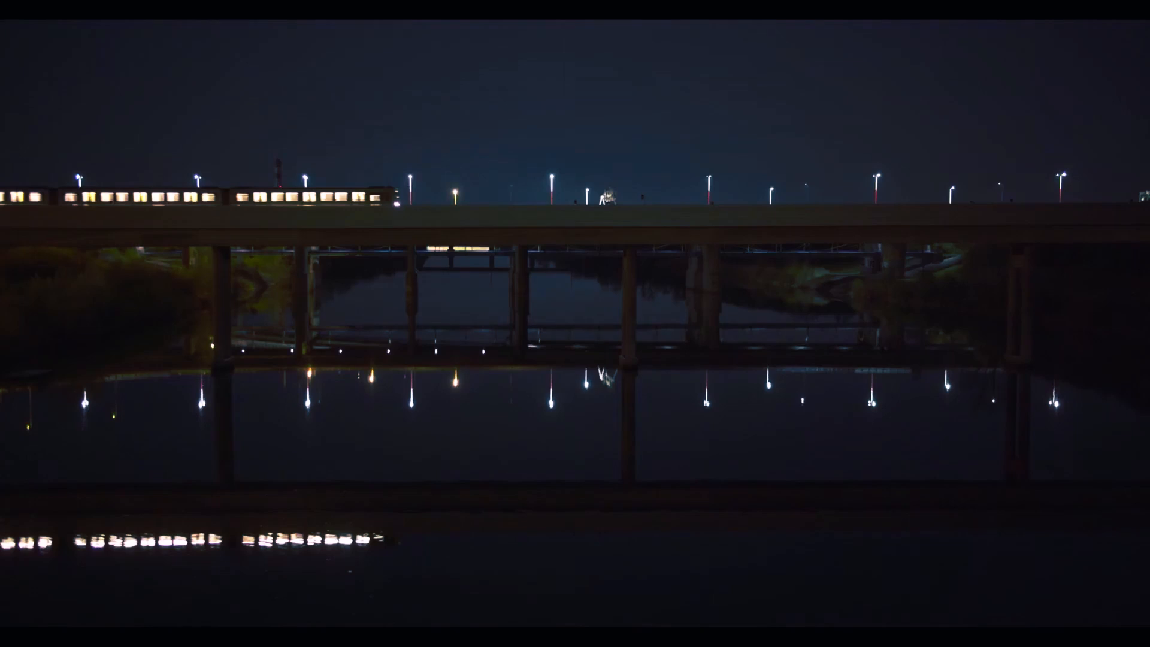
key(ctrl+d)
key(ctrl+d)
key(Escape)
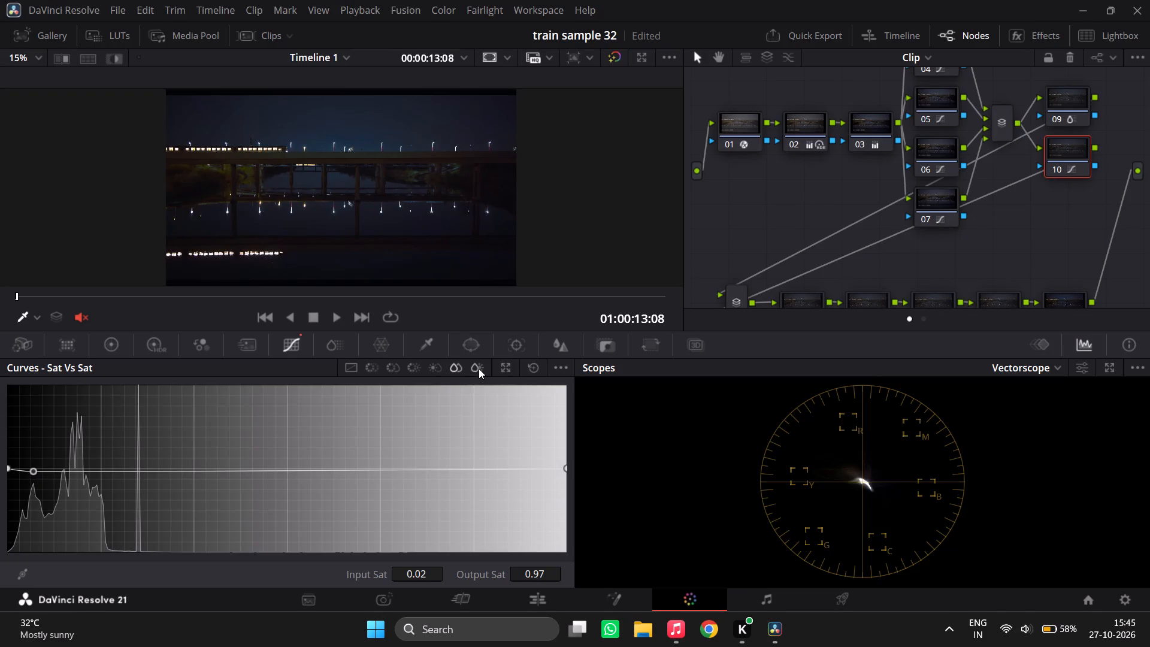
Sample the train's lit windows for the Sat Vs Lum curve and set luminance to about 0.94 at input saturation 0.04.
click(479, 368)
scroll(250, 138, right, 4)
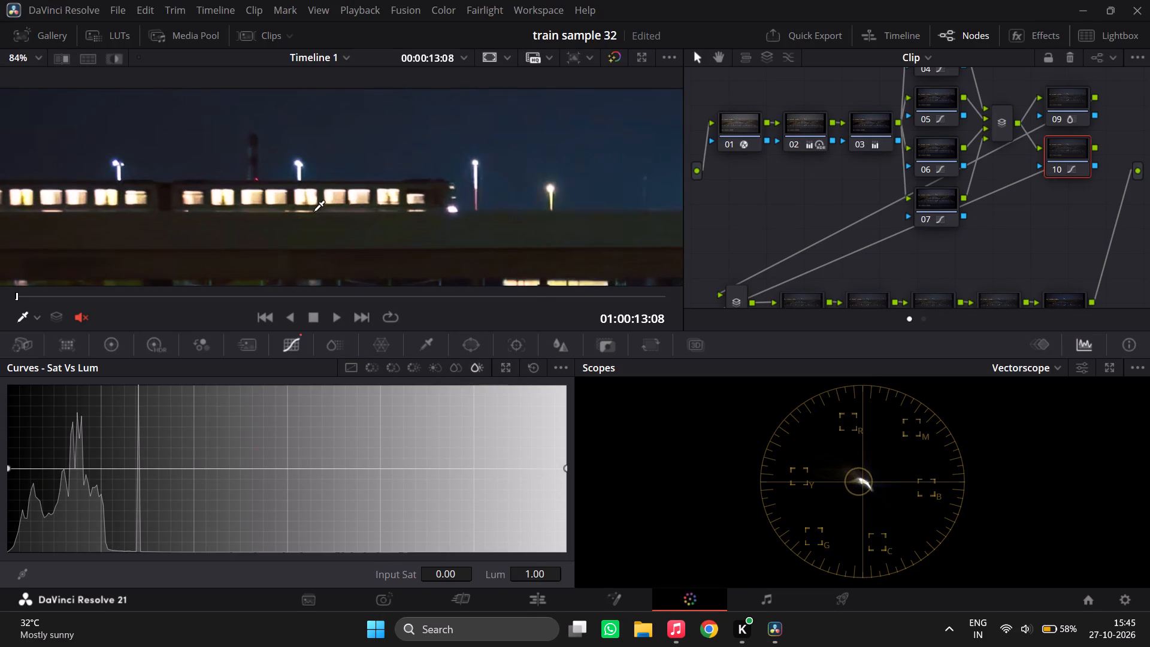
click(336, 202)
key(z)
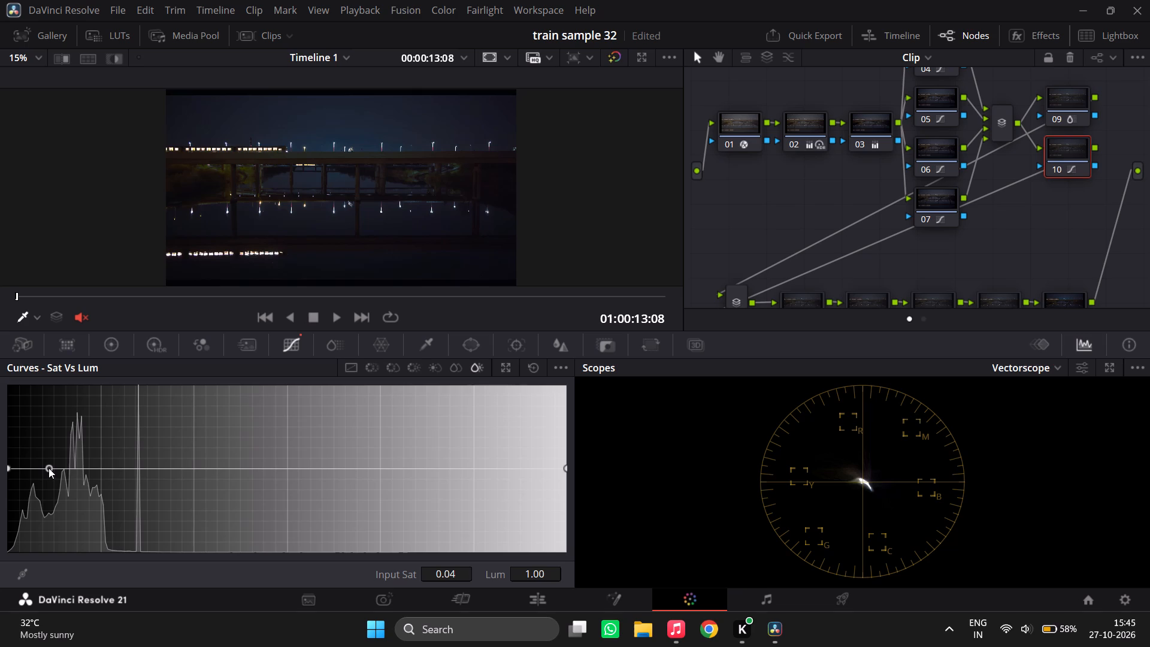
drag(50, 468, 50, 463)
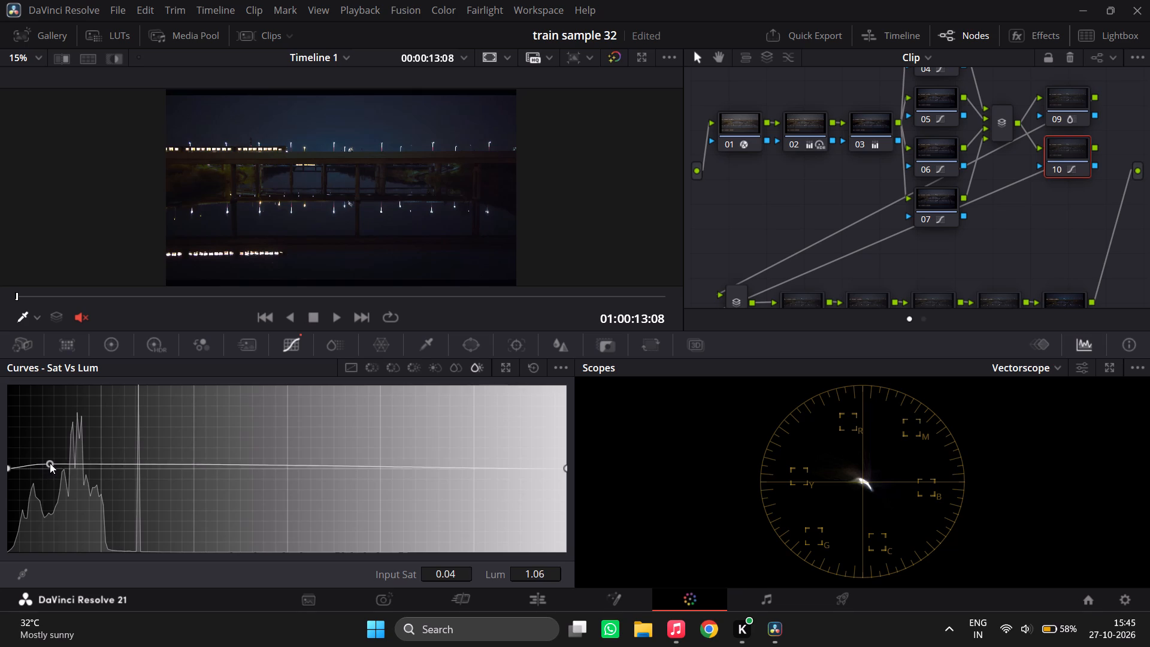
drag(50, 463, 52, 477)
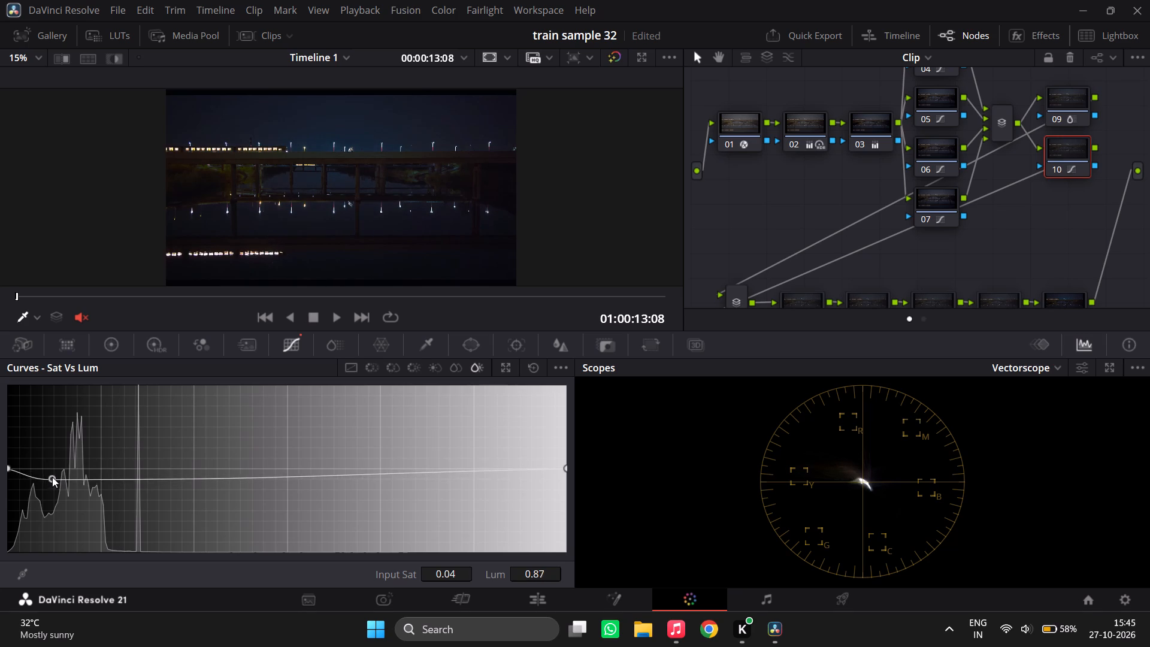
drag(52, 477, 52, 475)
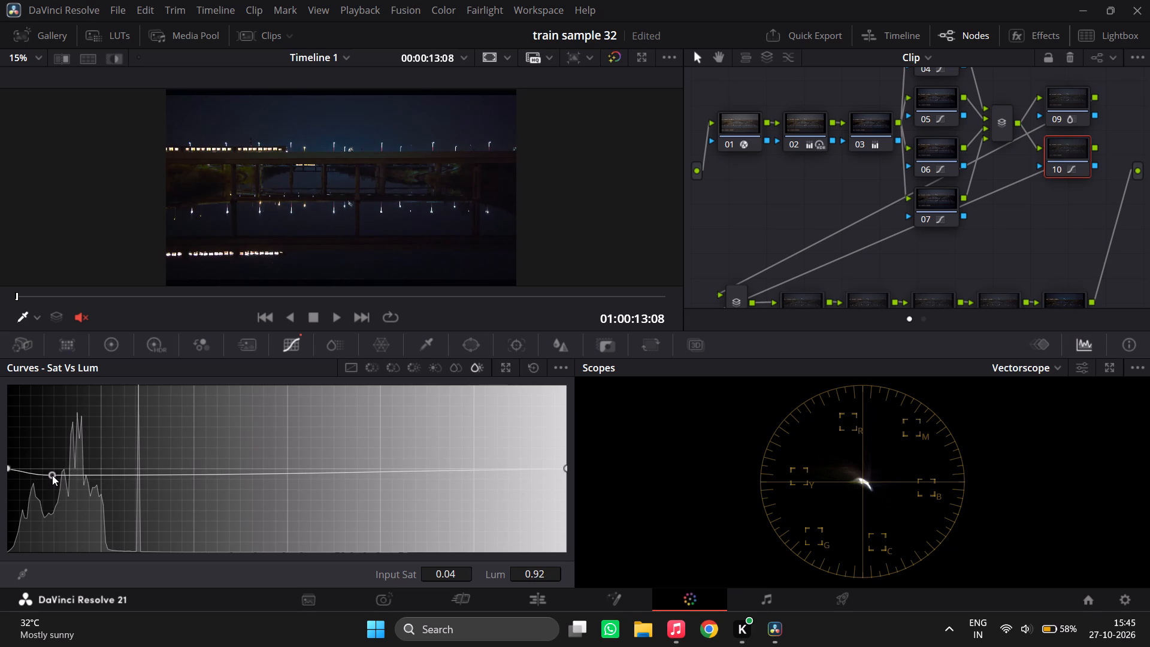
drag(52, 475, 52, 474)
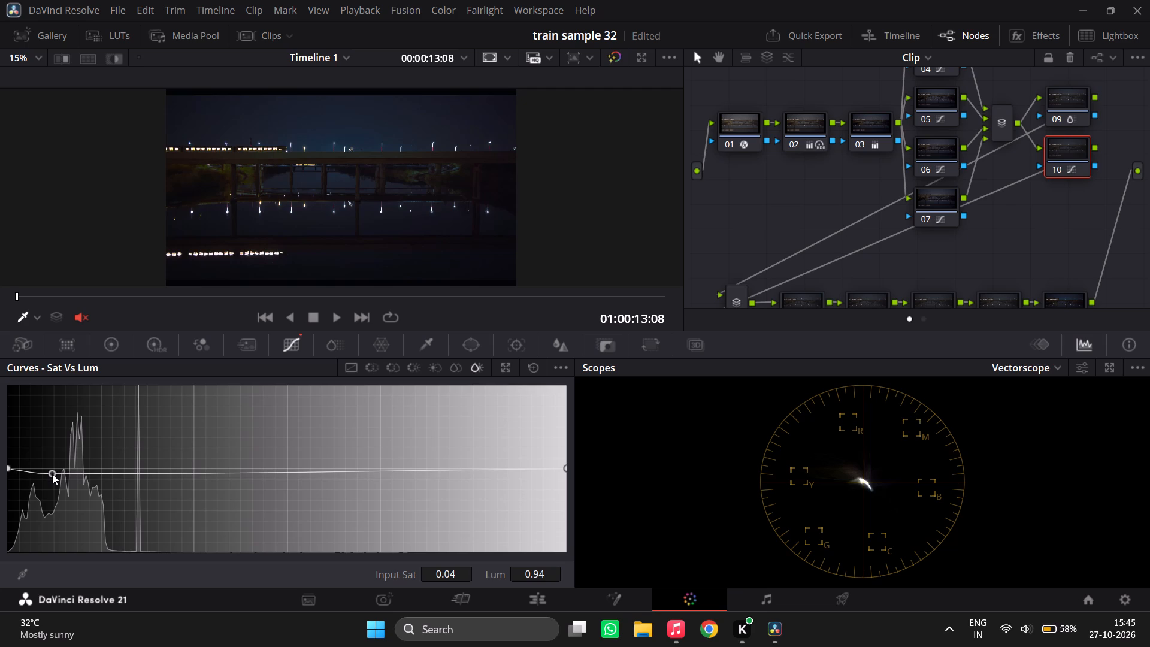
Compare the image repeatedly with node 10 disabled and enabled, in full frame and in the normal viewer.
key(ctrl+f)
key(ctrl+d)
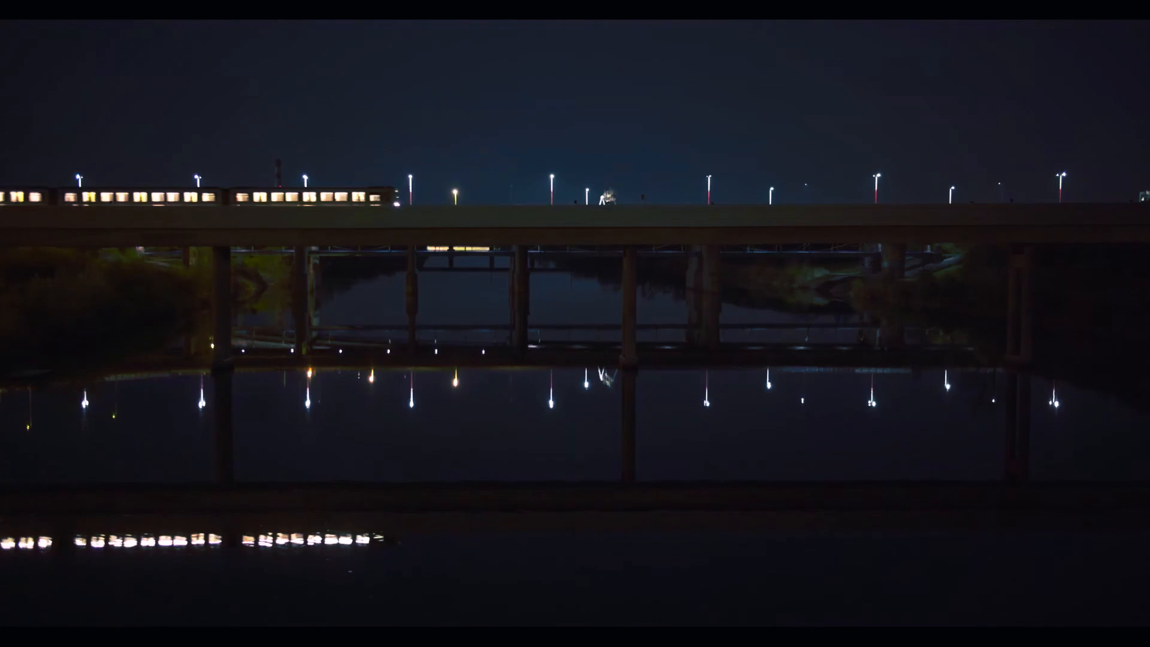
key(ctrl+d)
key(ctrl+d)
key(ctrl+d)
key(ctrl+d)
key(ctrl+d)
key(ctrl+d)
key(ctrl+d)
key(Escape)
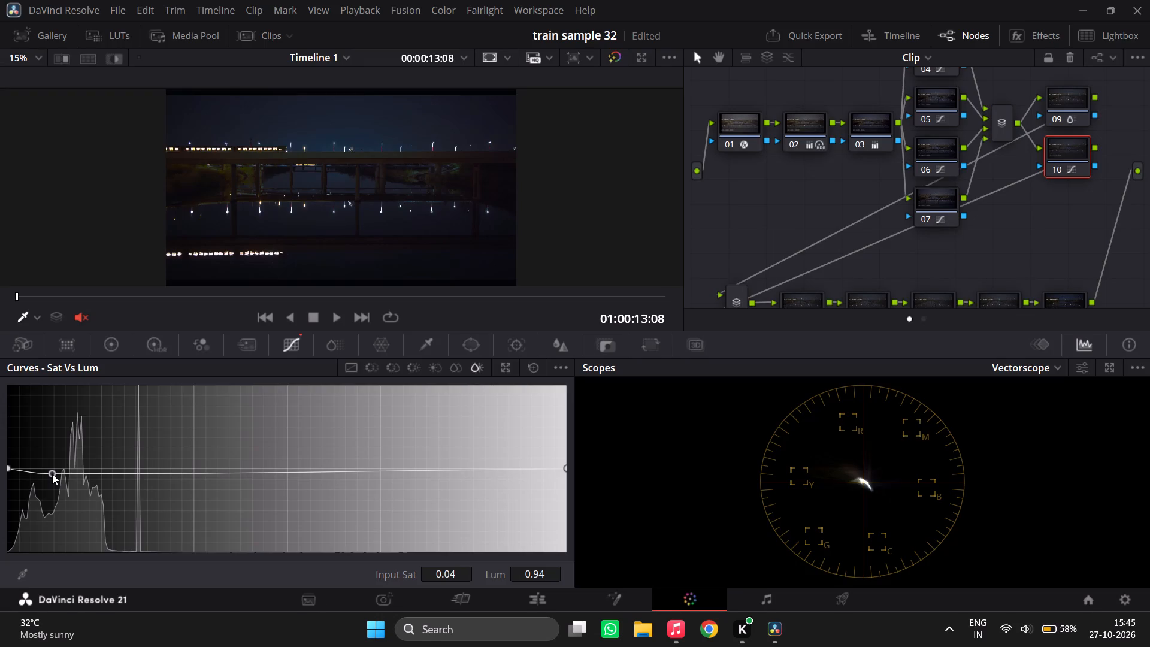
key(ctrl+d)
key(ctrl+d)
key(ctrl+d)
key(ctrl+d)
key(ctrl+d)
key(ctrl+d)
Select node 12 and display its Primaries color wheels.
scroll(782, 214, down, 4)
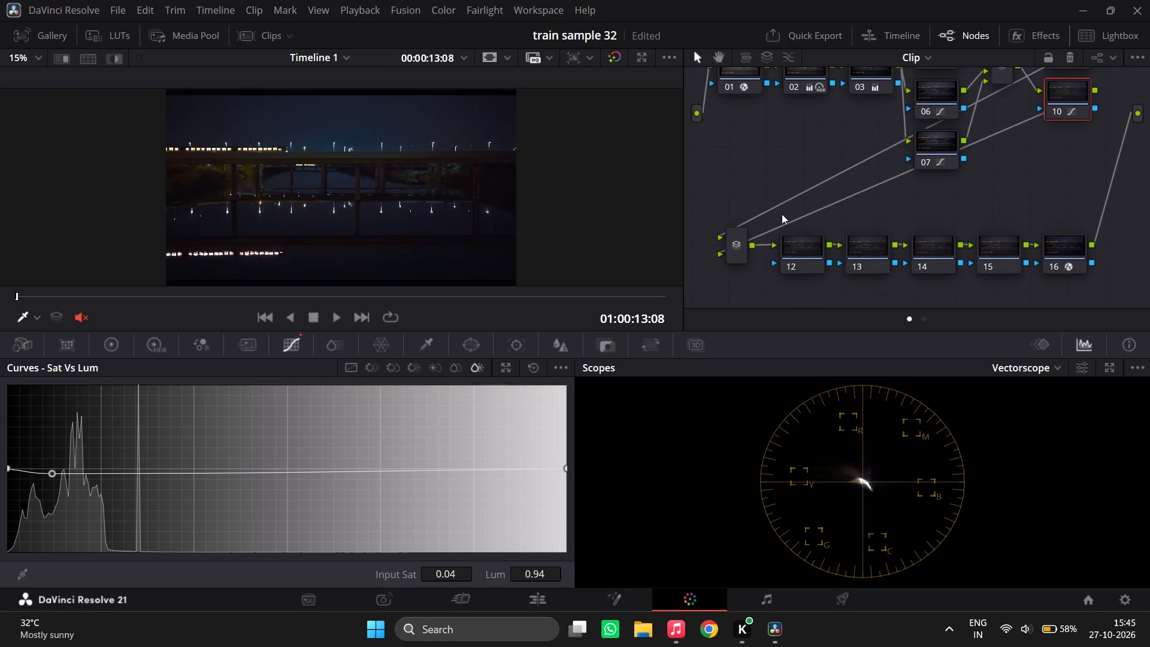
scroll(782, 214, down, 1)
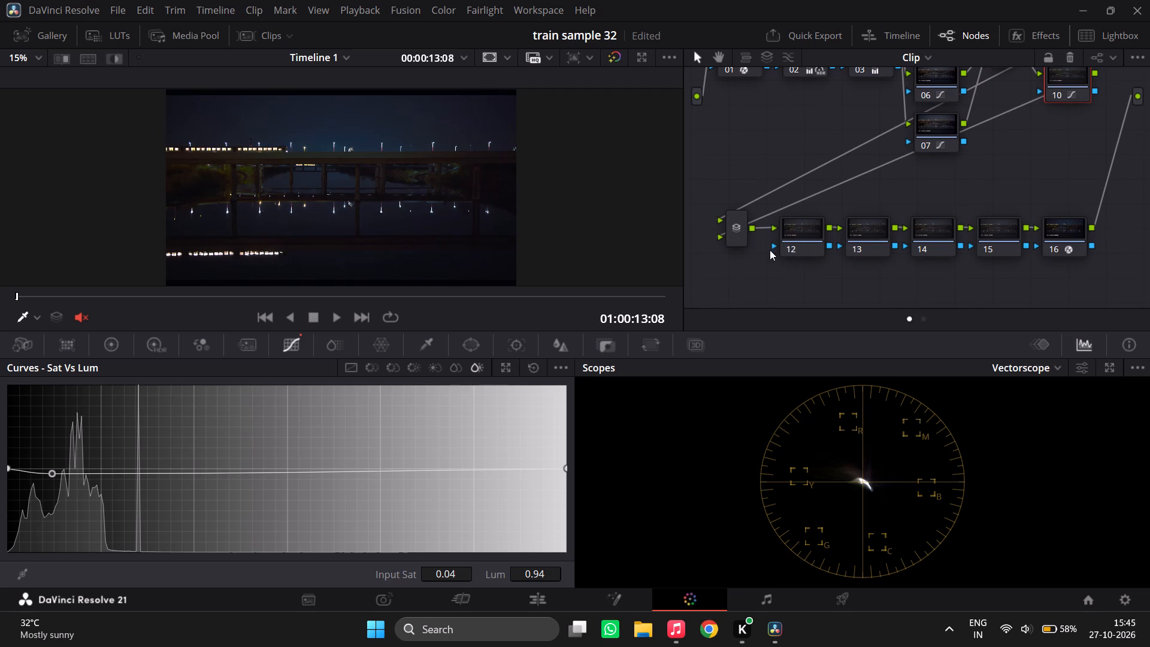
click(784, 235)
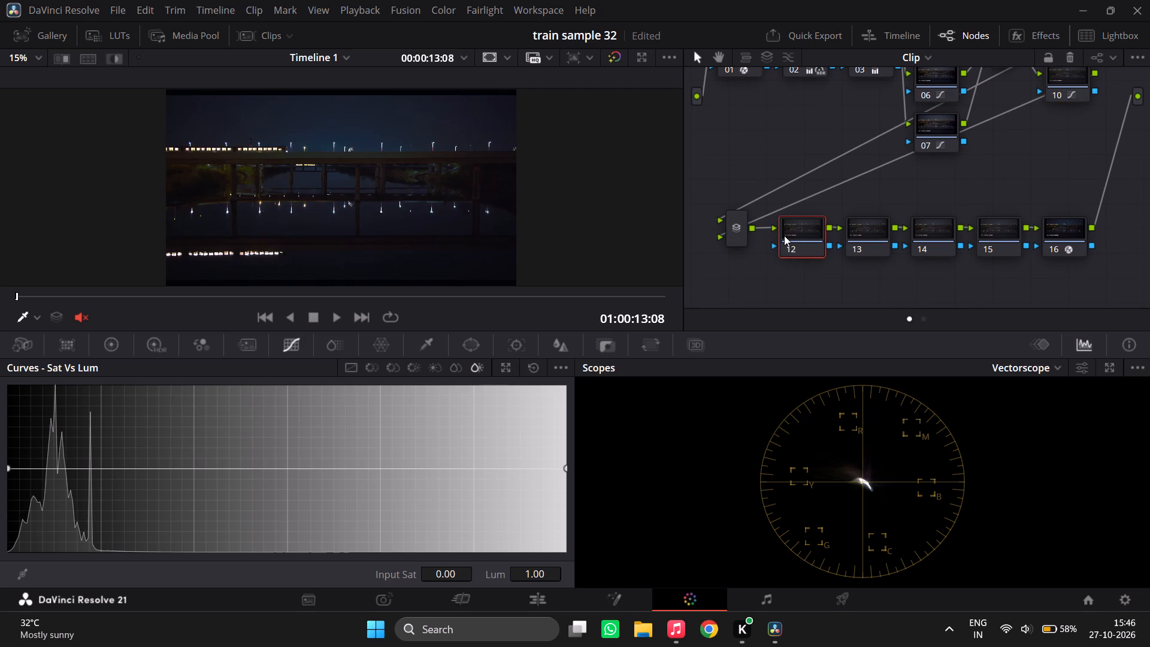
click(119, 340)
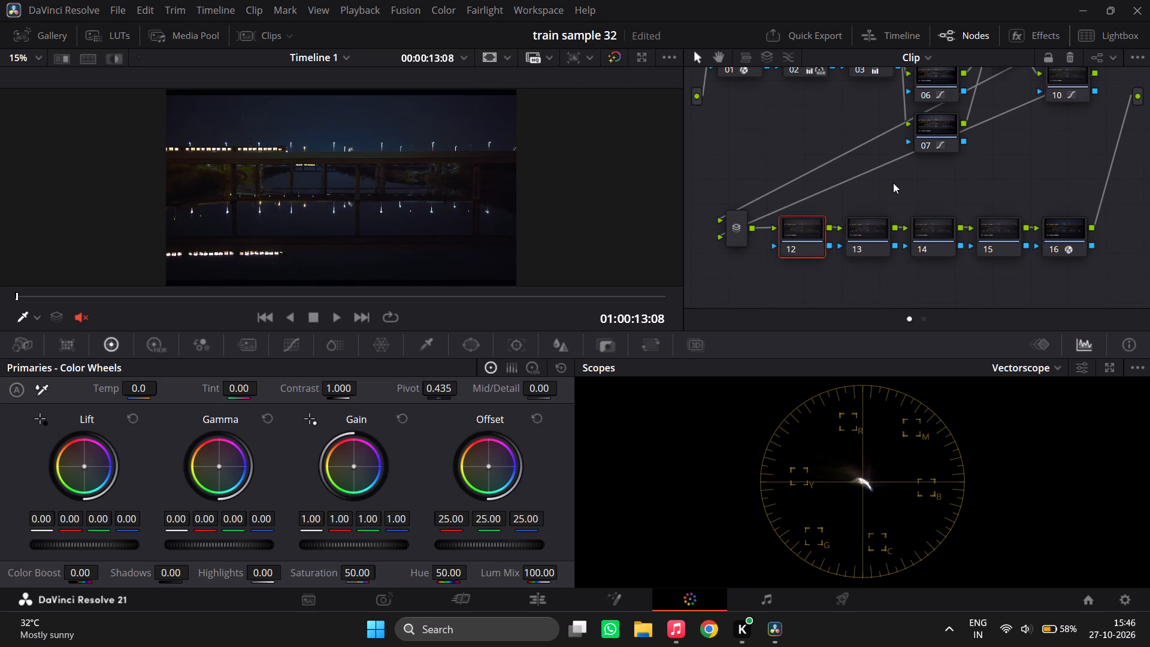
Select nodes 02 to 10 together and compare the image with them disabled and enabled.
scroll(893, 183, up, 5)
drag(812, 271, 978, 210)
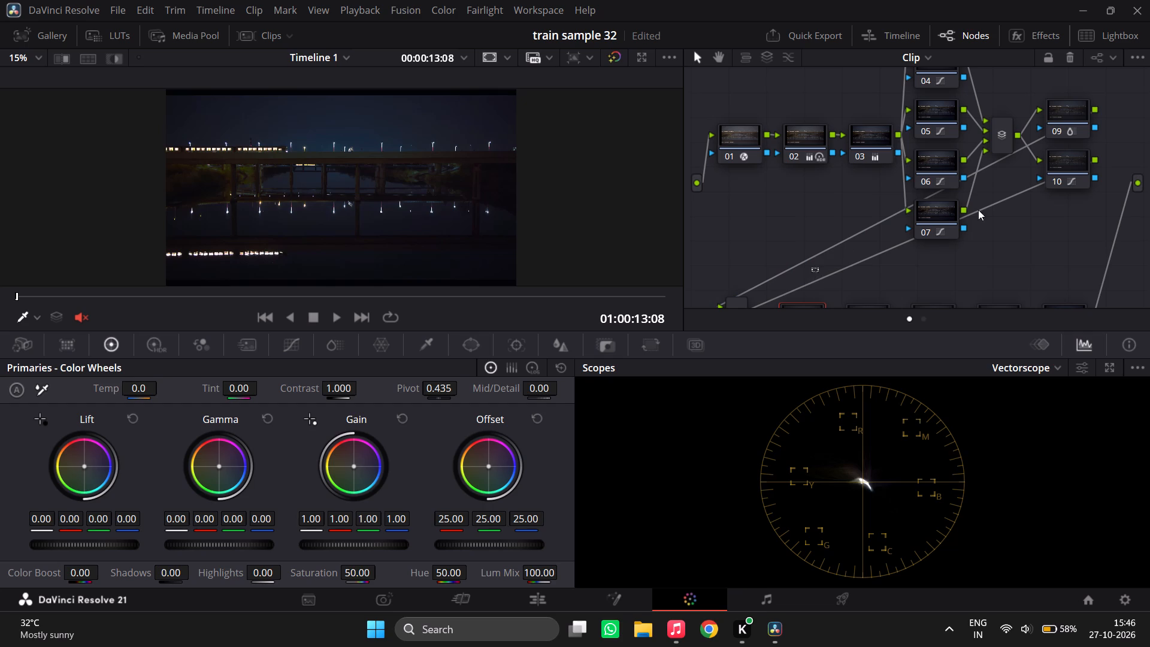
drag(978, 210, 1086, 77)
key(ctrl+d)
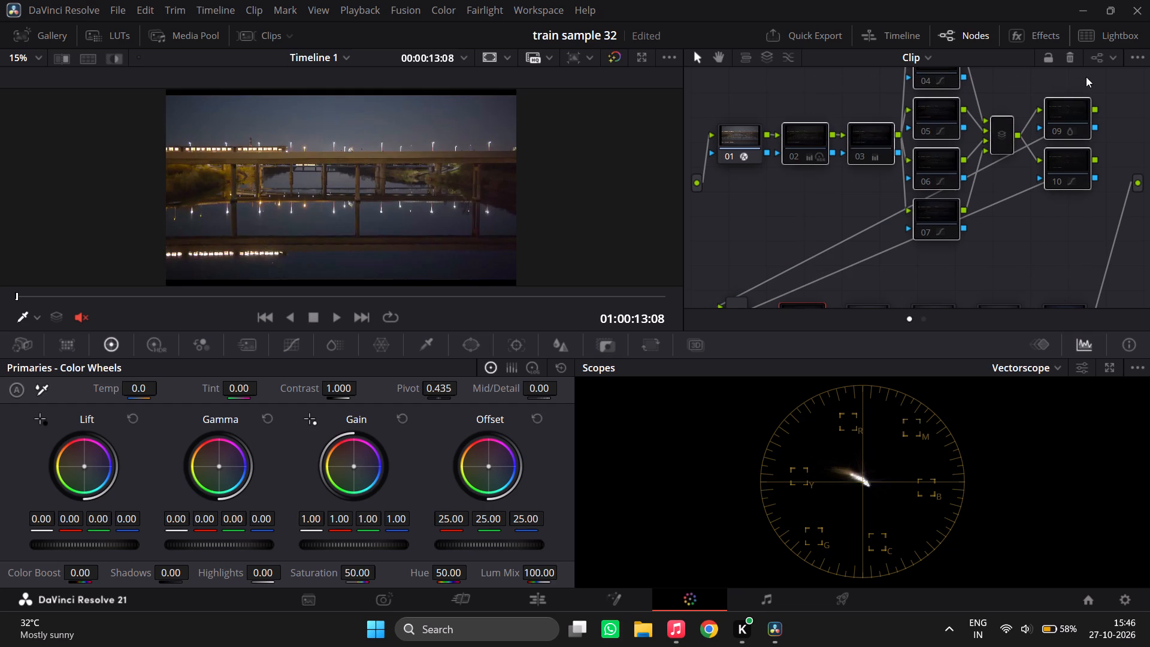
key(ctrl+d)
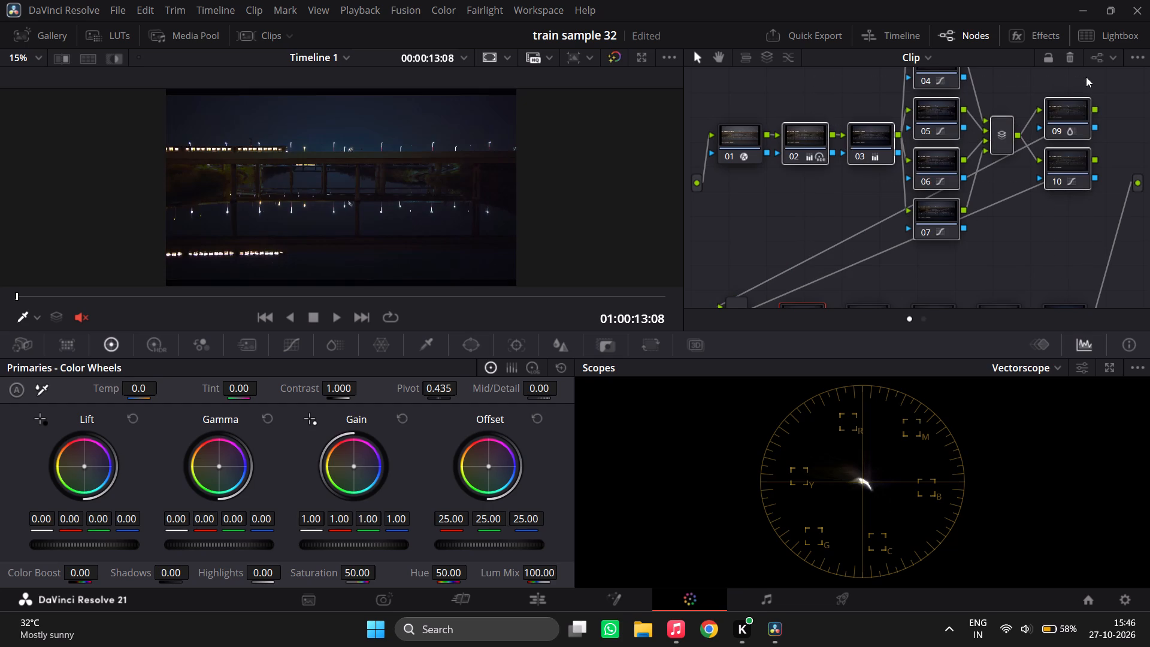
key(ctrl+d)
key(ctrl+d)
Examine the previous road-bridge clip's later nodes for reference, and return to the train-bridge clip.
key(Up)
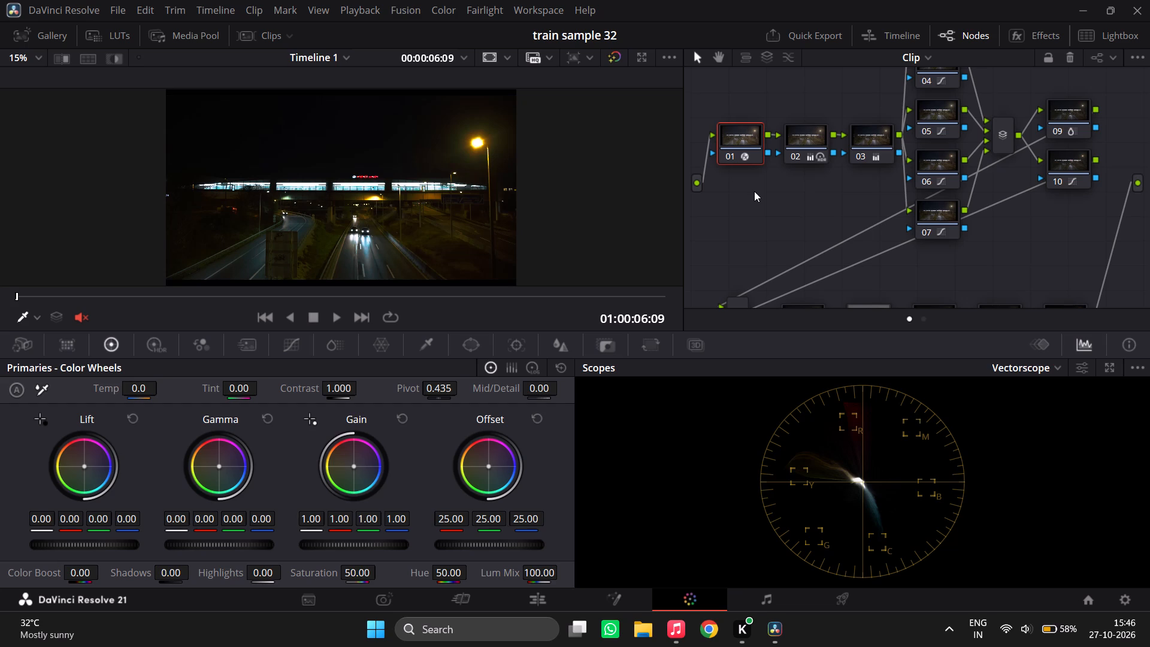
key(Down)
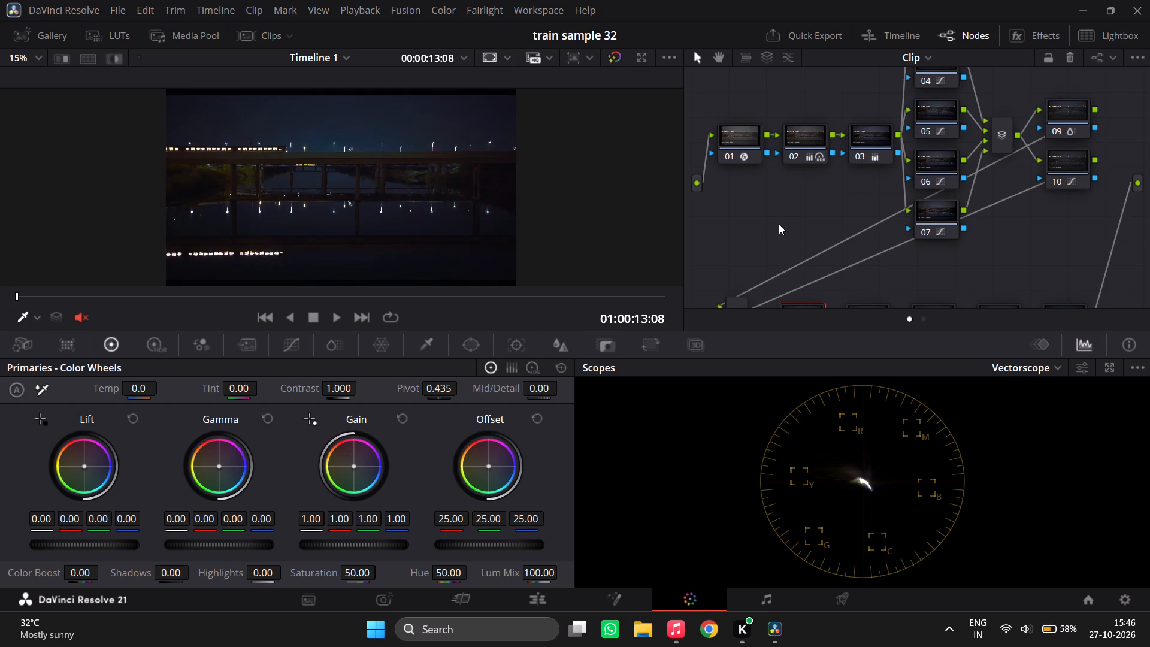
scroll(779, 224, down, 6)
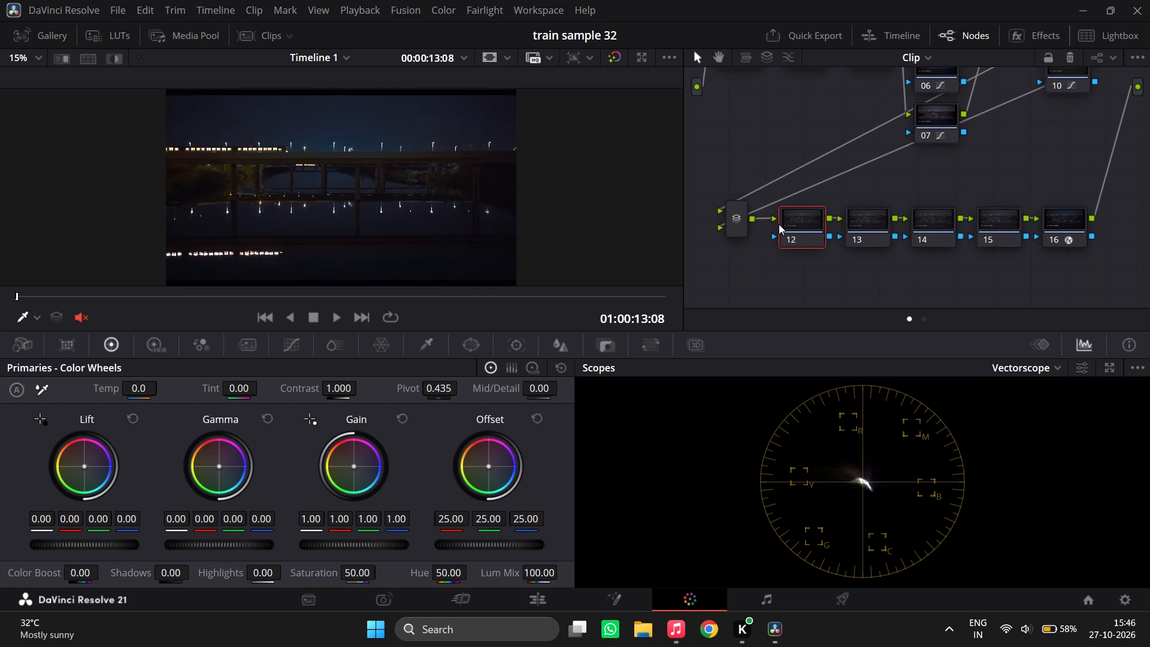
key(Up)
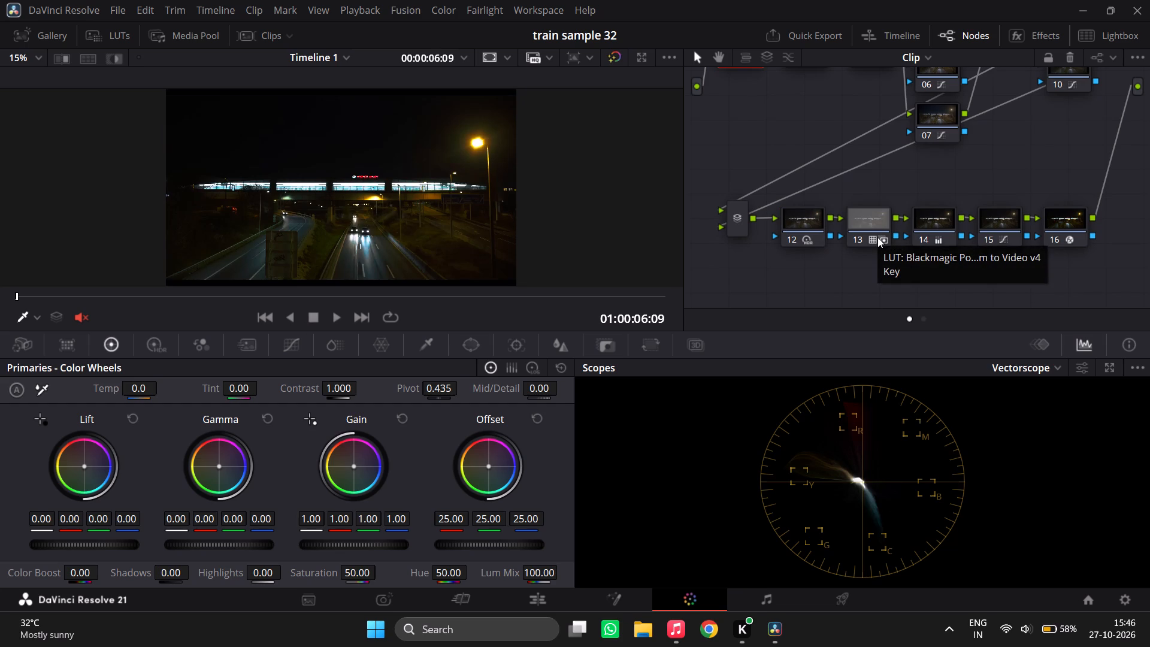
key(Down)
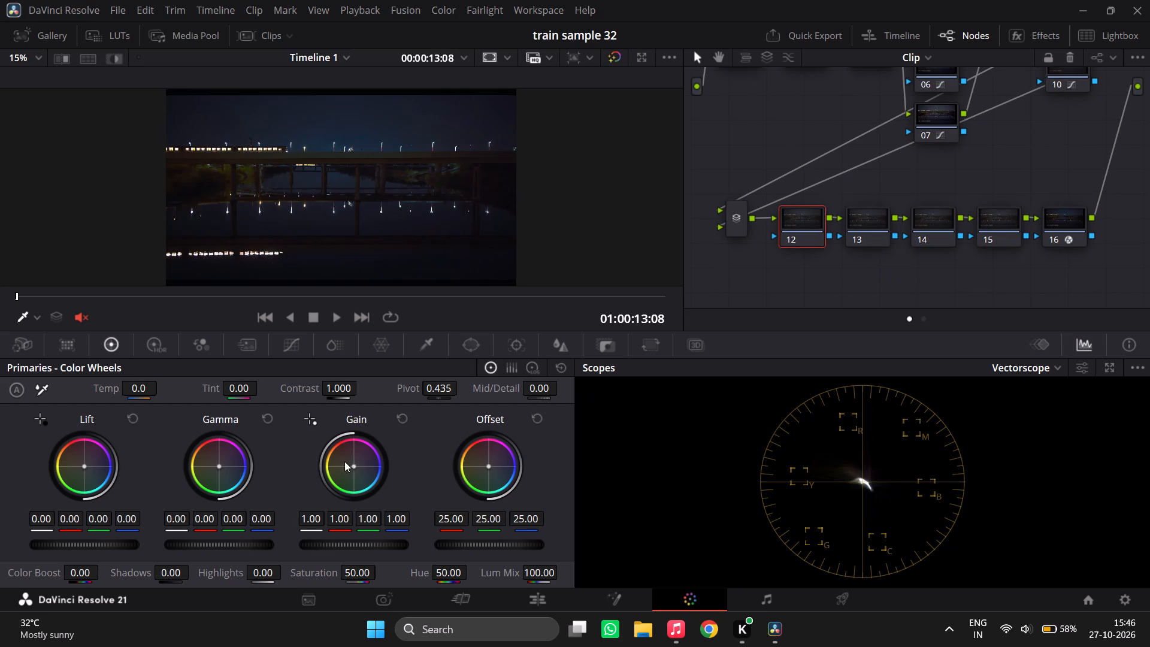
In node 12's HDR color wheels, shift Shadow to about X -0.01, Y -0.02, and compare the node off and on.
click(150, 350)
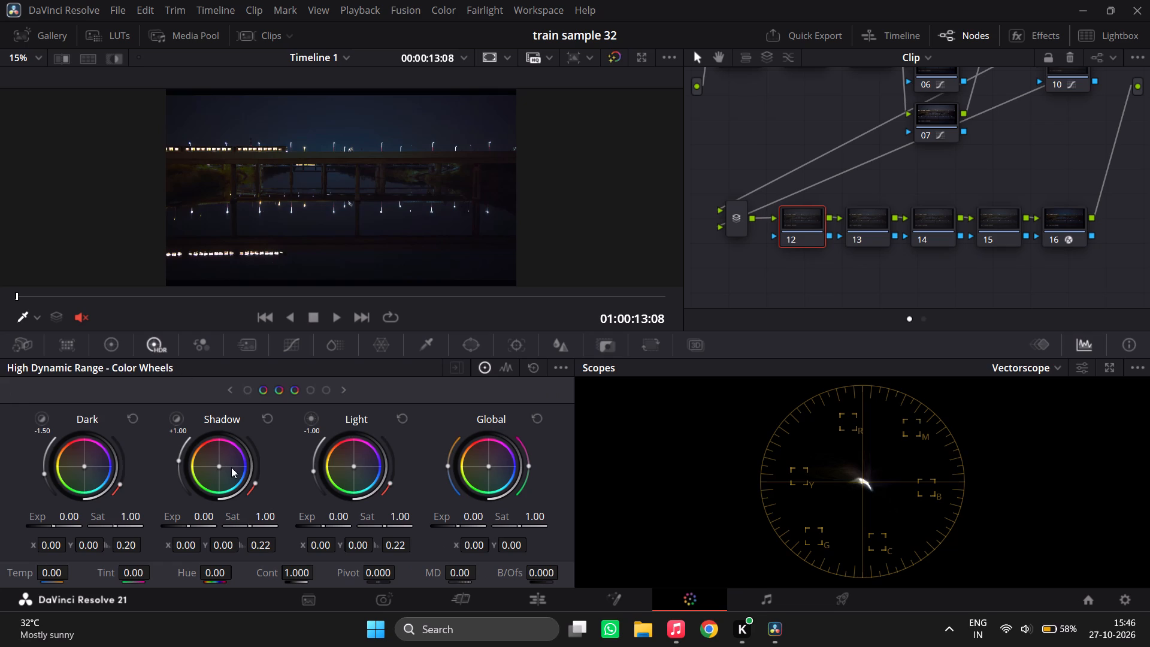
drag(219, 468, 211, 477)
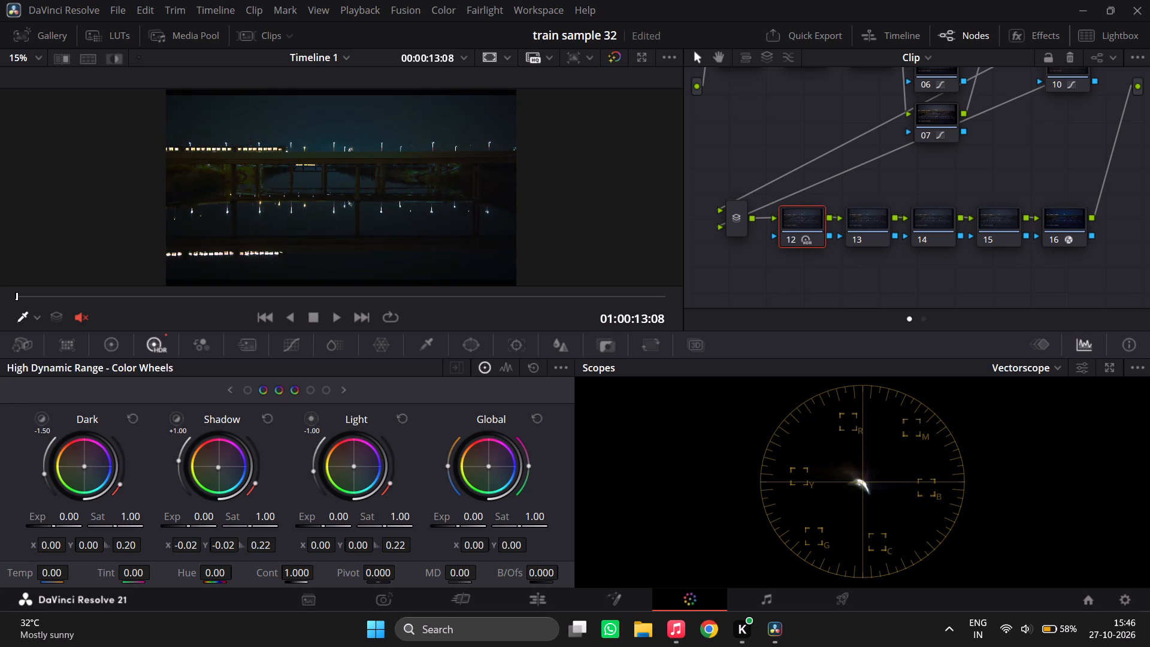
drag(211, 477, 228, 476)
drag(228, 476, 216, 476)
key(ctrl+d)
key(ctrl+d)
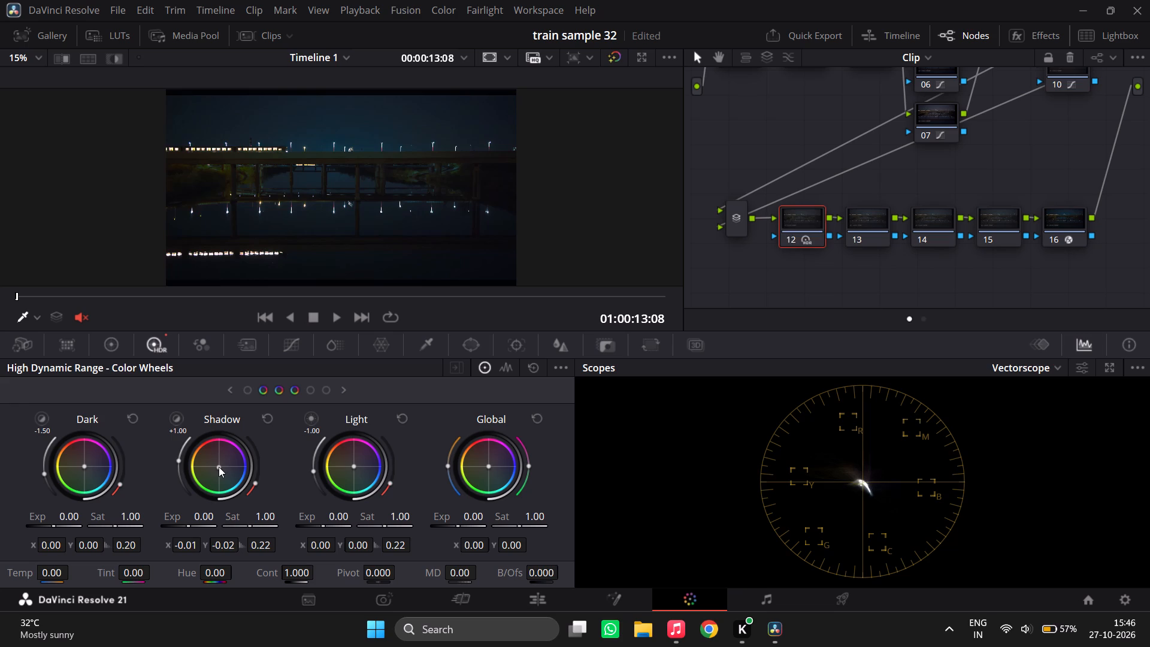
key(ctrl+f)
key(ctrl+d)
key(ctrl+d)
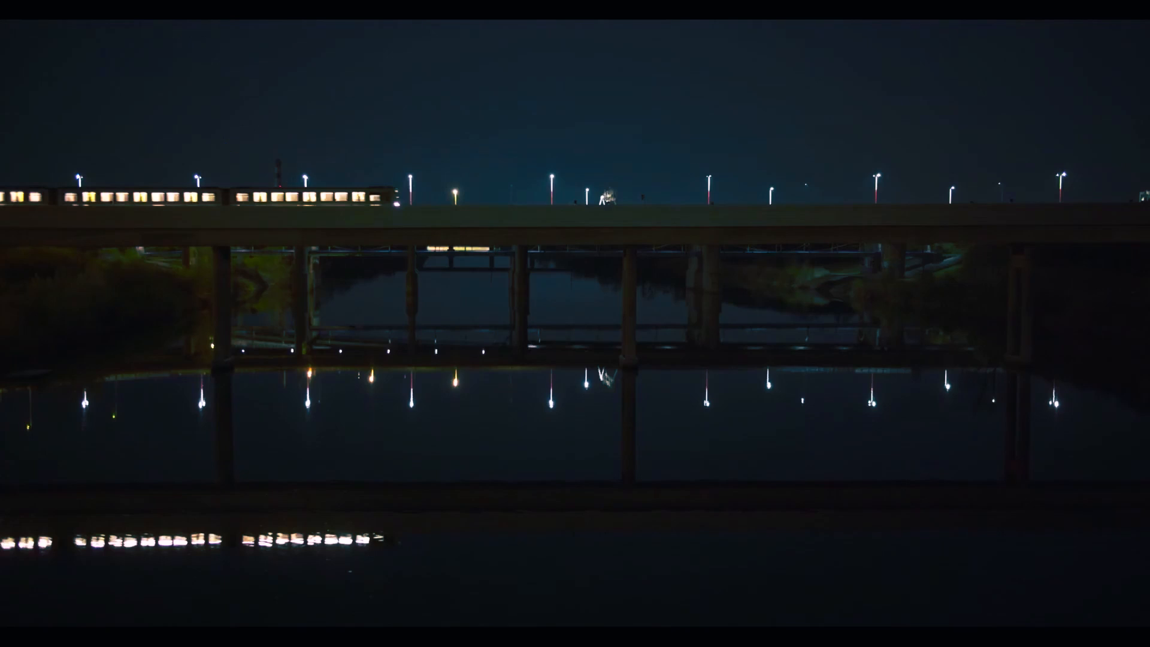
key(ctrl+d)
key(ctrl+d)
key(Escape)
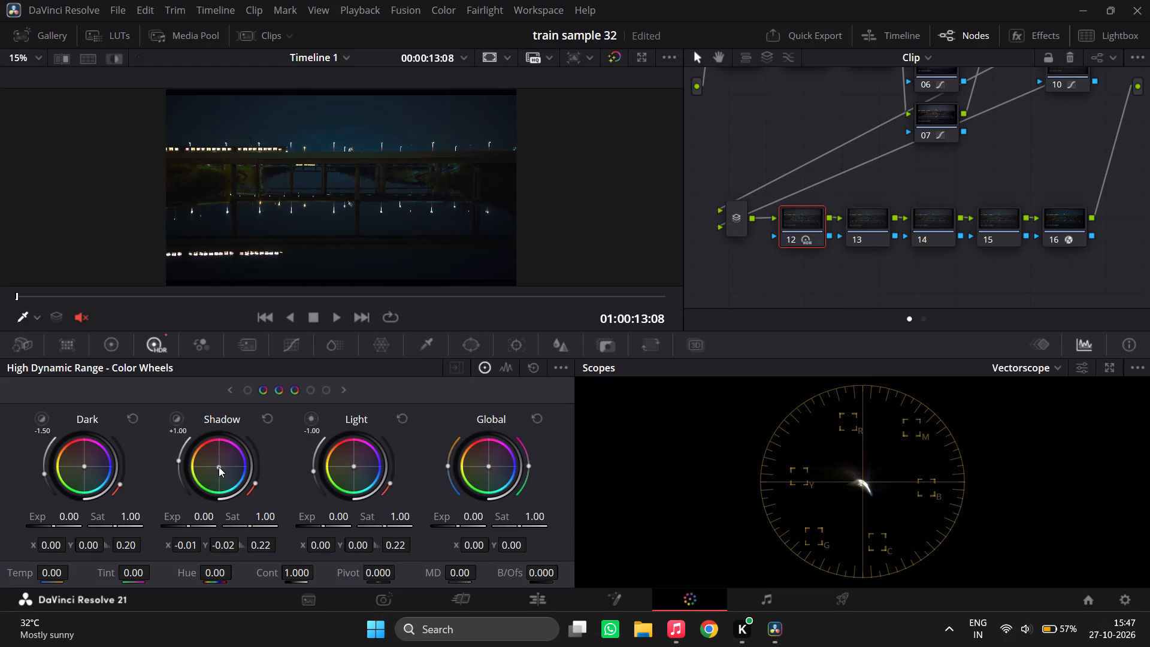
Refine node 12's HDR Shadow color balance to about X 0.01, Y -0.01.
click(219, 467)
drag(219, 467, 220, 473)
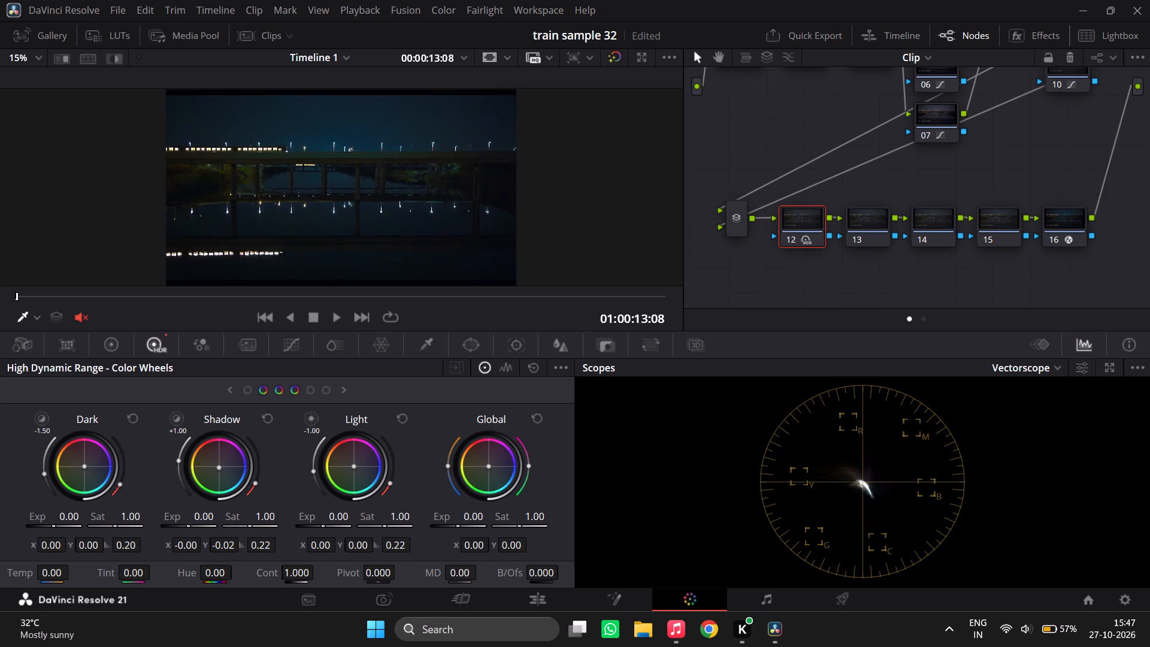
drag(220, 473, 221, 468)
drag(221, 468, 225, 470)
drag(225, 470, 227, 470)
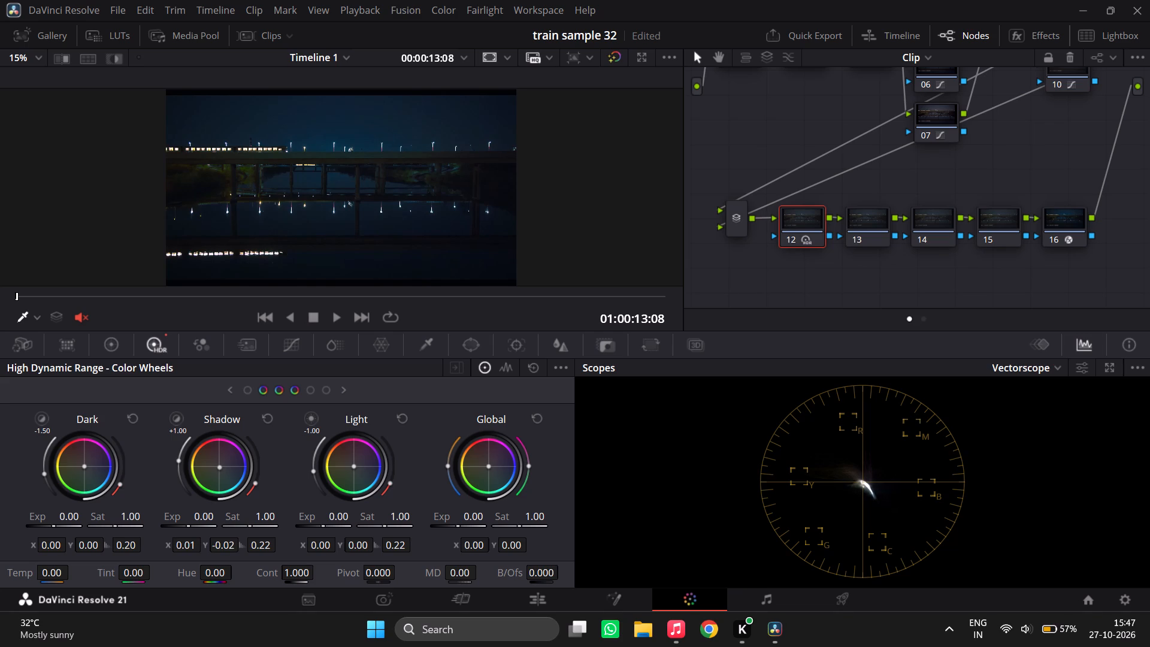
drag(227, 470, 224, 470)
drag(224, 470, 228, 467)
Compare the image repeatedly with node 12 disabled and enabled, in the normal viewer and in full frame.
key(ctrl+d)
key(ctrl+d)
key(ctrl+f)
key(ctrl+d)
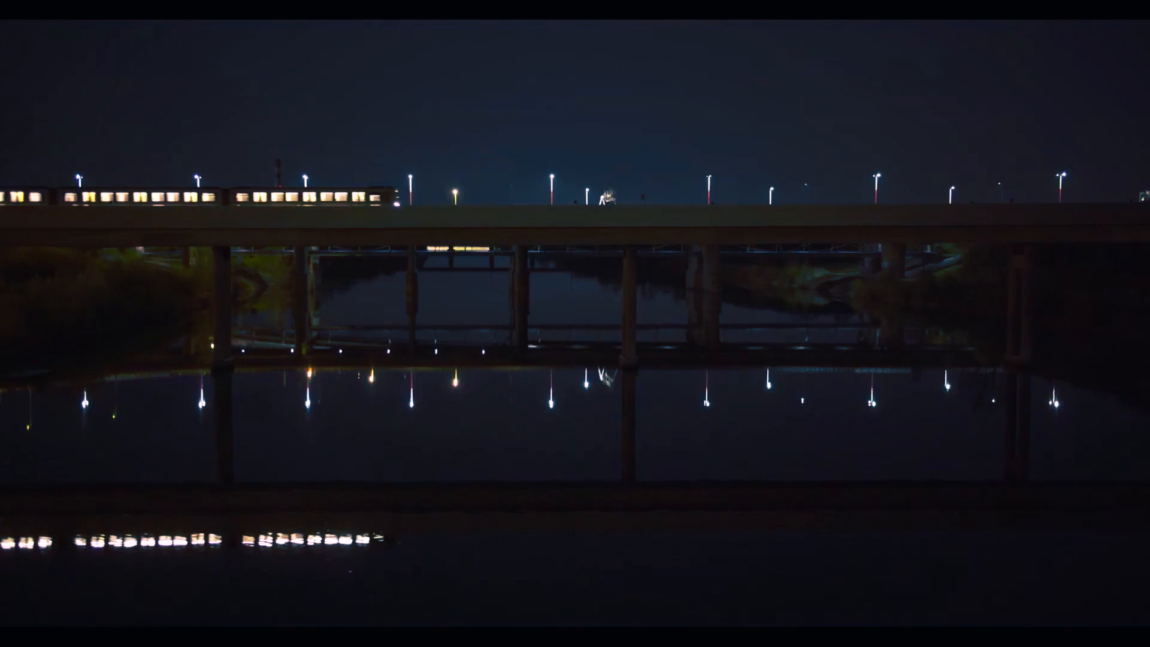
key(ctrl+d)
key(ctrl+d)
key(ctrl+d)
key(ctrl+d)
key(ctrl+d)
key(ctrl+d)
key(ctrl+d)
key(Escape)
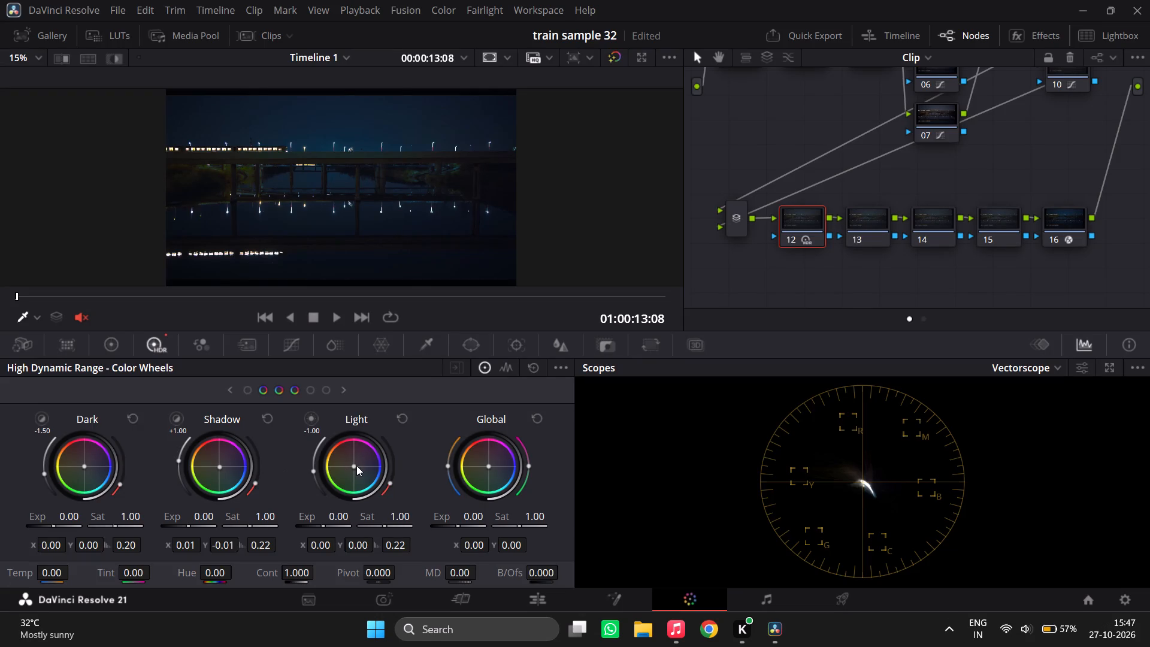
Shift node 12's HDR Light color balance to about X -0.01, Y -0.02, and compare the node off and on in full frame.
drag(356, 465, 328, 468)
drag(328, 468, 356, 476)
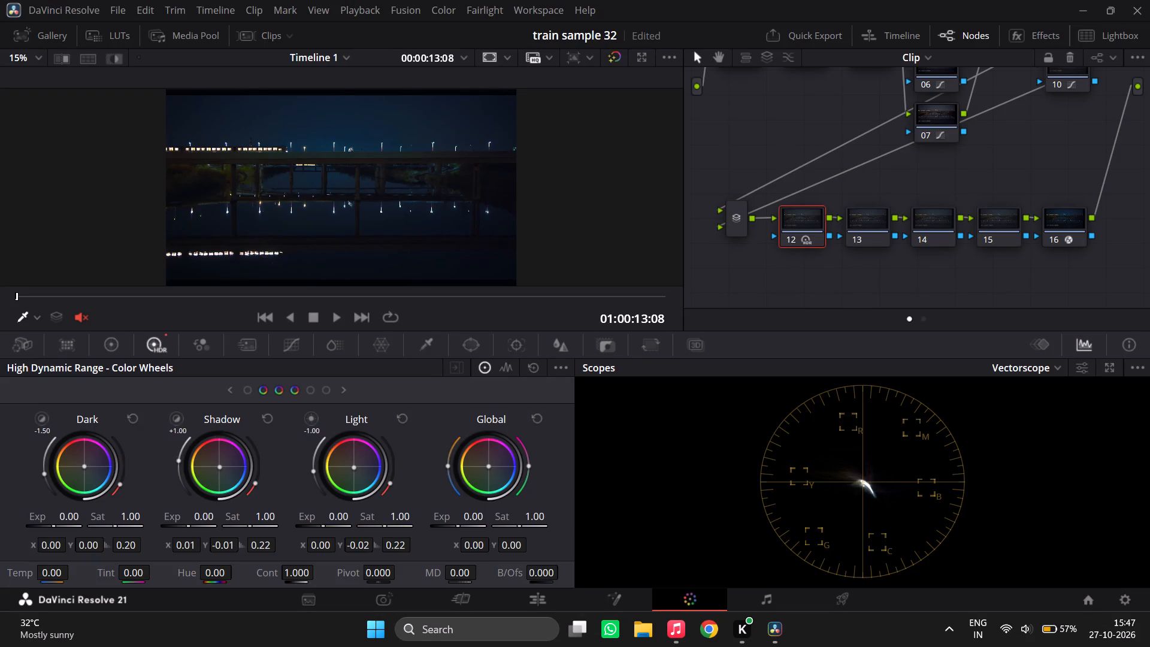
drag(356, 476, 350, 474)
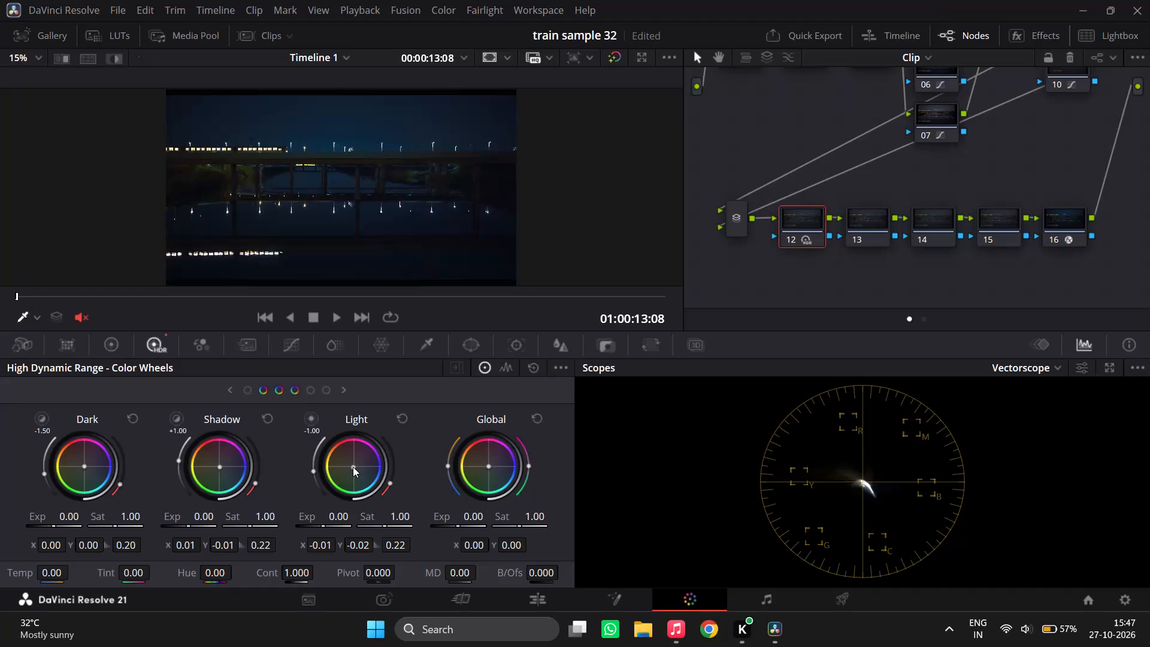
key(ctrl+f)
key(ctrl+d)
key(ctrl+d)
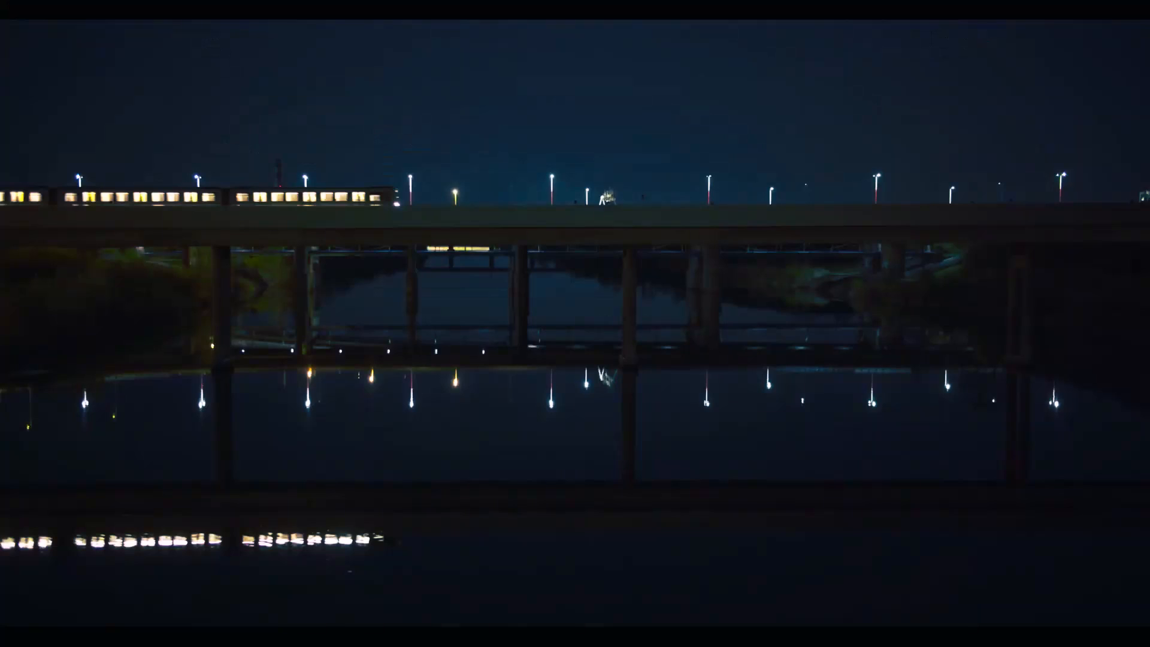
key(Escape)
Refine node 12's HDR Light color balance to about X -0.02, Y -0.01, comparing the node off and on in full frame and the normal viewer.
drag(353, 467, 347, 465)
key(ctrl+f)
key(ctrl+d)
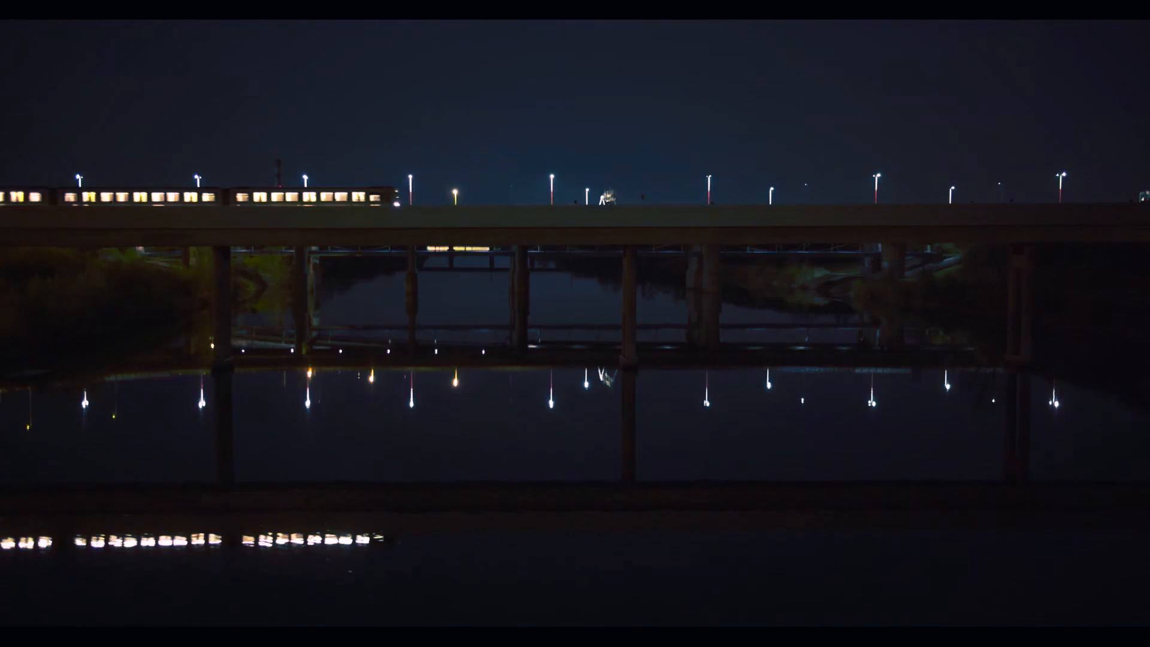
key(ctrl+d)
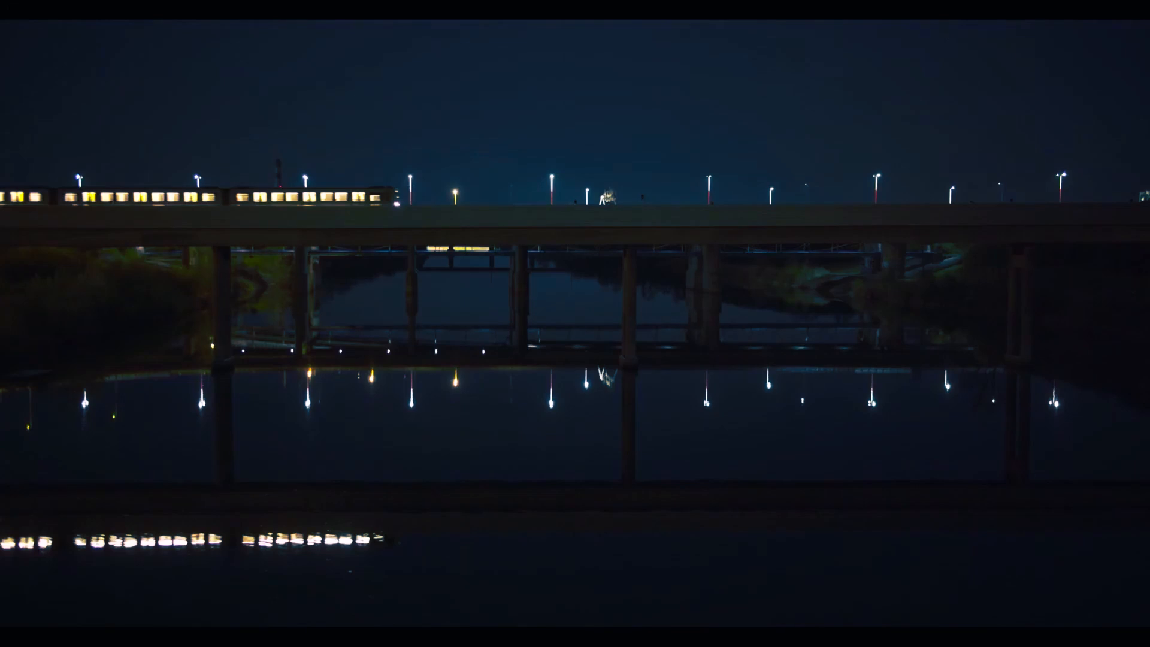
key(Escape)
key(ctrl+d)
key(ctrl+d)
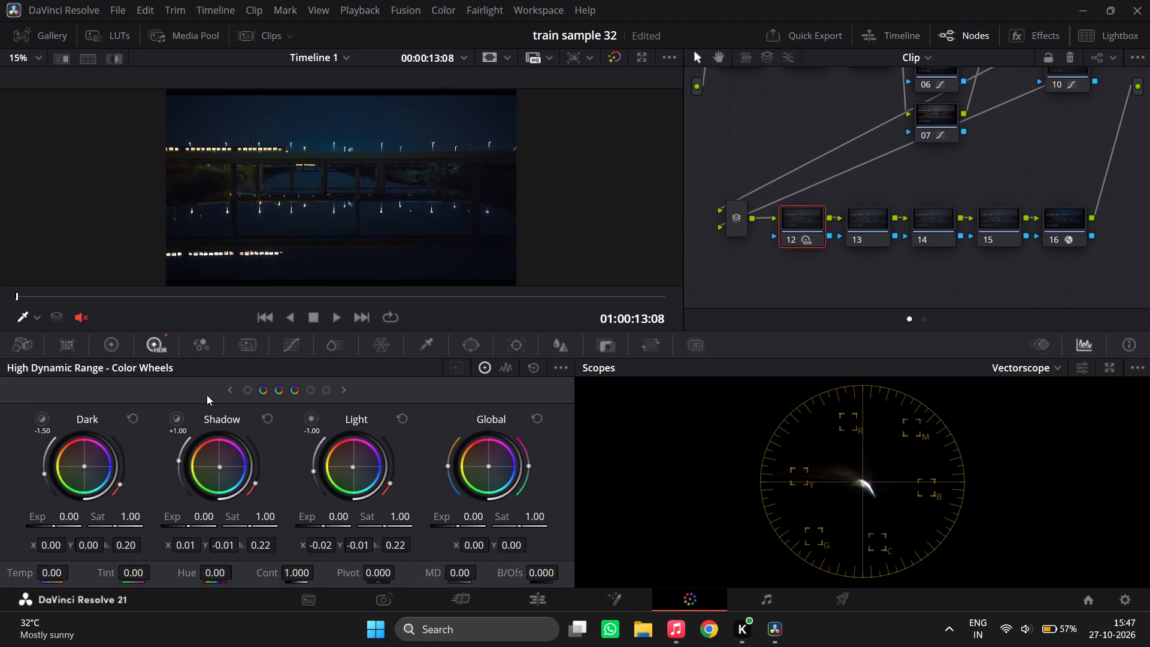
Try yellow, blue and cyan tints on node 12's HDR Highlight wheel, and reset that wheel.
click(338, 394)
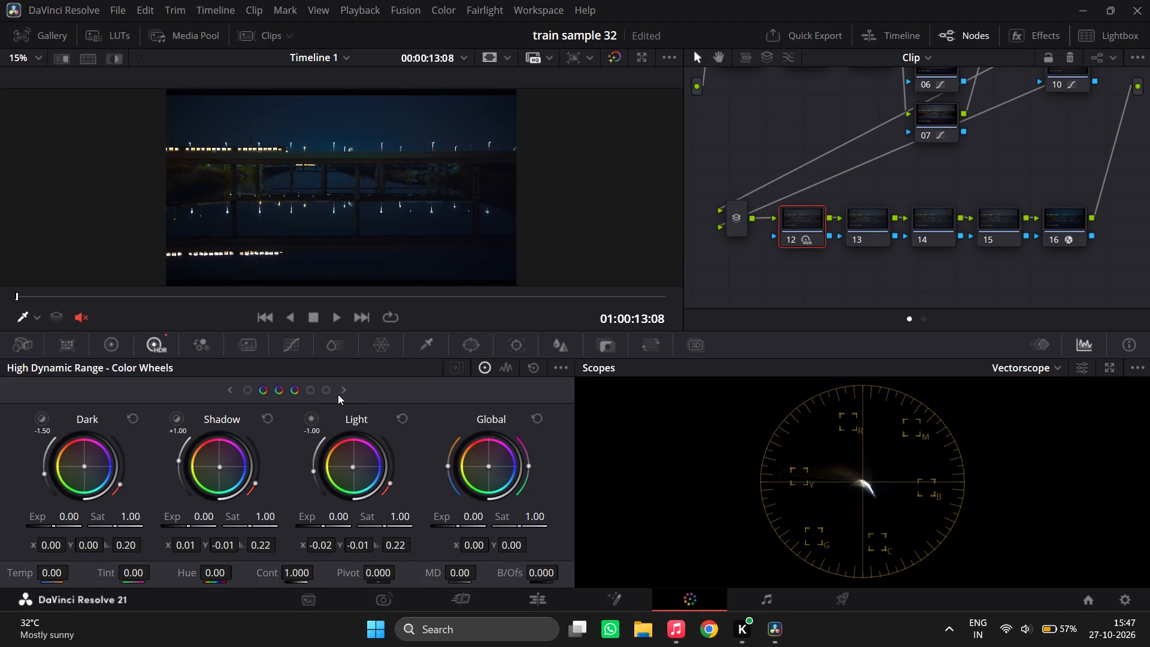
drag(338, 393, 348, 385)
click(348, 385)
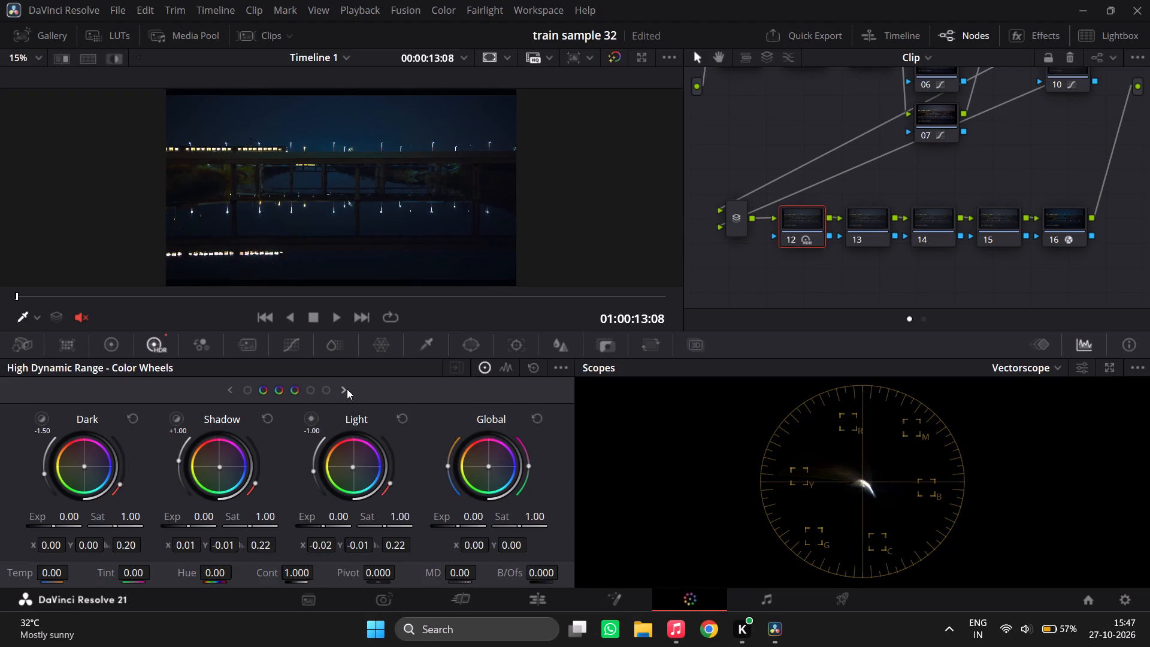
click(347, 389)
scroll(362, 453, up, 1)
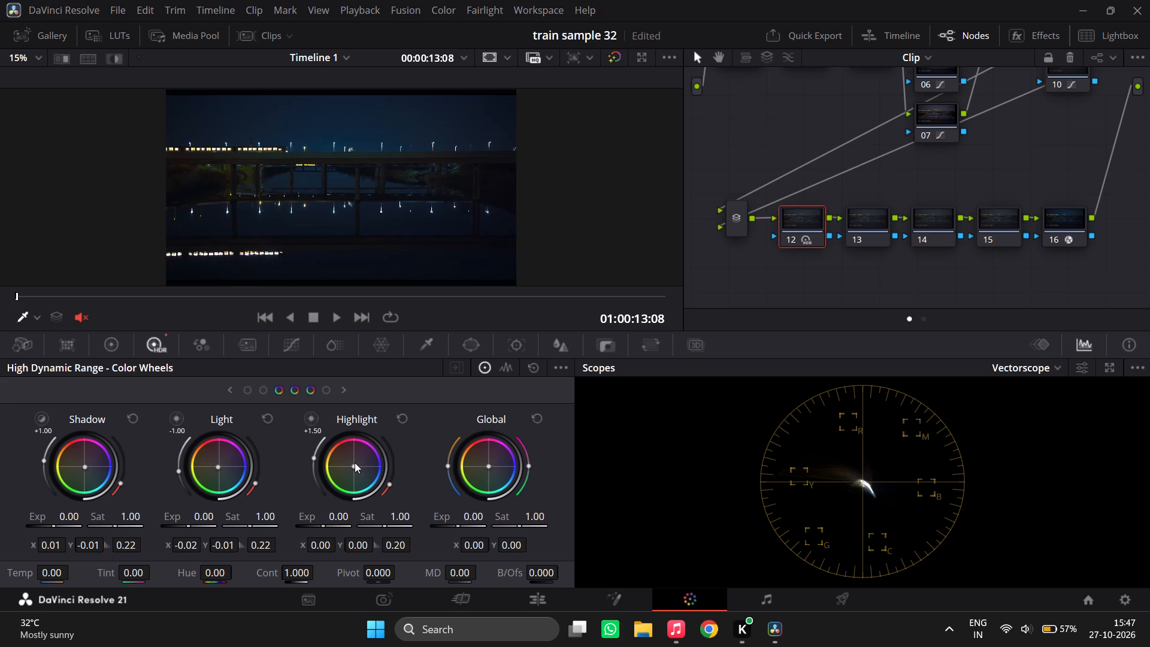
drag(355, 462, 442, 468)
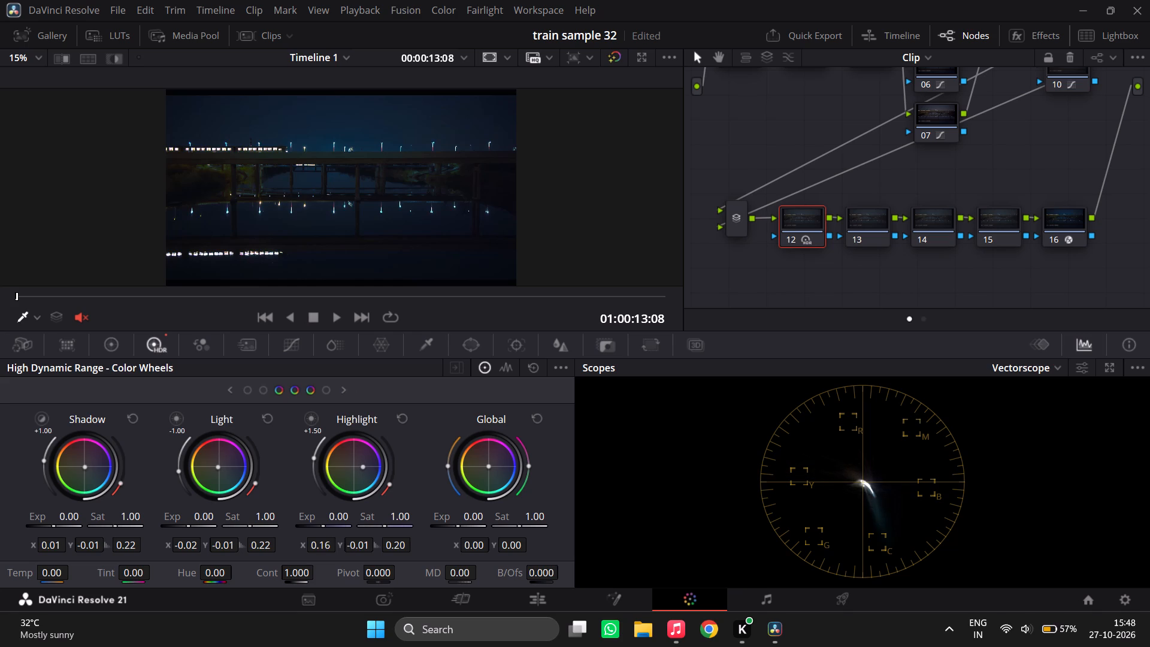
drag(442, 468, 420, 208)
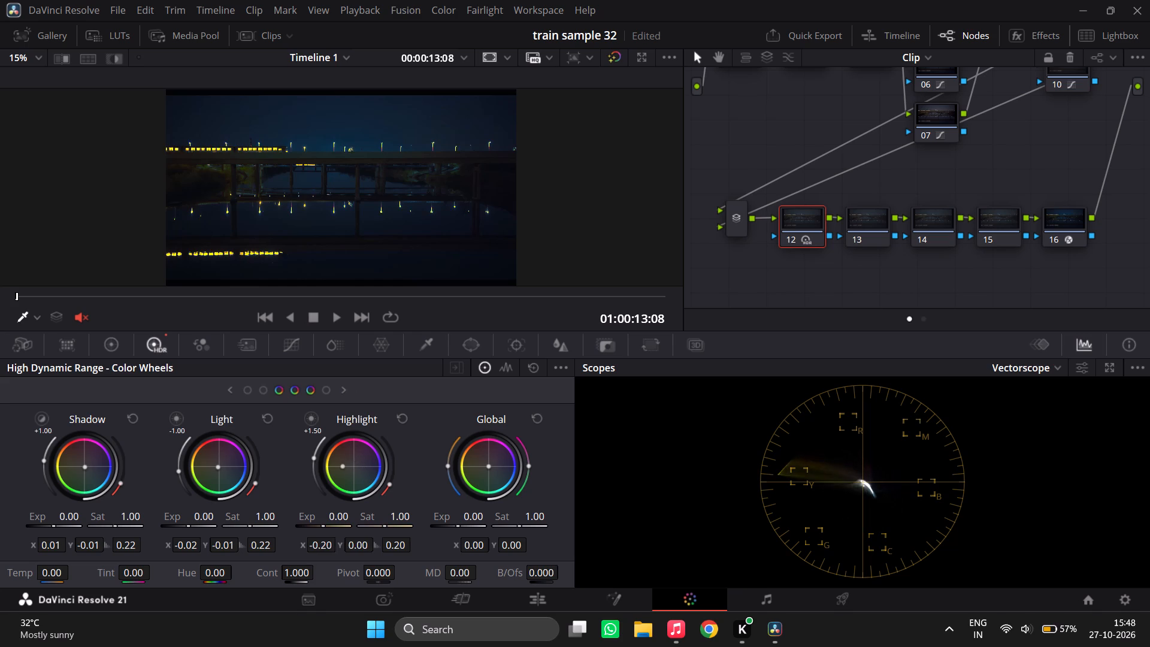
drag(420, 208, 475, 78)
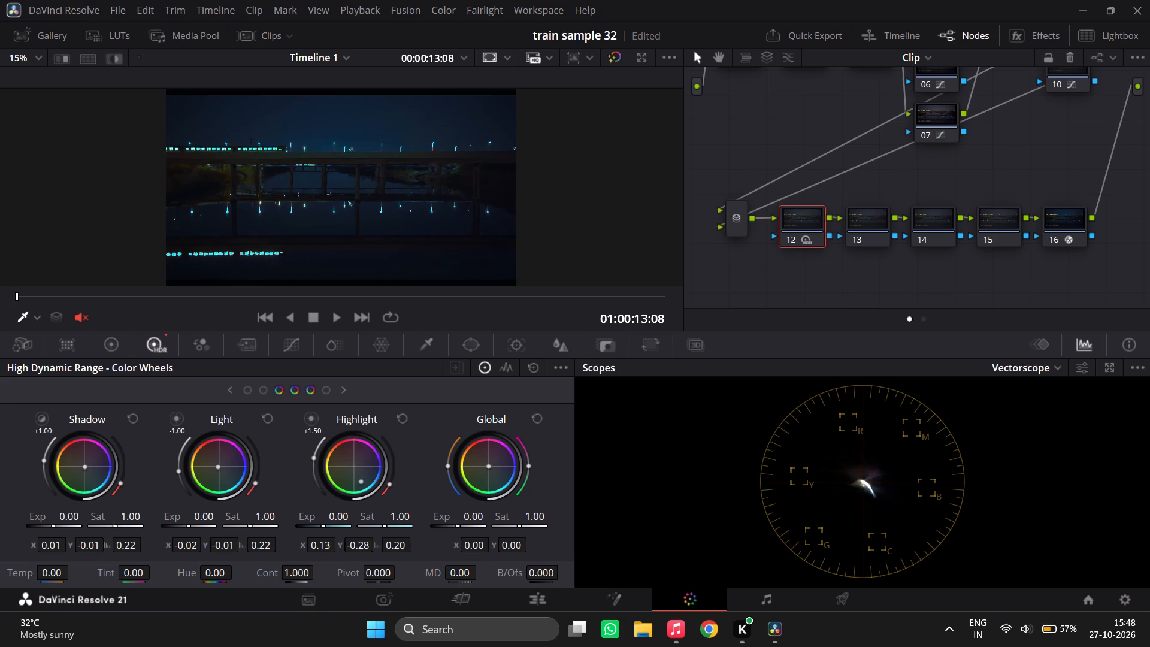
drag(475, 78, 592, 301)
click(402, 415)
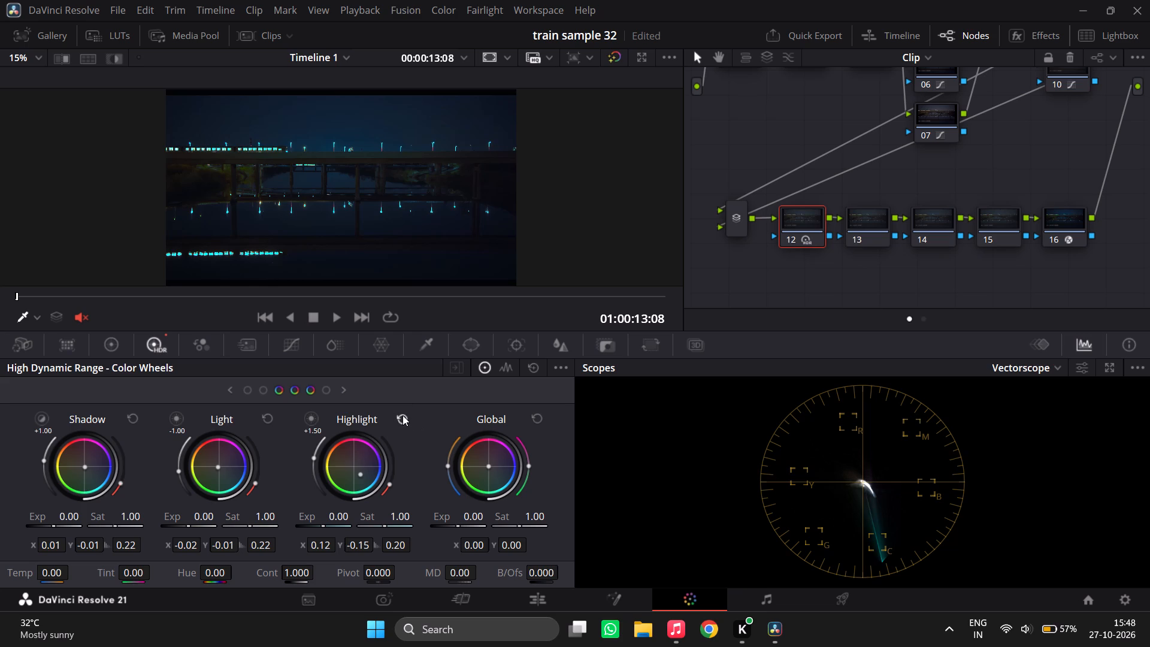
Compare the image with node 12 disabled and enabled.
key(ctrl+d)
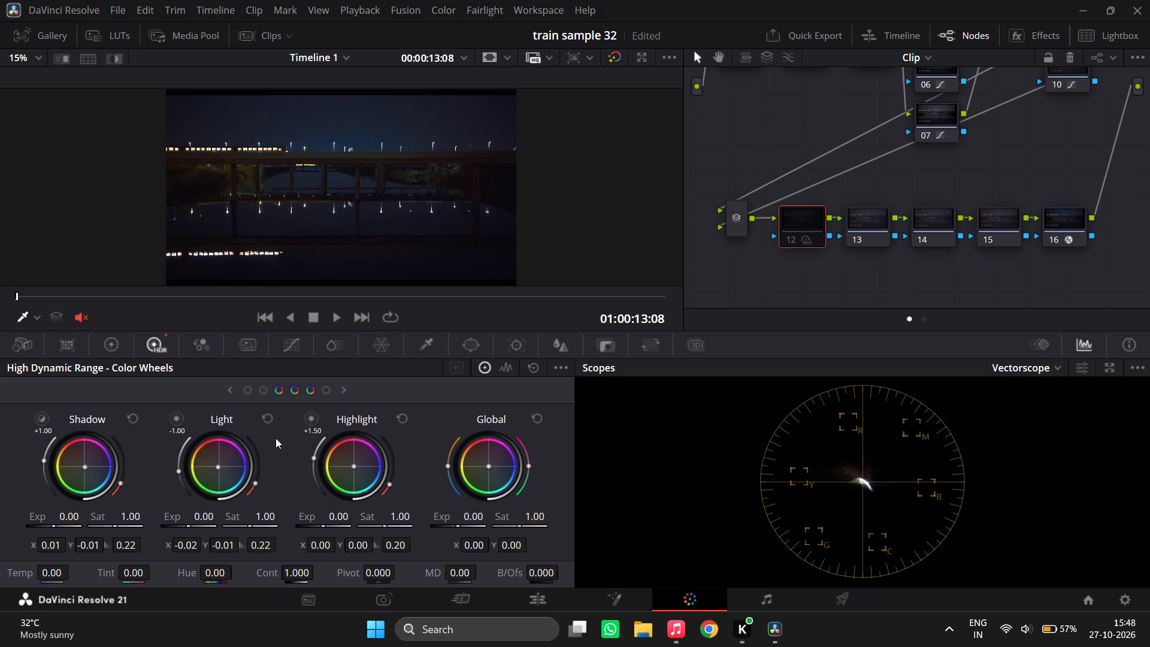
key(ctrl+d)
key(ctrl+d)
key(ctrl+d)
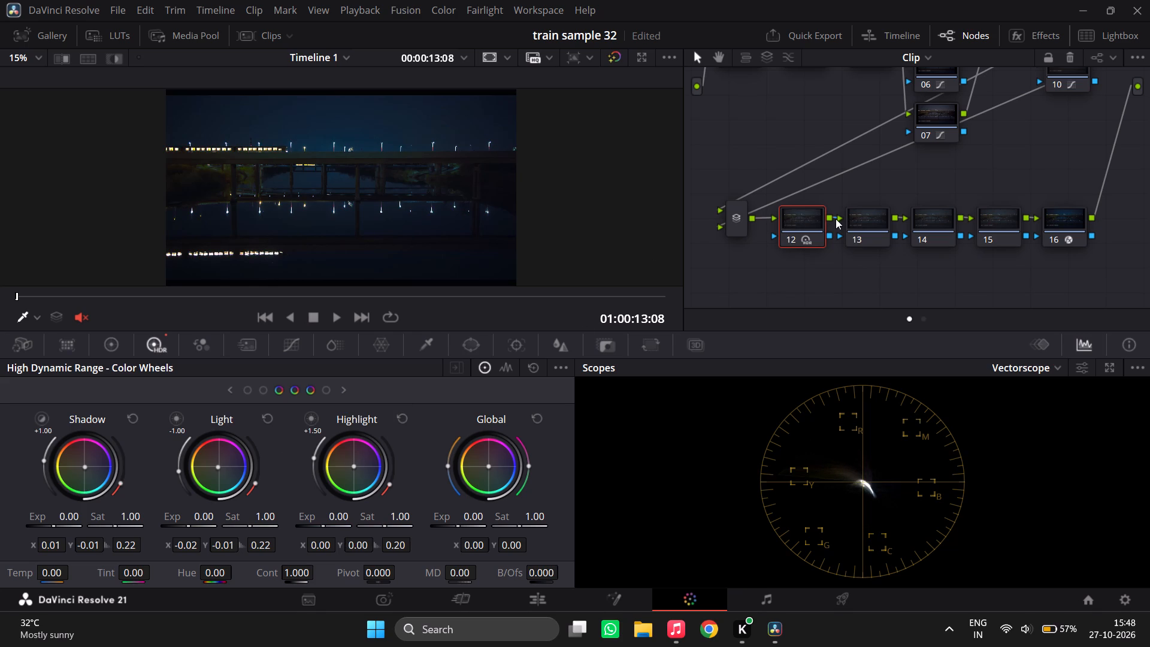
Examine node 13 of the previous clip and its available Blackmagic Design LUTs as a reference, and return to the train-bridge clip.
click(870, 210)
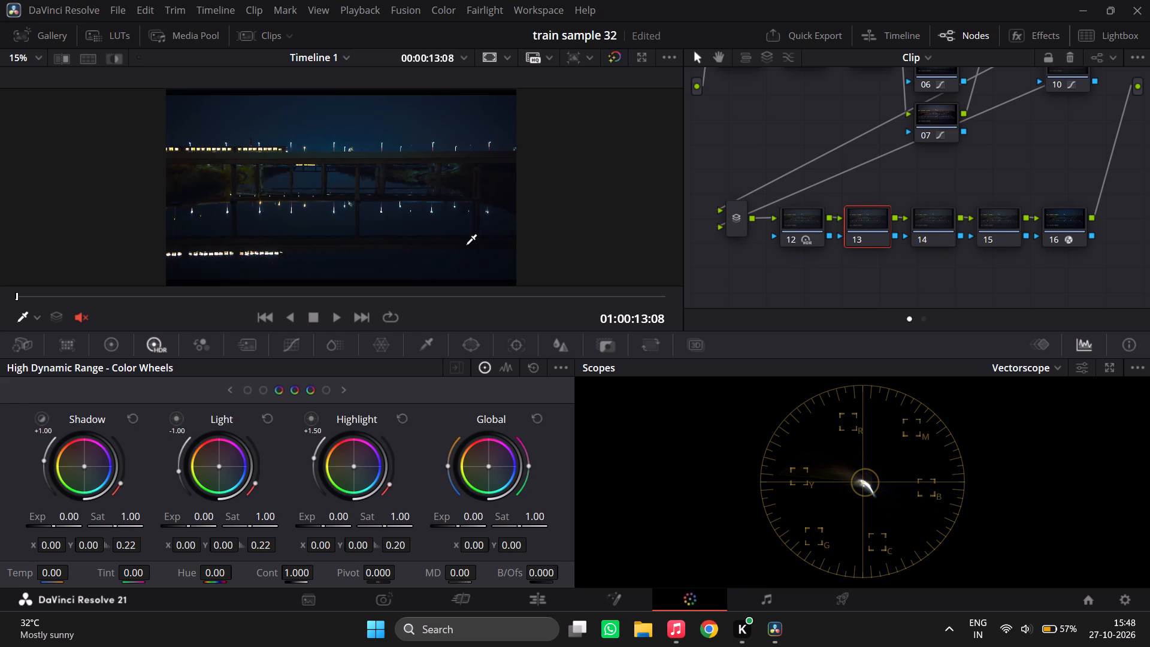
key(Up)
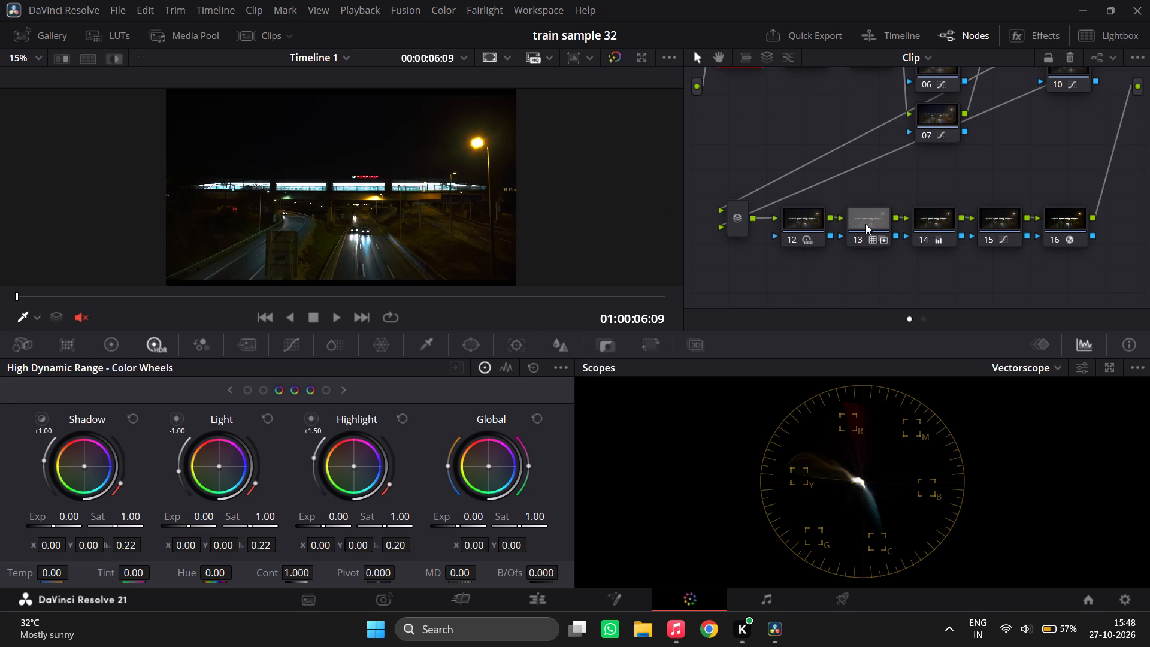
click(865, 224)
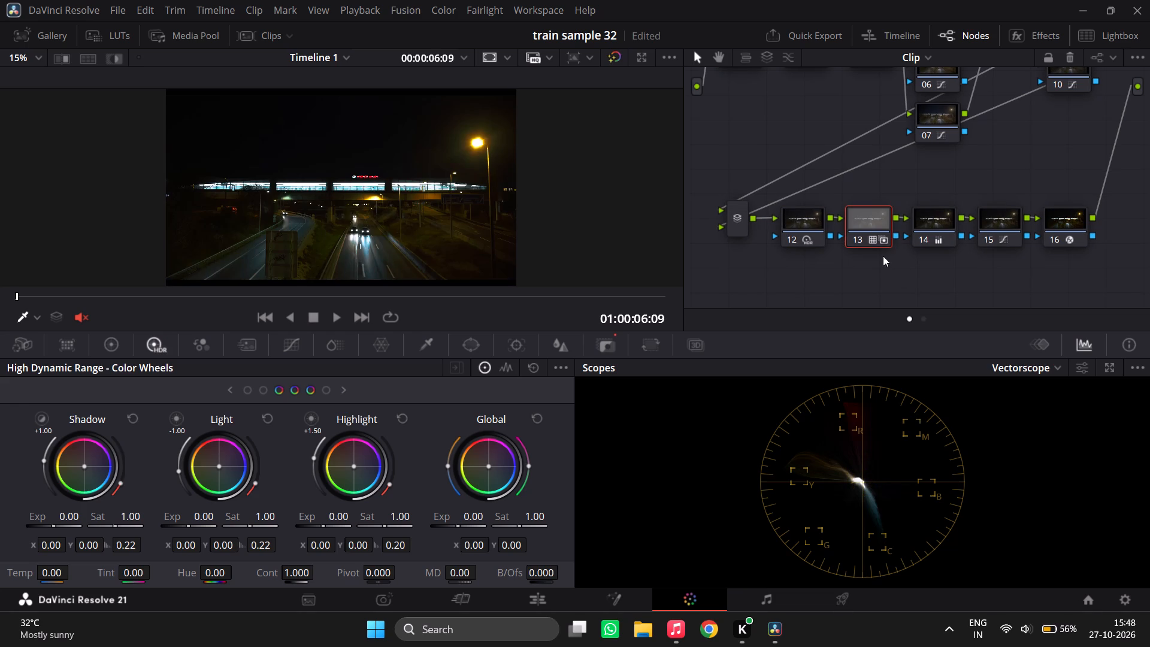
click(121, 35)
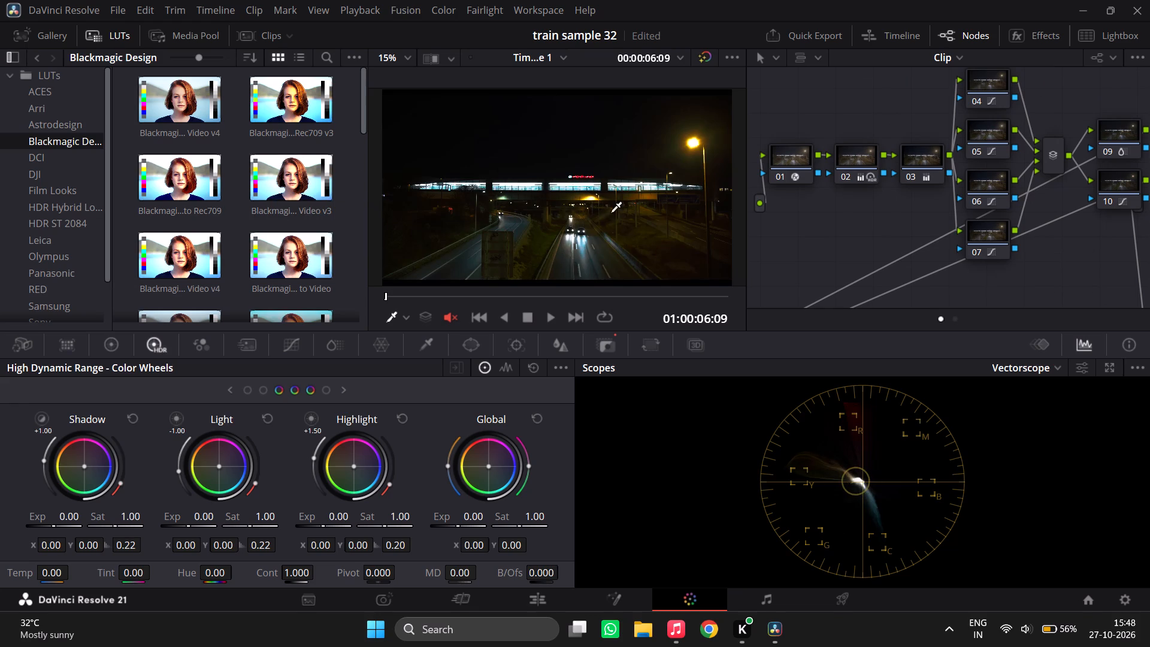
scroll(922, 246, down, 4)
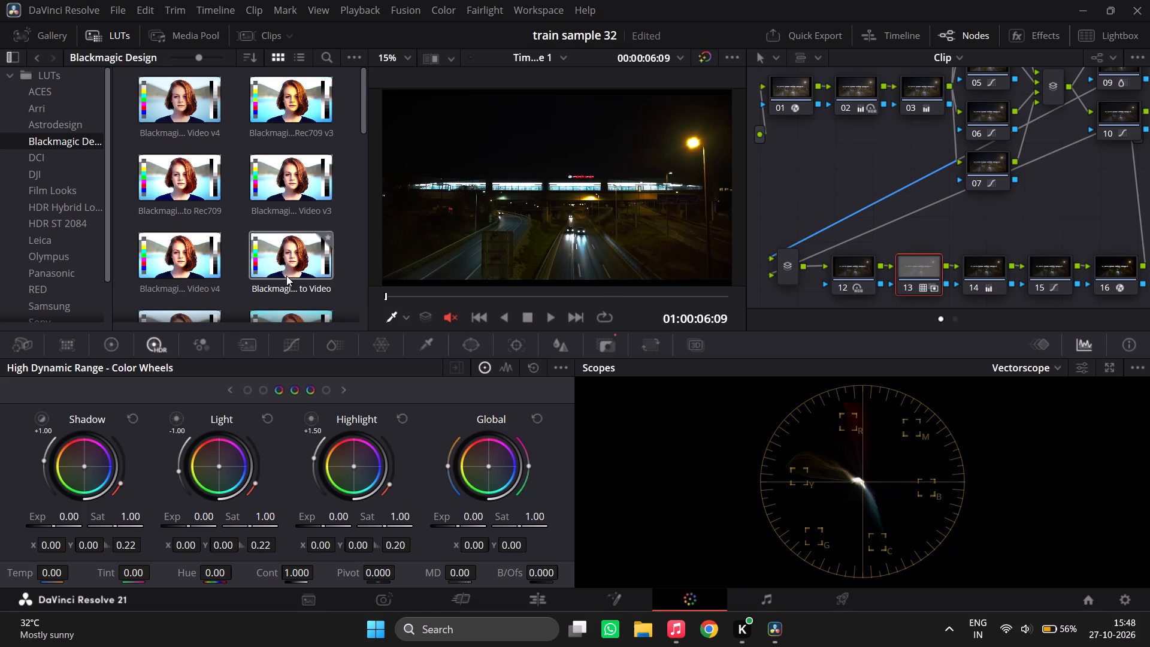
scroll(286, 276, down, 1)
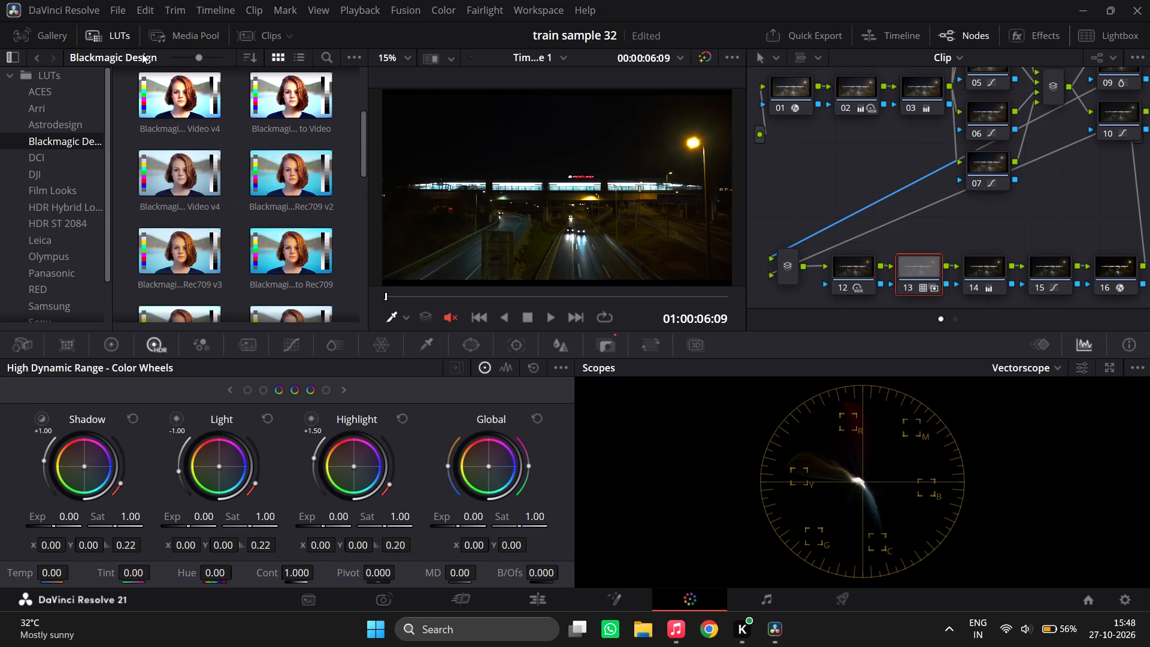
click(121, 43)
scroll(840, 263, down, 1)
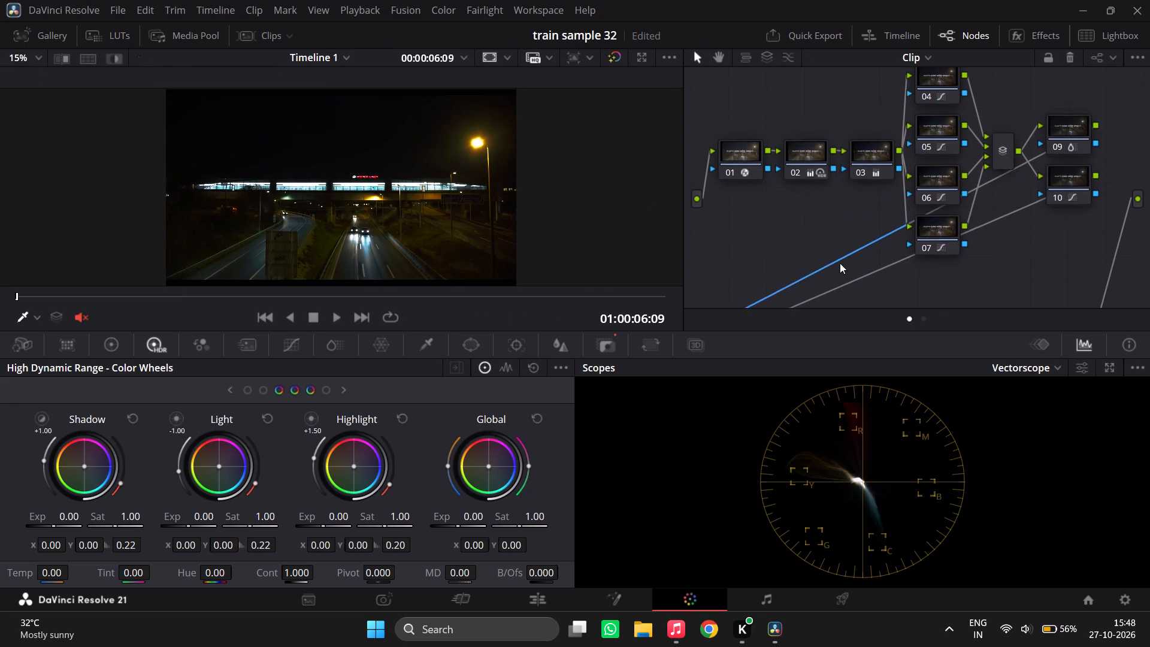
scroll(840, 263, down, 2)
key(Down)
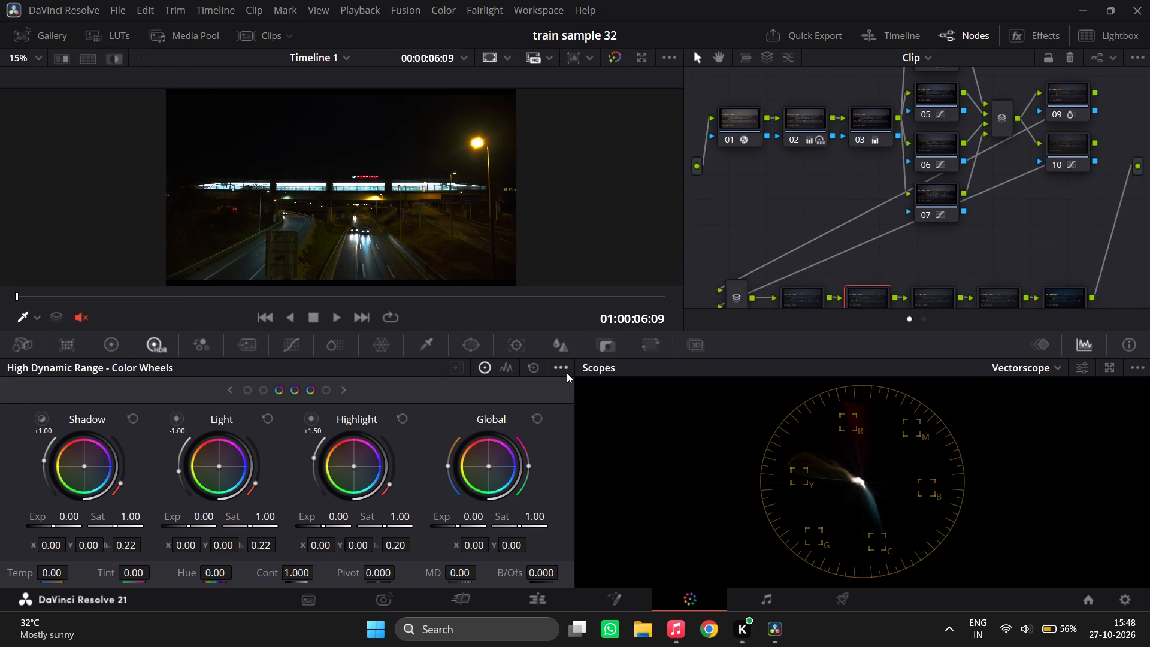
Preview the Blackmagic Design LUTs on the train-bridge clip and apply Blackmagic 4K Film to Extended Video v4 to node 13.
scroll(845, 188, down, 2)
click(90, 32)
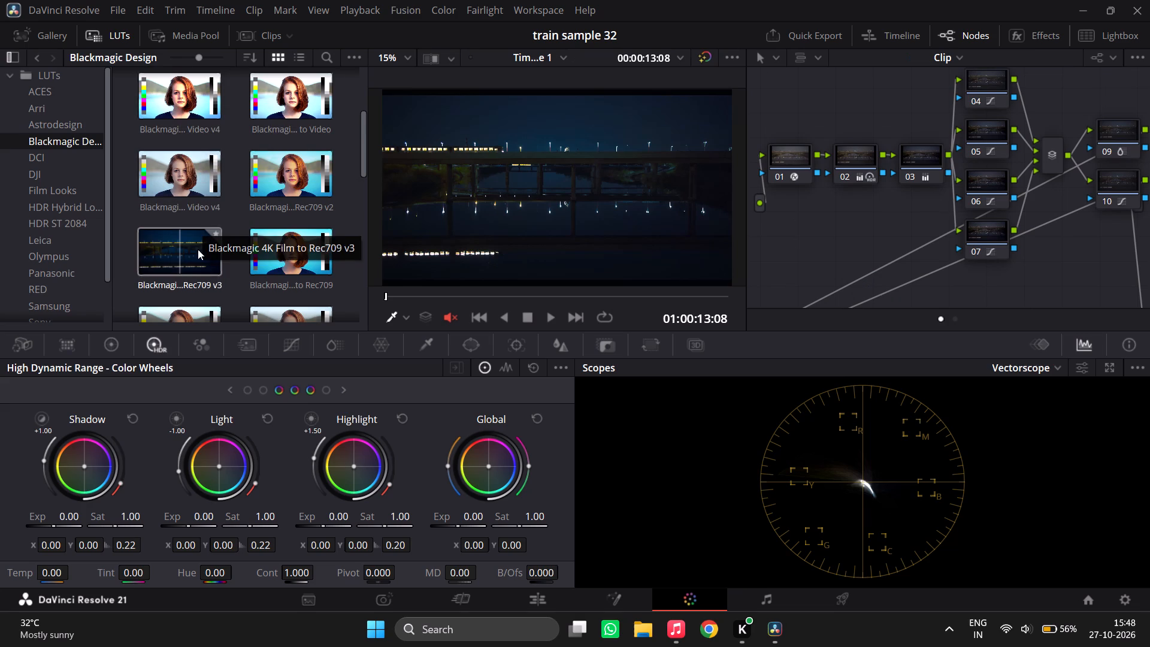
scroll(179, 258, down, 1)
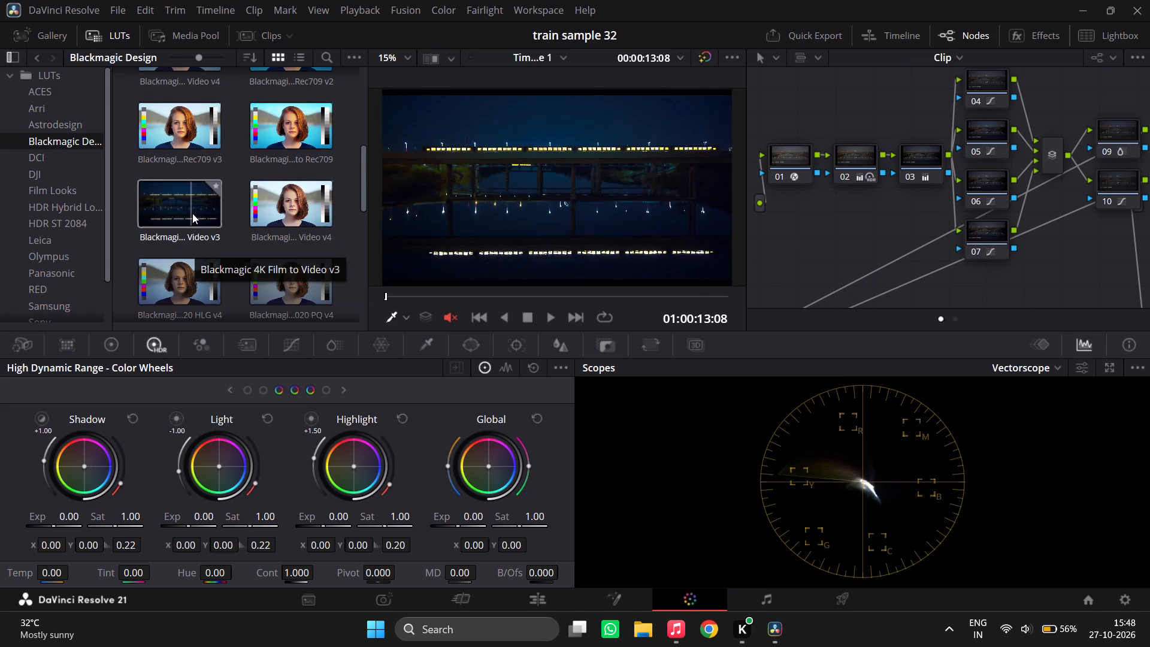
scroll(210, 213, up, 4)
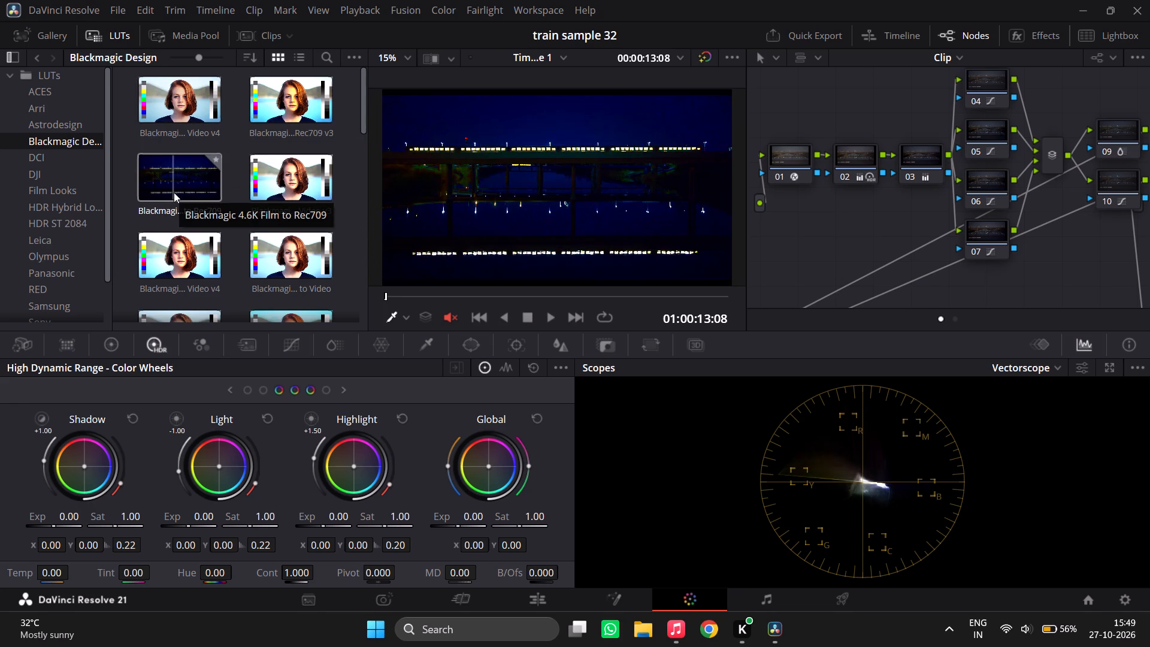
scroll(244, 251, down, 5)
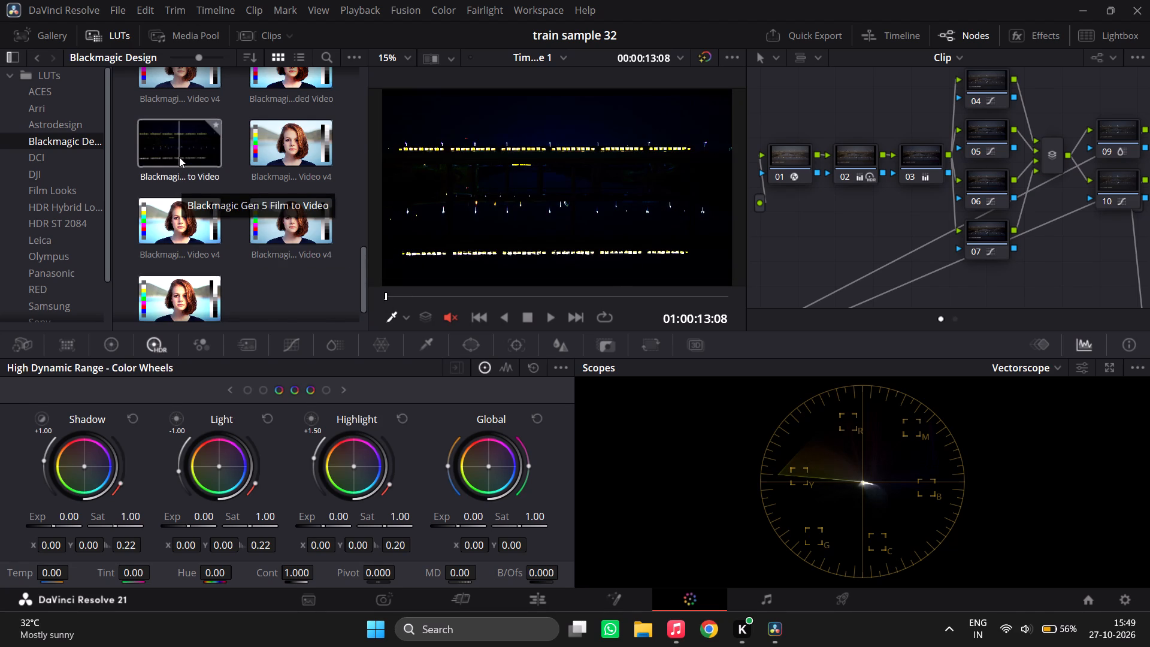
scroll(179, 157, up, 4)
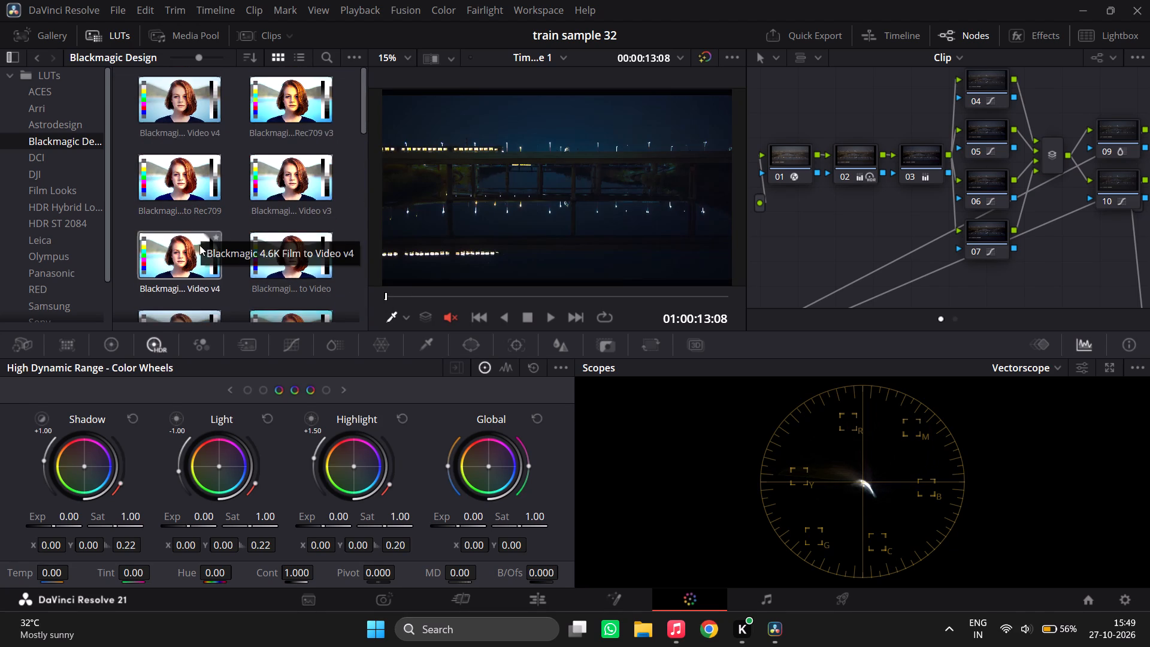
scroll(193, 265, down, 1)
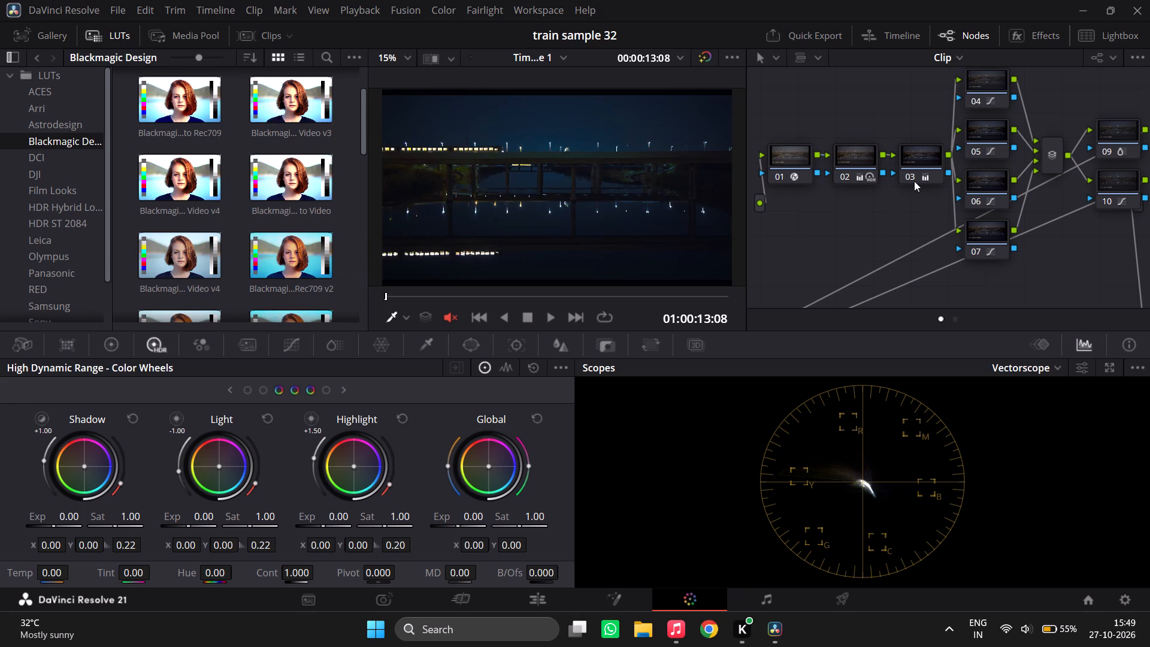
scroll(914, 181, down, 9)
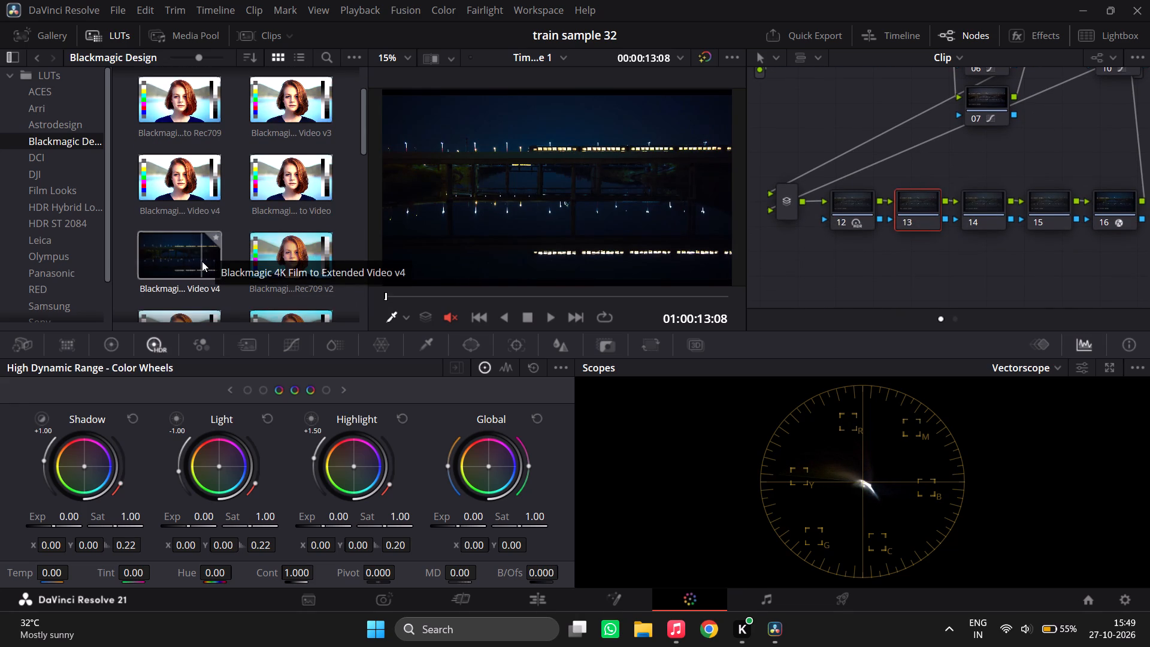
drag(202, 261, 910, 194)
click(127, 36)
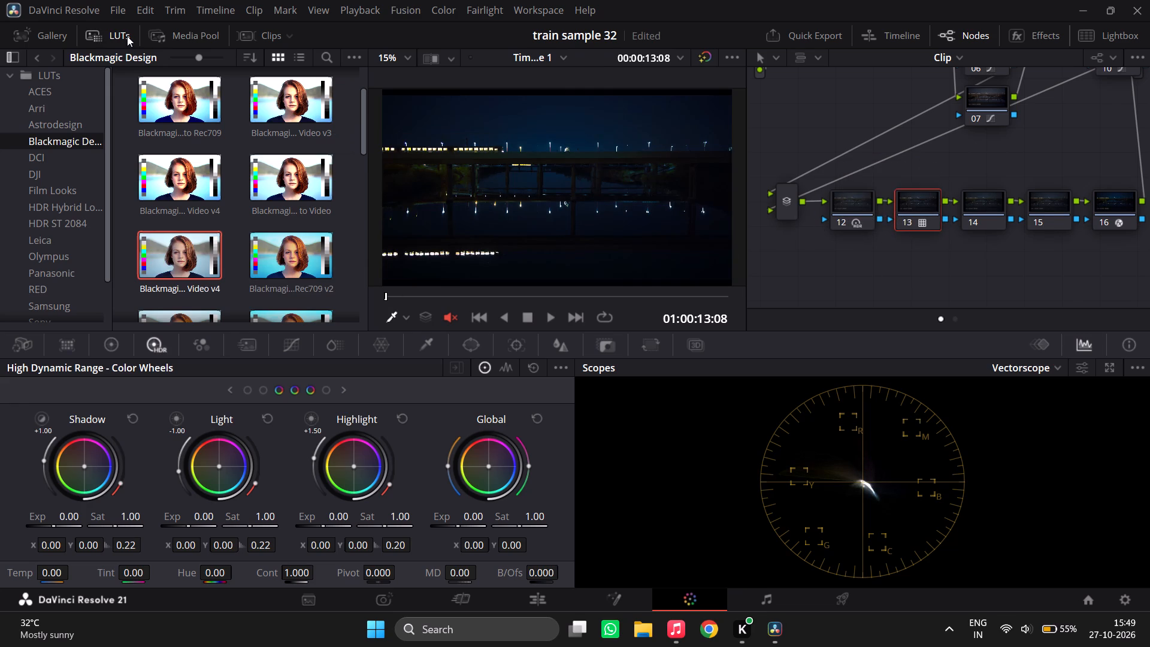
Lower node 13's Key Output Gain to about 0.401.
click(596, 335)
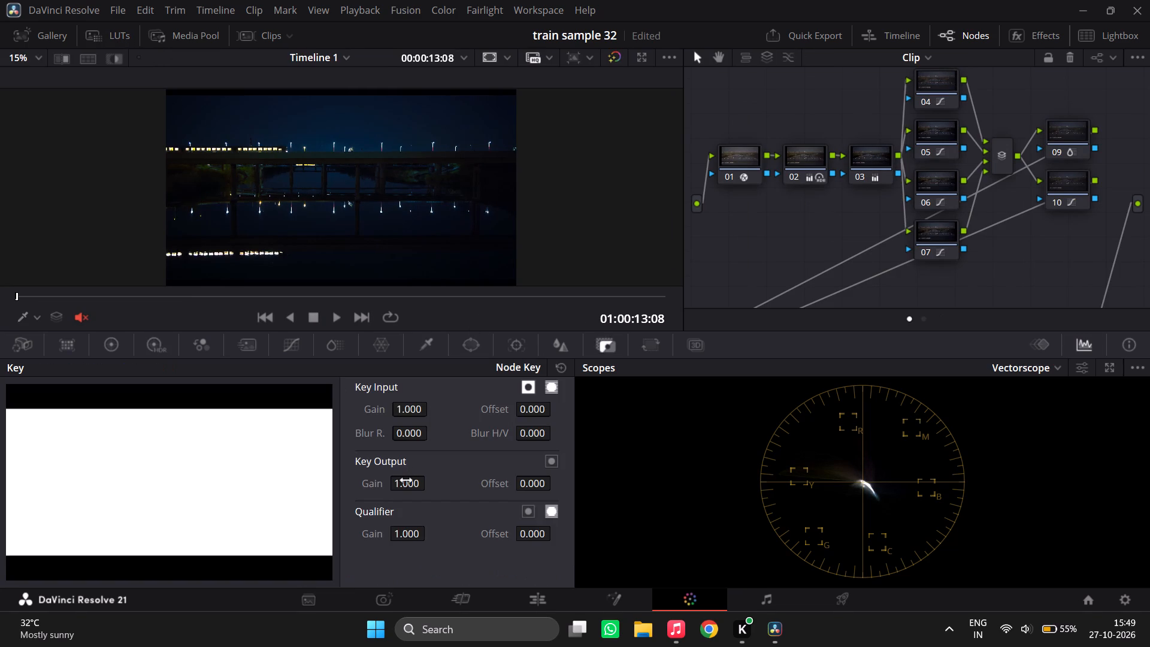
drag(406, 480, 220, 456)
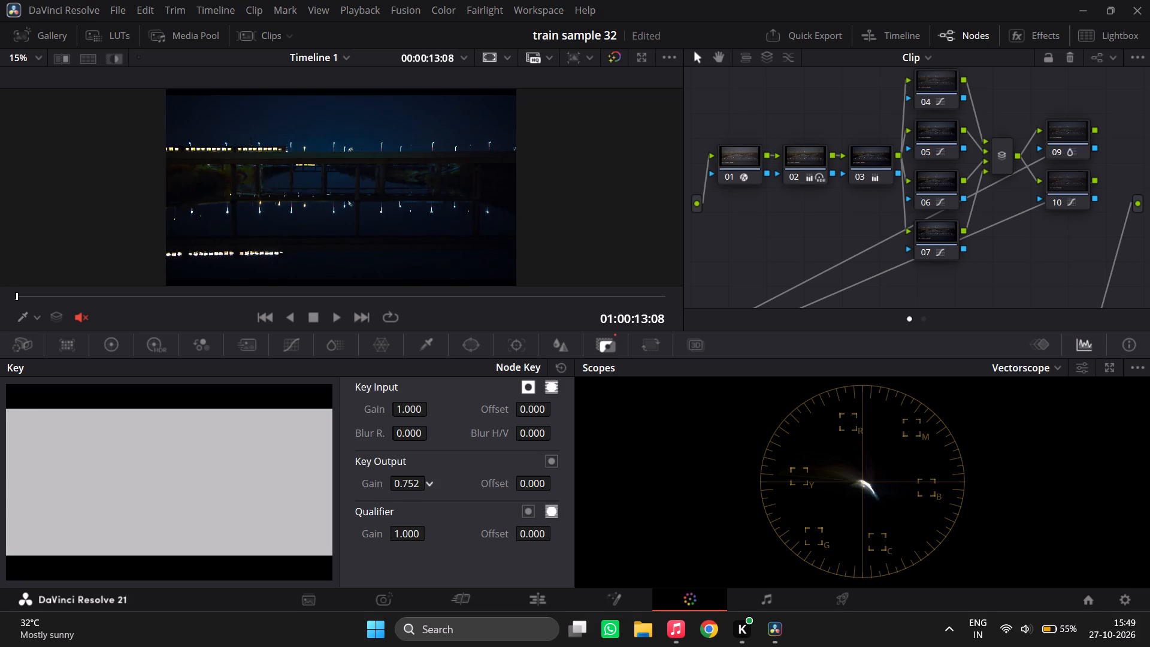
drag(220, 456, 0, 418)
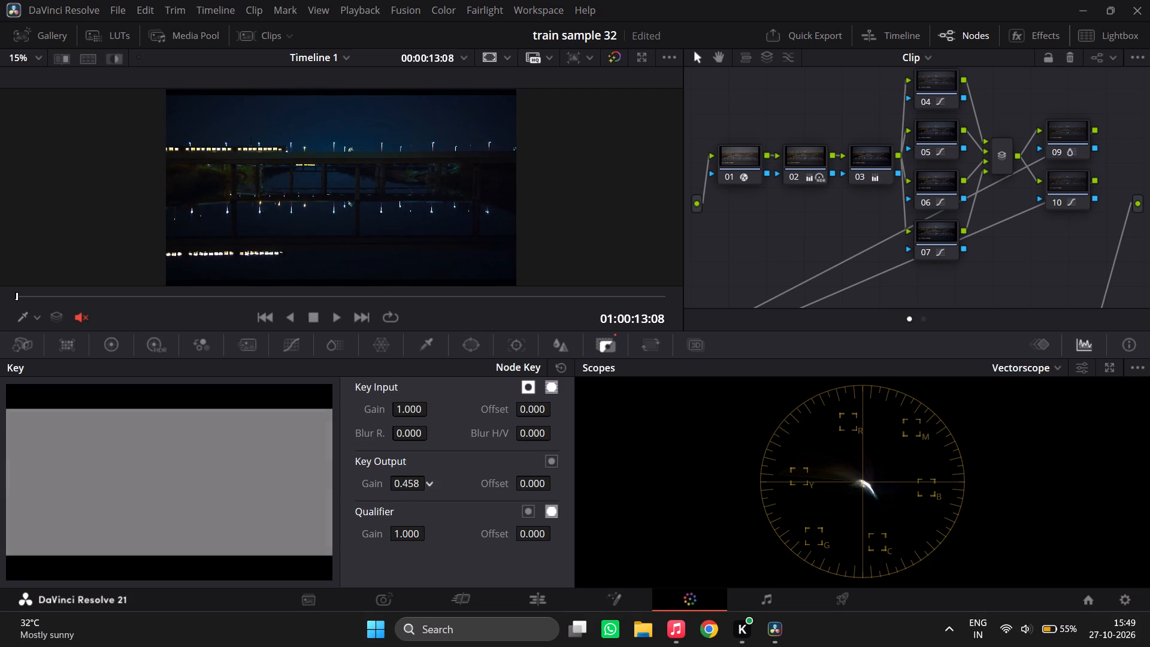
drag(0, 418, 536, 316)
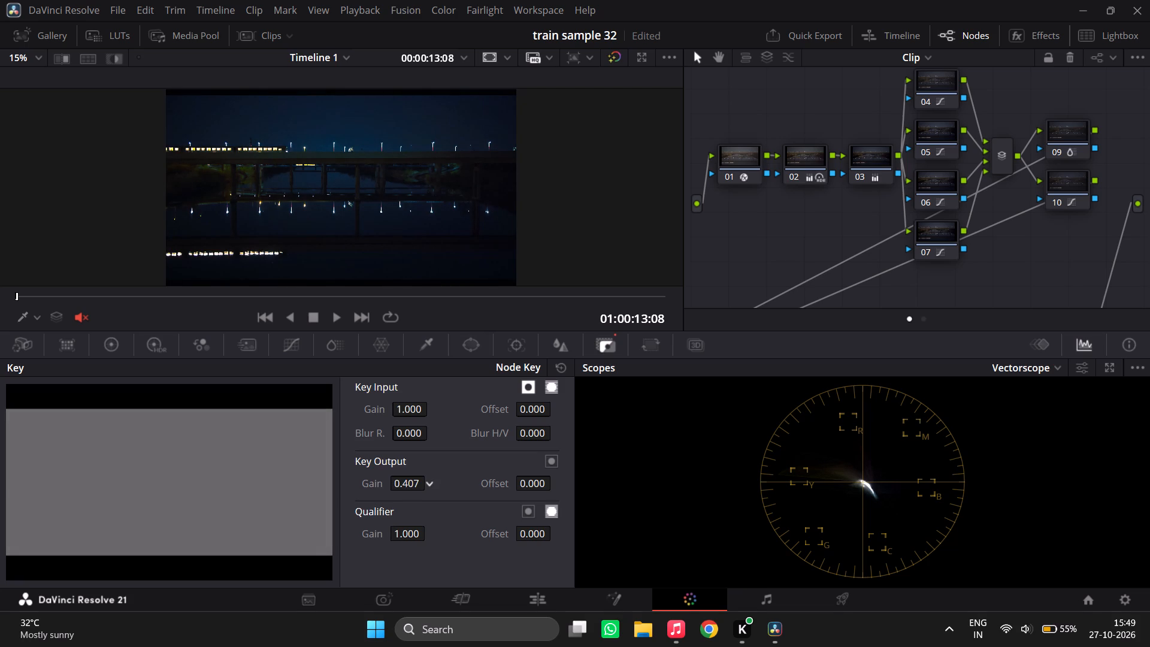
drag(536, 316, 531, 317)
drag(531, 317, 531, 316)
Compare the image repeatedly with node 13 disabled and enabled, in the normal viewer and in full frame.
key(ctrl+d)
key(ctrl+d)
key(ctrl+f)
key(ctrl+d)
key(ctrl+d)
key(ctrl+d)
key(ctrl+d)
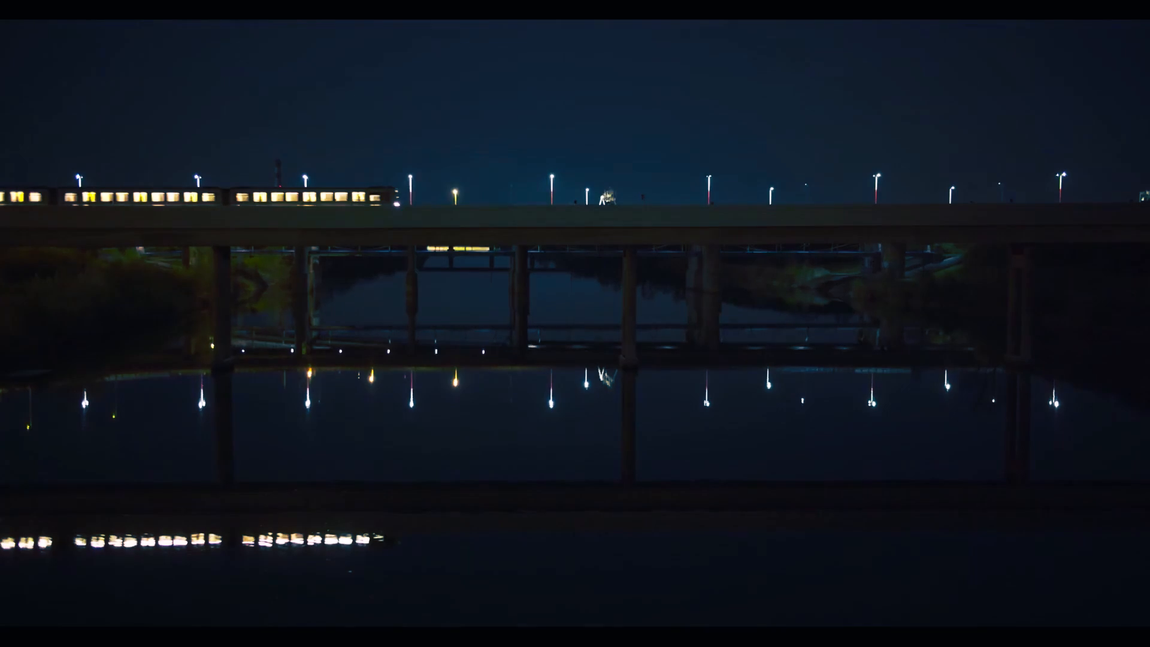
Compare the full-frame image once more with node 13 disabled and enabled, and return to the normal viewer.
key(ctrl+d)
key(ctrl+d)
key(Escape)
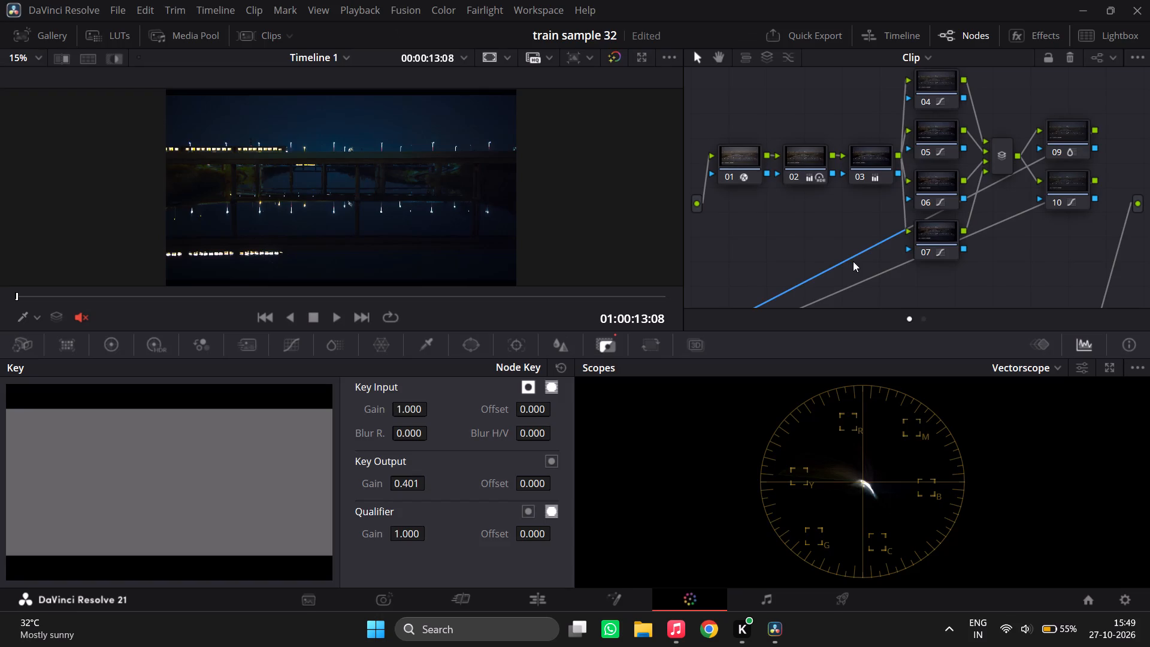
Examine the primaries of node 14 and the curves of node 15 on the previous clip as a reference, and return to the train-bridge clip.
scroll(910, 199, down, 5)
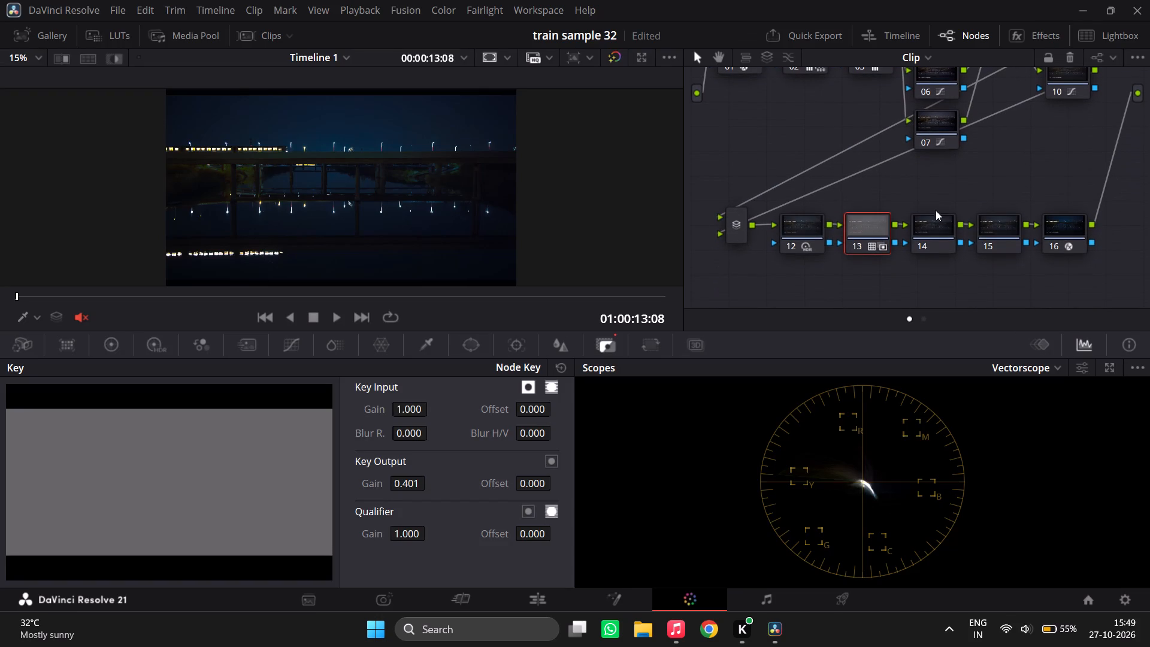
click(938, 219)
key(Up)
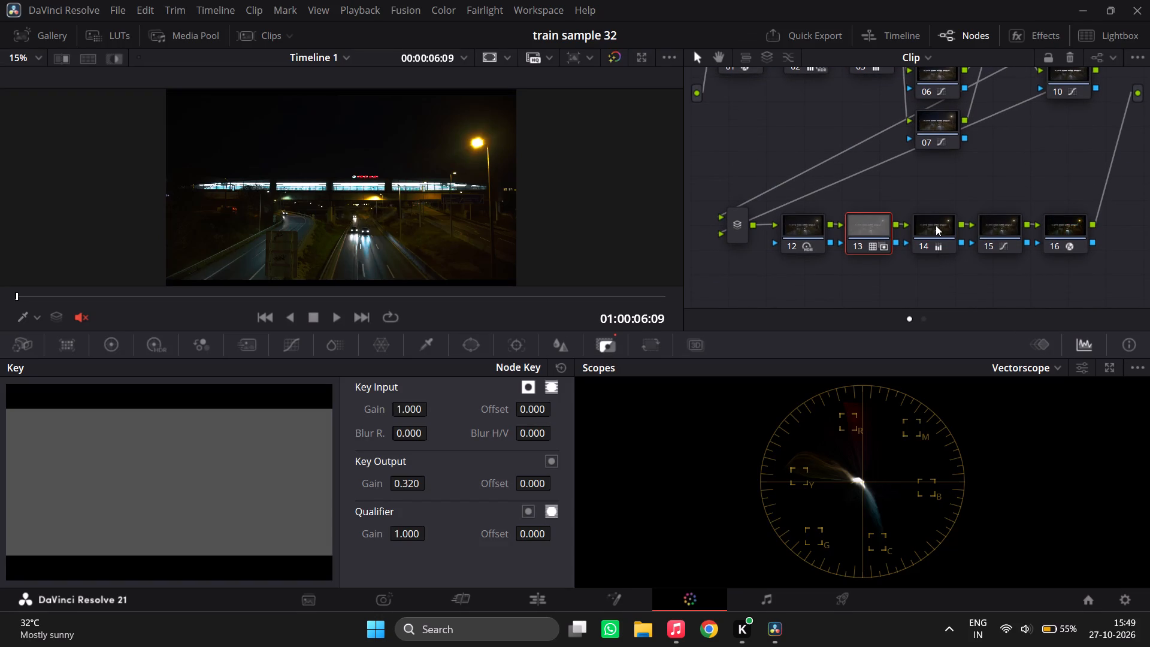
click(936, 225)
click(122, 352)
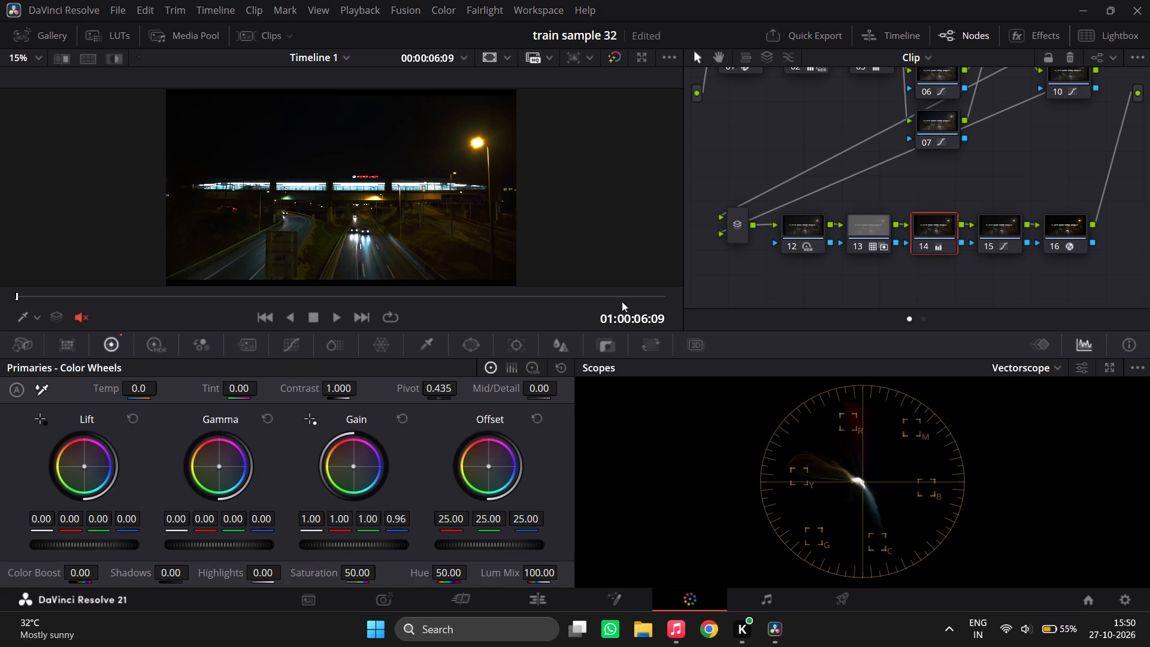
click(998, 229)
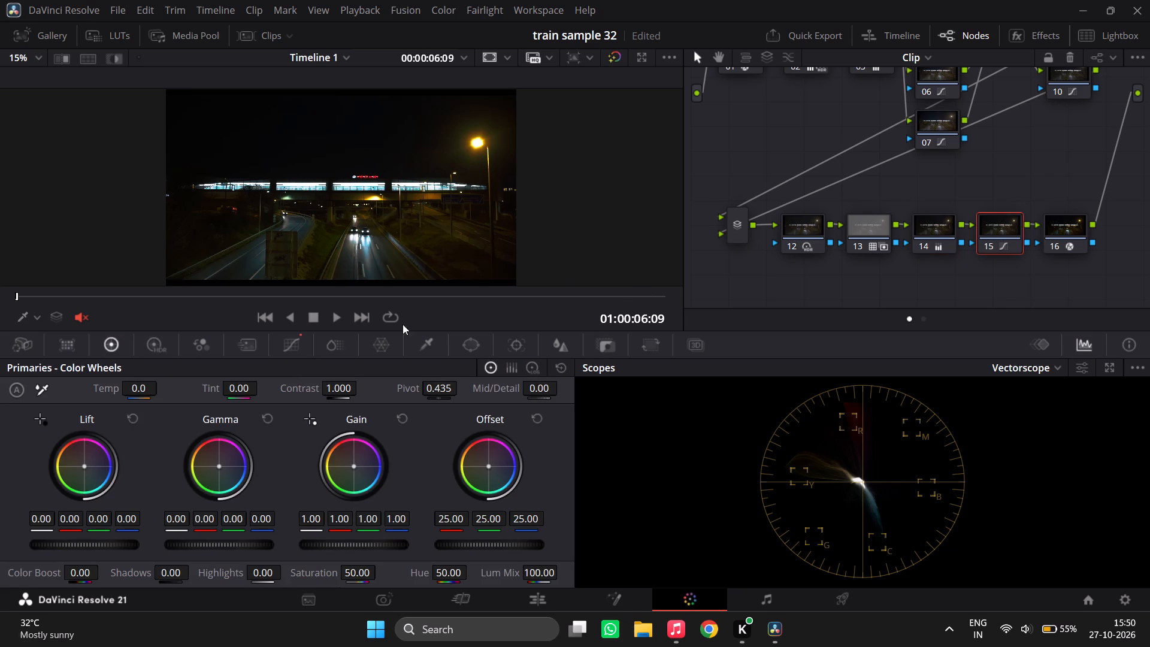
click(302, 339)
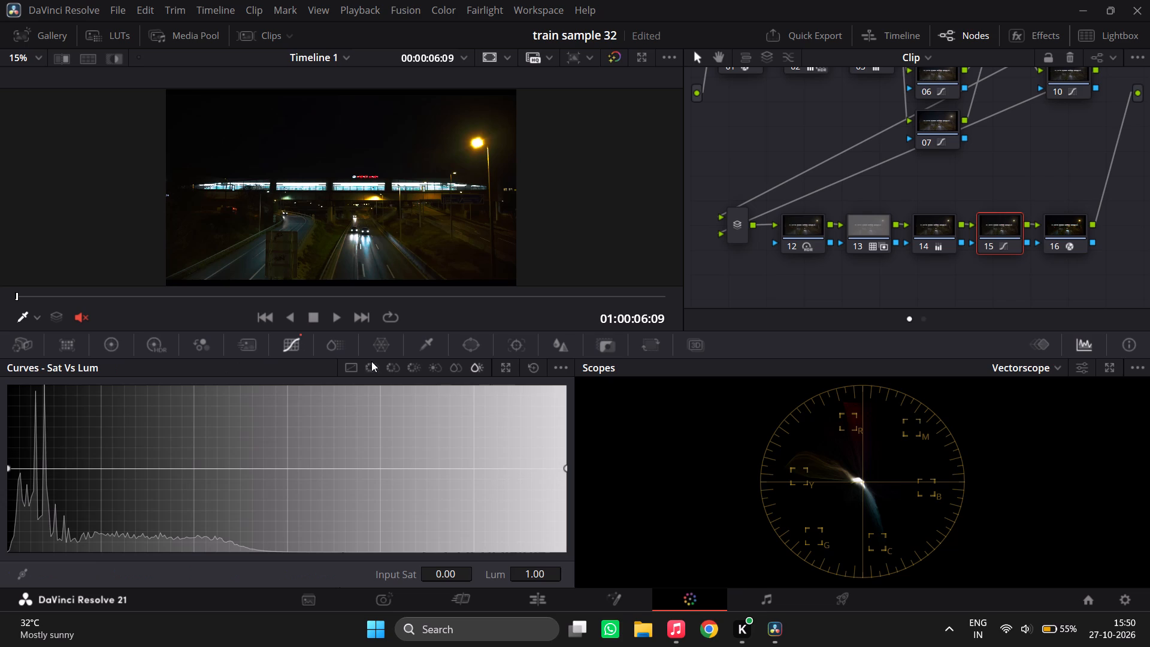
click(351, 368)
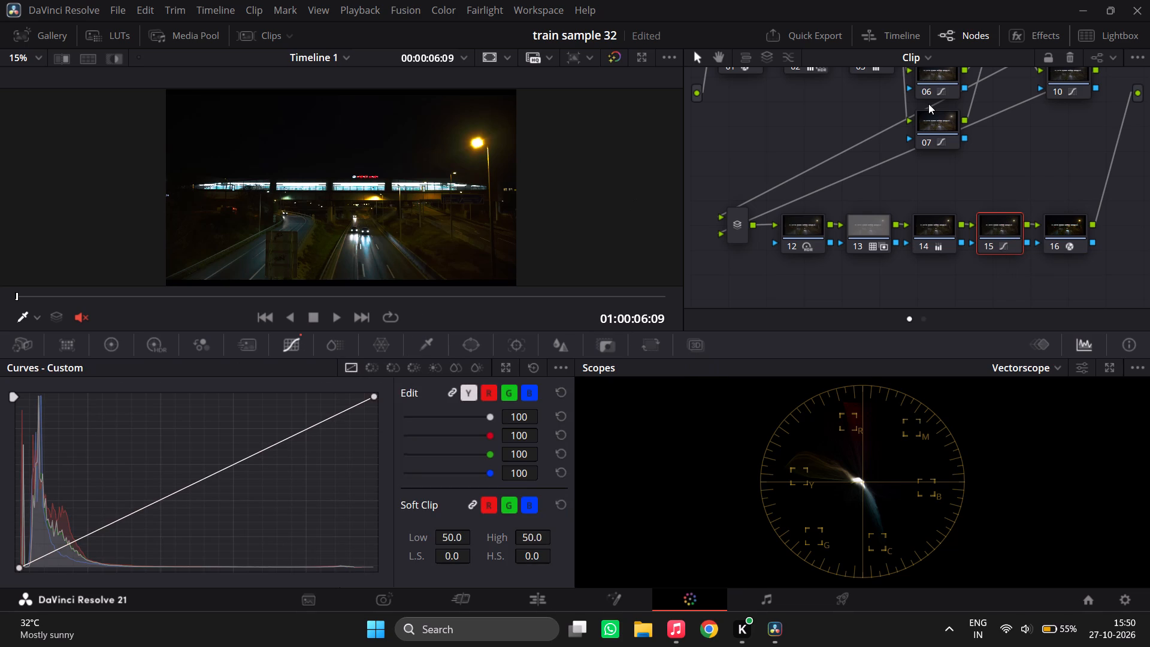
key(Down)
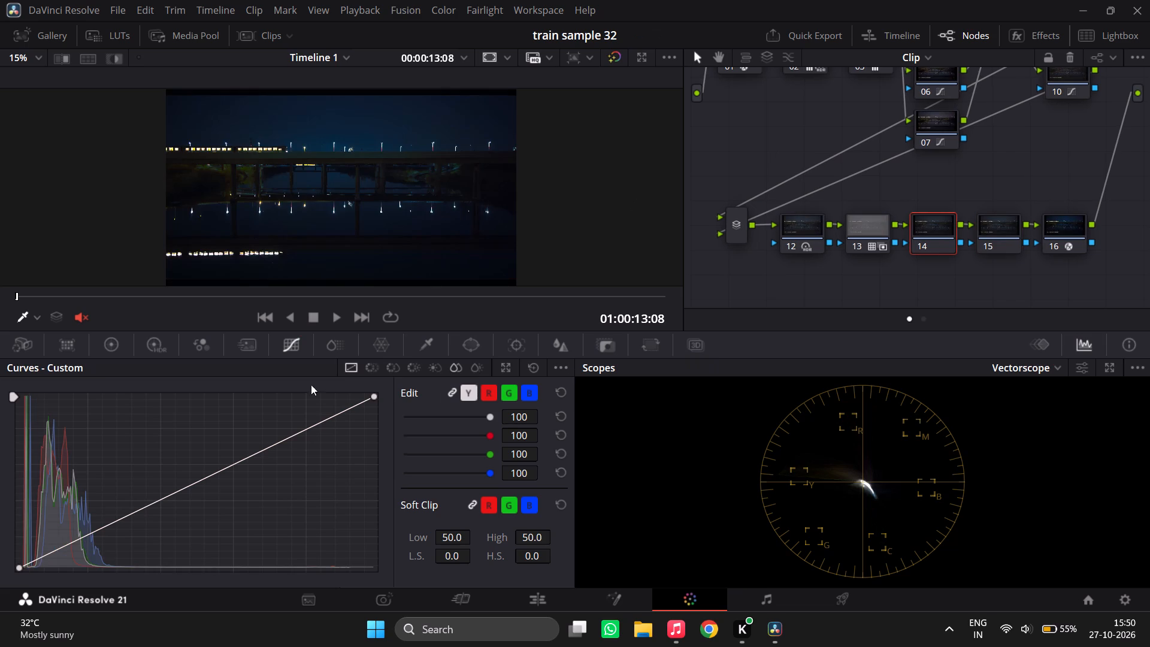
Lower node 14's blue Gain to about 0.97 in the primary colour wheels, checking the image with the node off and on.
click(108, 346)
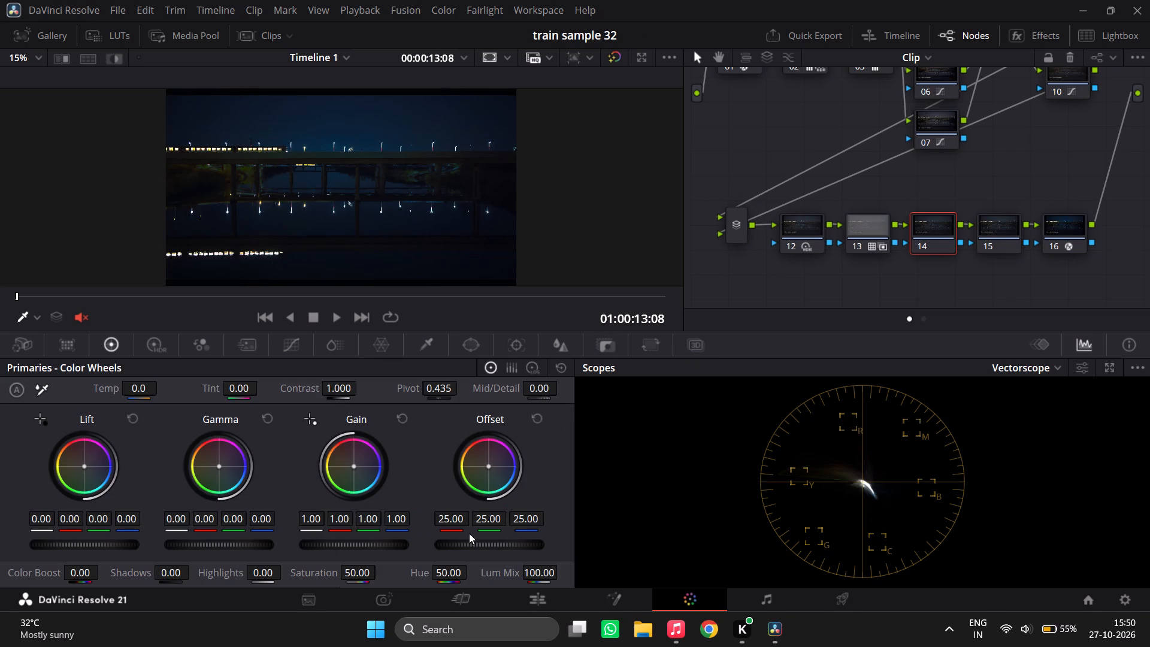
scroll(347, 137, right, 2)
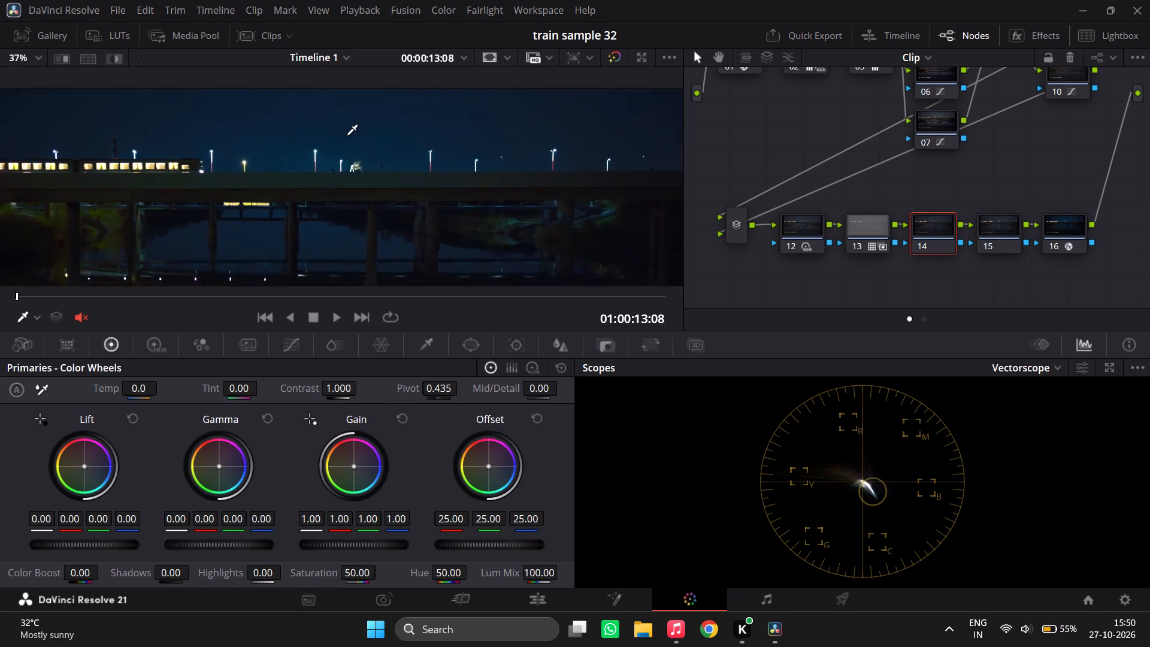
drag(400, 518, 338, 504)
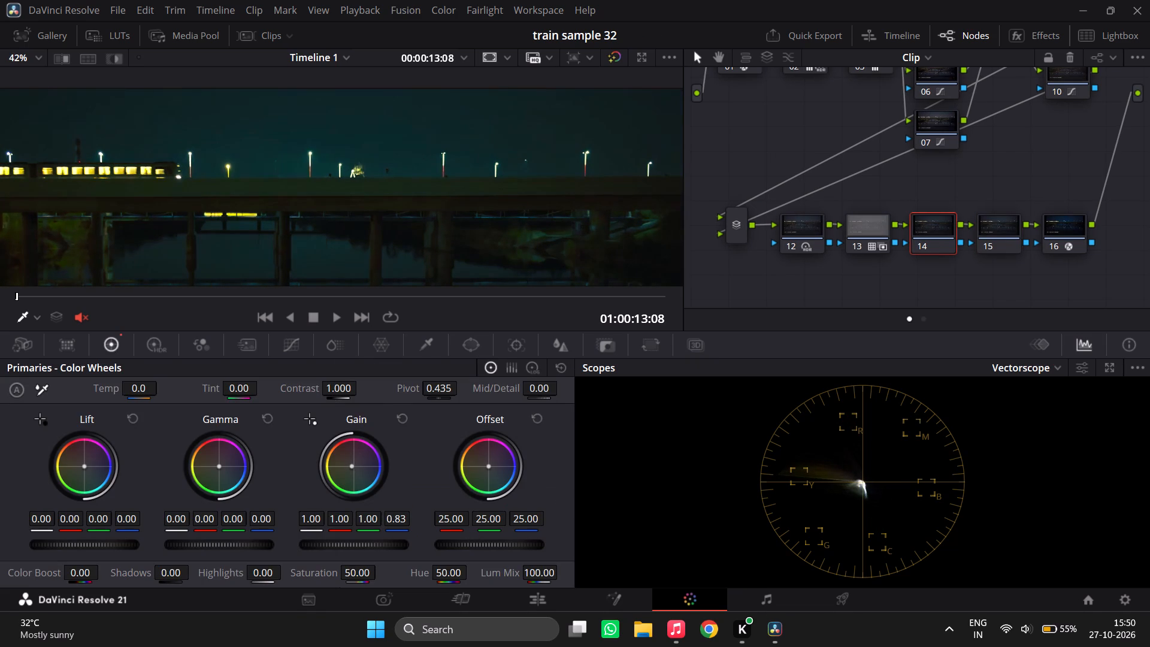
drag(338, 504, 373, 504)
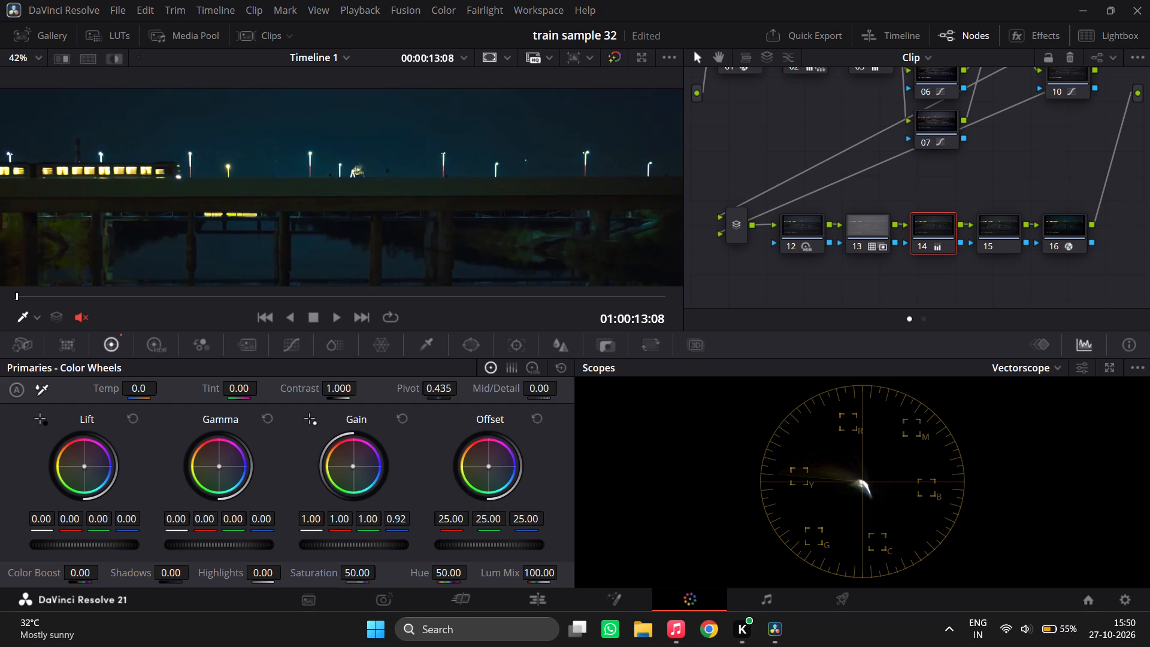
drag(373, 504, 377, 504)
key(ctrl+d)
key(ctrl+d)
key(z)
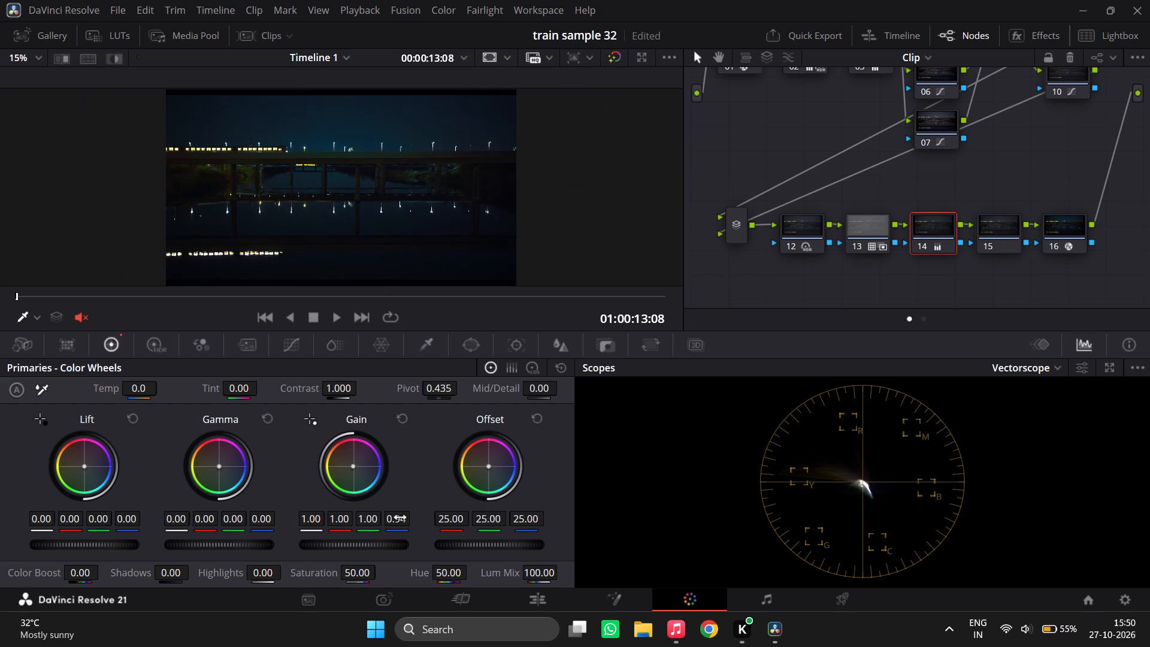
key(ctrl+d)
key(ctrl+d)
drag(400, 518, 407, 513)
drag(407, 513, 411, 512)
drag(411, 512, 412, 513)
Compare the image repeatedly with node 14 disabled and enabled, in the normal viewer and in full frame.
key(ctrl+d)
key(ctrl+d)
key(ctrl+d)
key(ctrl+f)
key(ctrl+d)
key(ctrl+d)
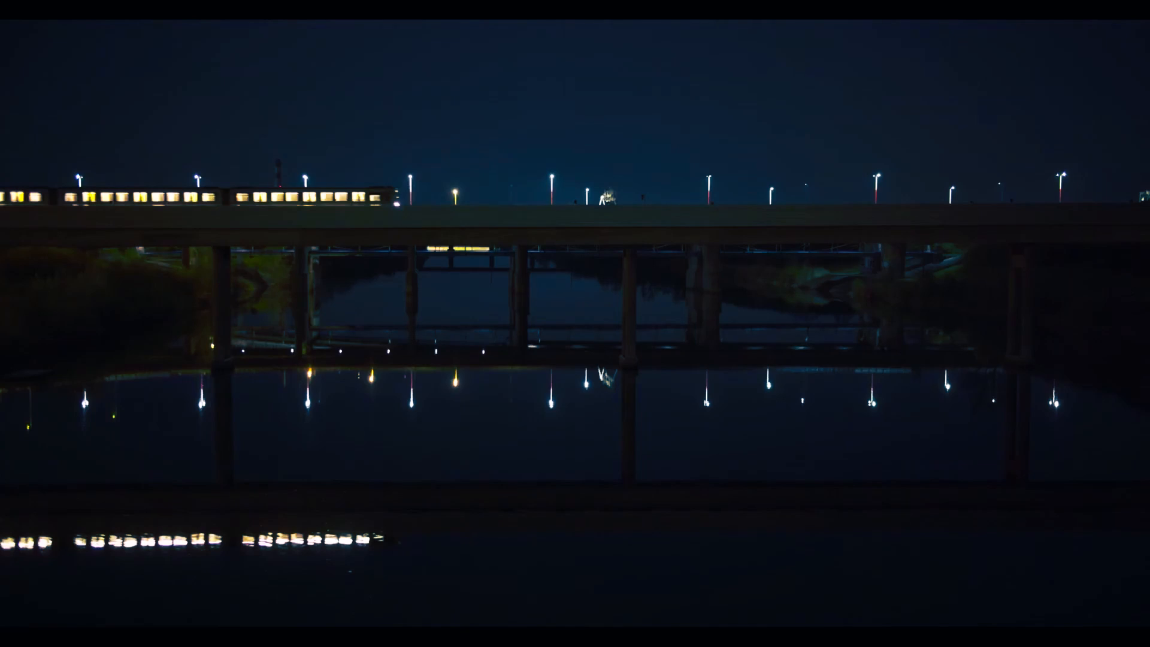
key(ctrl+d)
key(ctrl+d)
key(ctrl+d)
key(ctrl+d)
key(Escape)
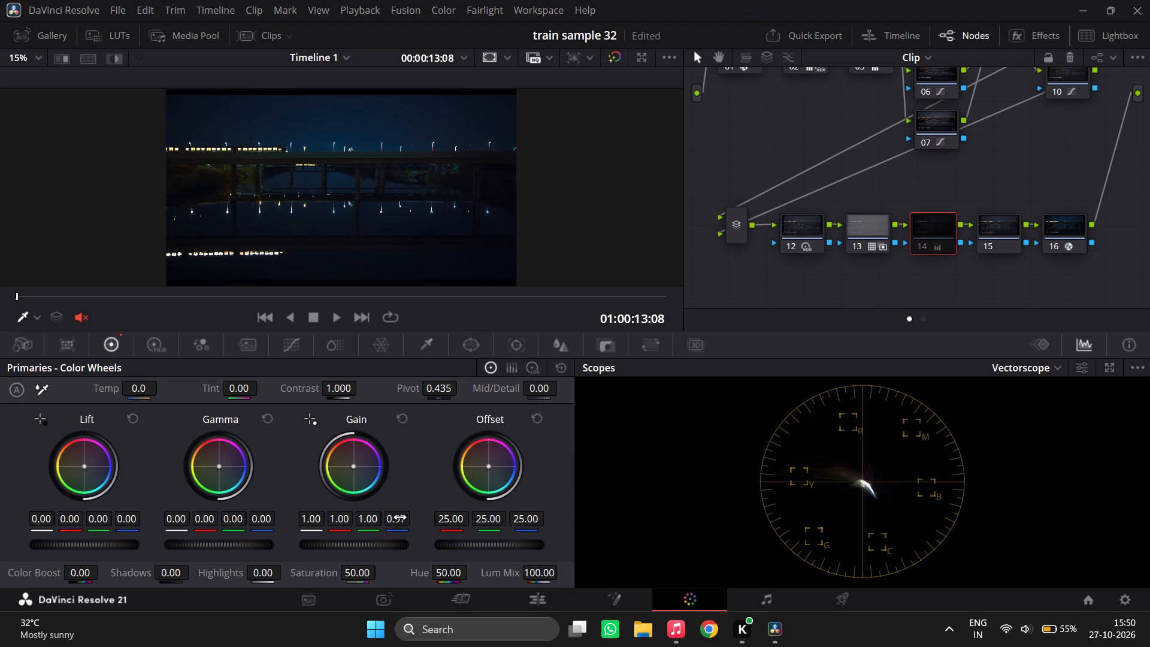
Raise node 14's blue Gain slightly to 0.98.
click(395, 517)
Compare the new blue balance with node 14 disabled and enabled, in full frame and in the normal viewer, leaving the node enabled.
key(ctrl+f)
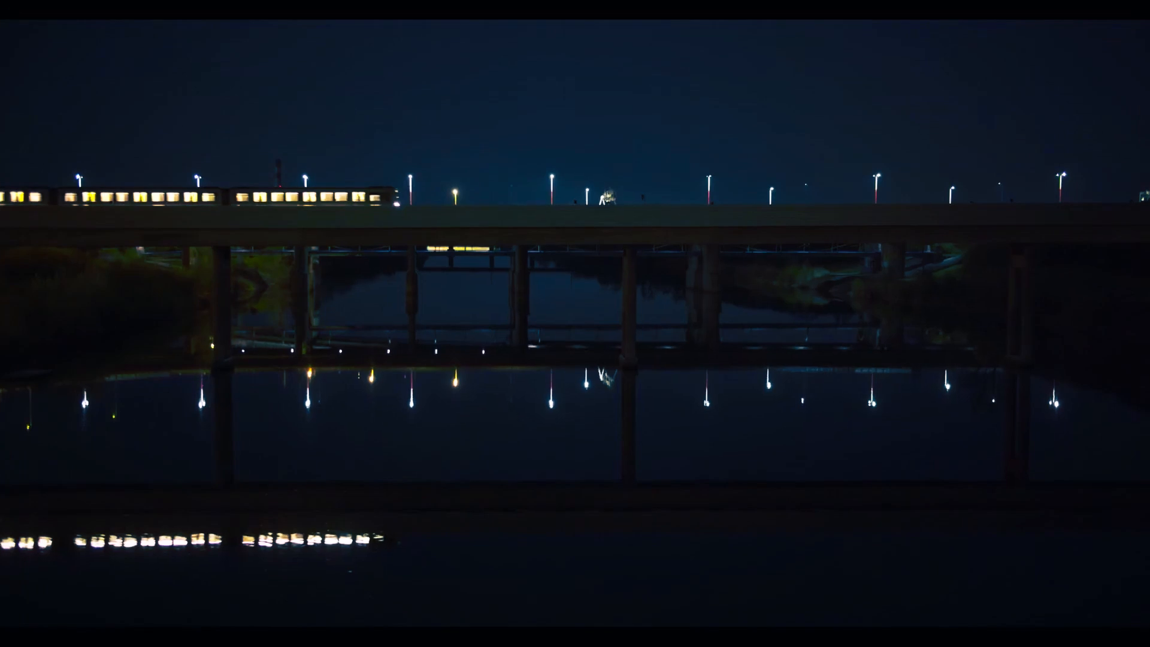
key(ctrl+d)
key(ctrl+d)
key(ctrl+d)
key(ctrl+d)
key(ctrl+d)
key(ctrl+d)
key(ctrl+d)
key(ctrl+d)
key(ctrl+d)
key(Escape)
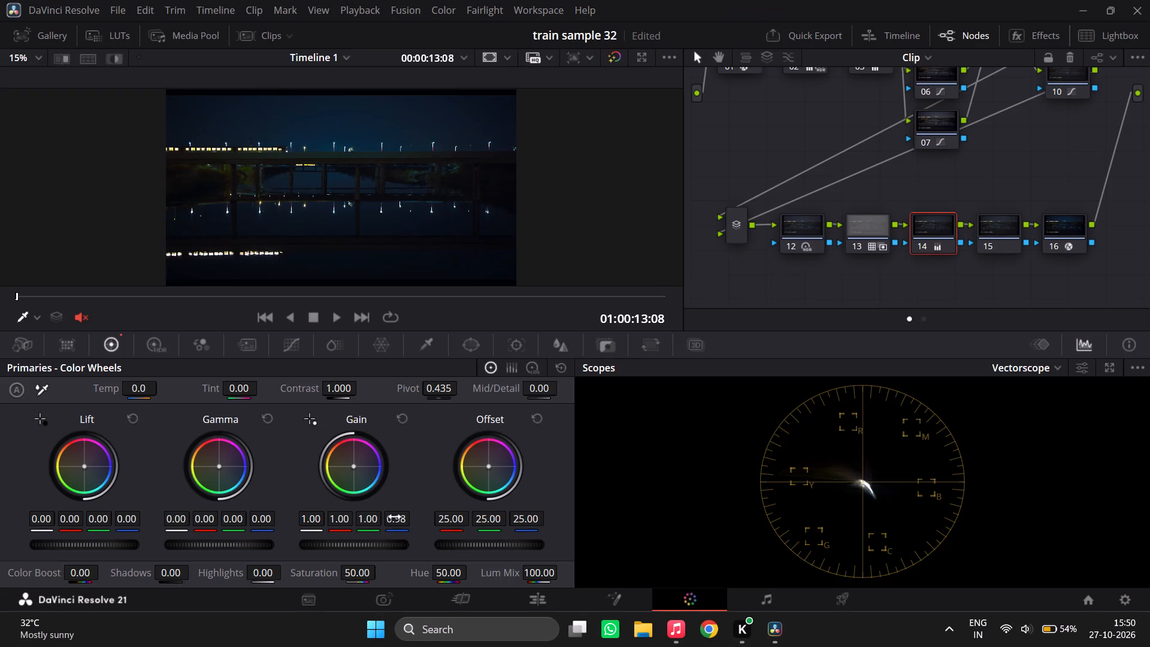
key(ctrl+d)
key(ctrl+d)
On node 15, sample the blue night sky for the Hue Vs Lum curve and lower that hue's Lum Gain to about 0.7.
click(978, 232)
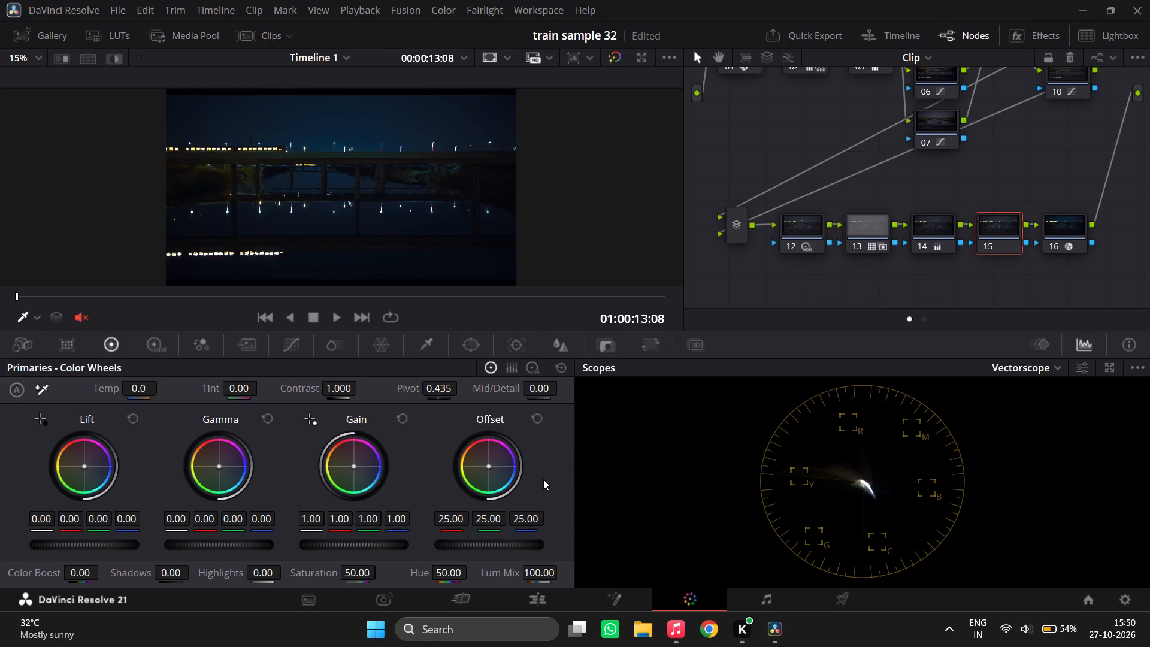
click(295, 351)
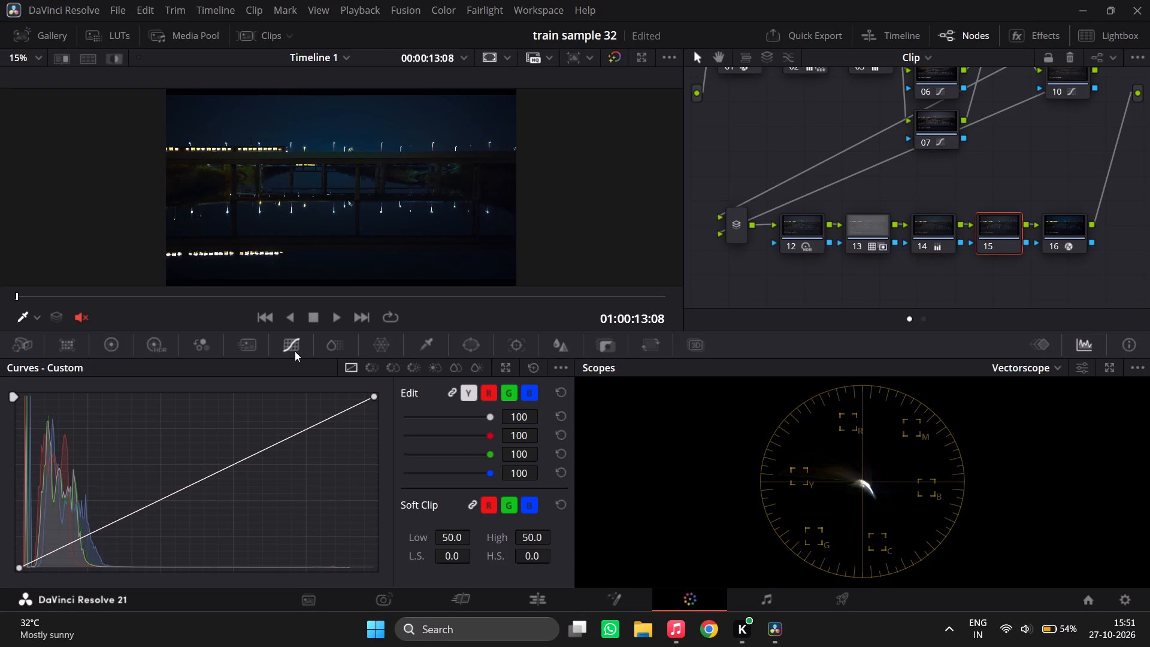
click(417, 367)
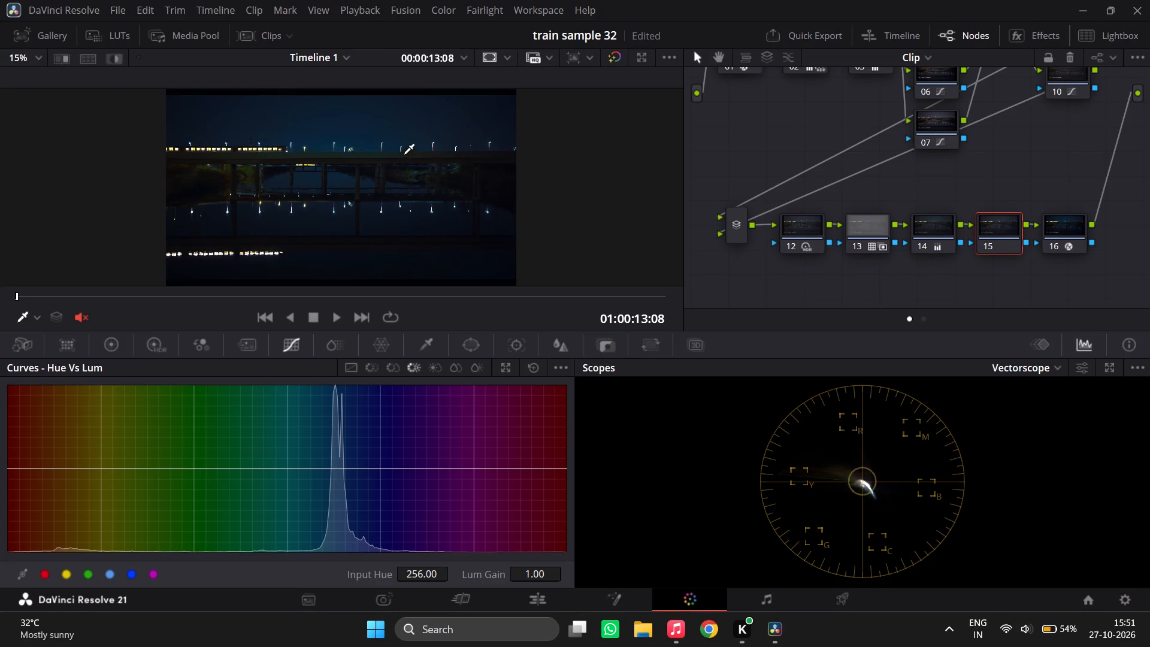
click(378, 114)
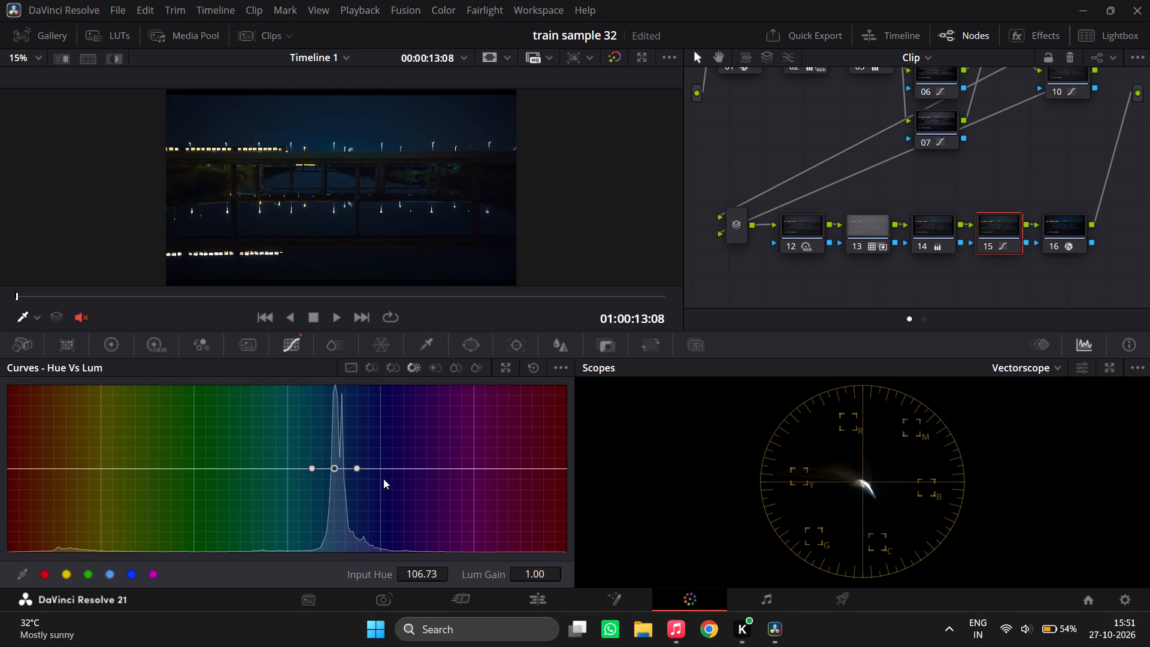
drag(333, 467, 343, 555)
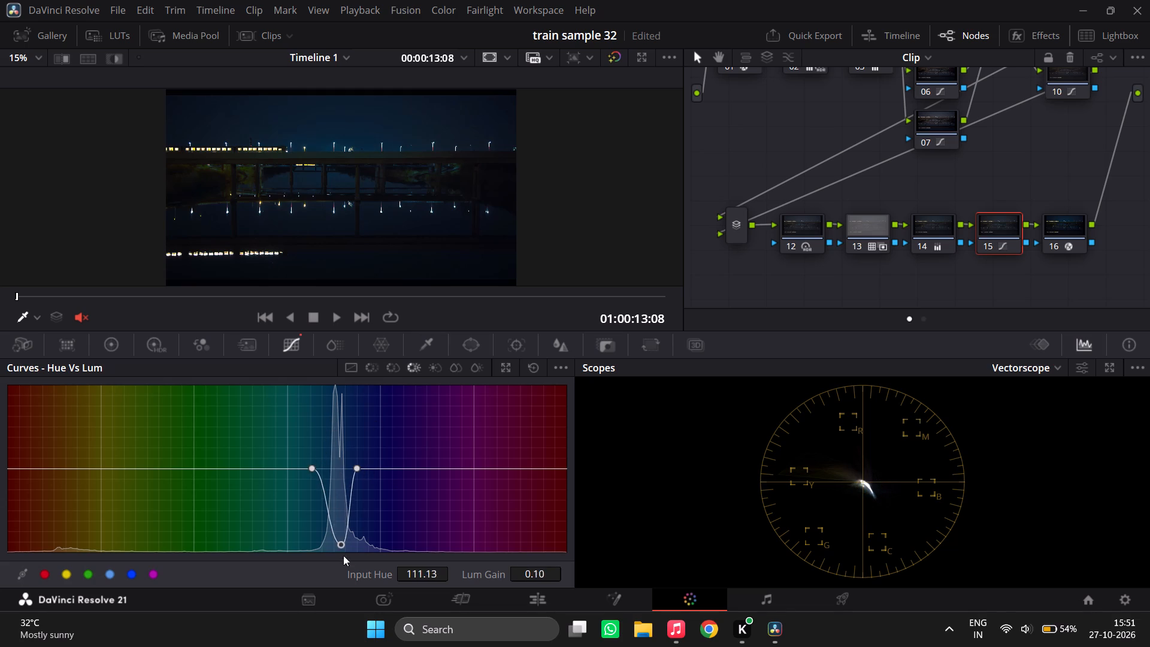
drag(343, 555, 330, 468)
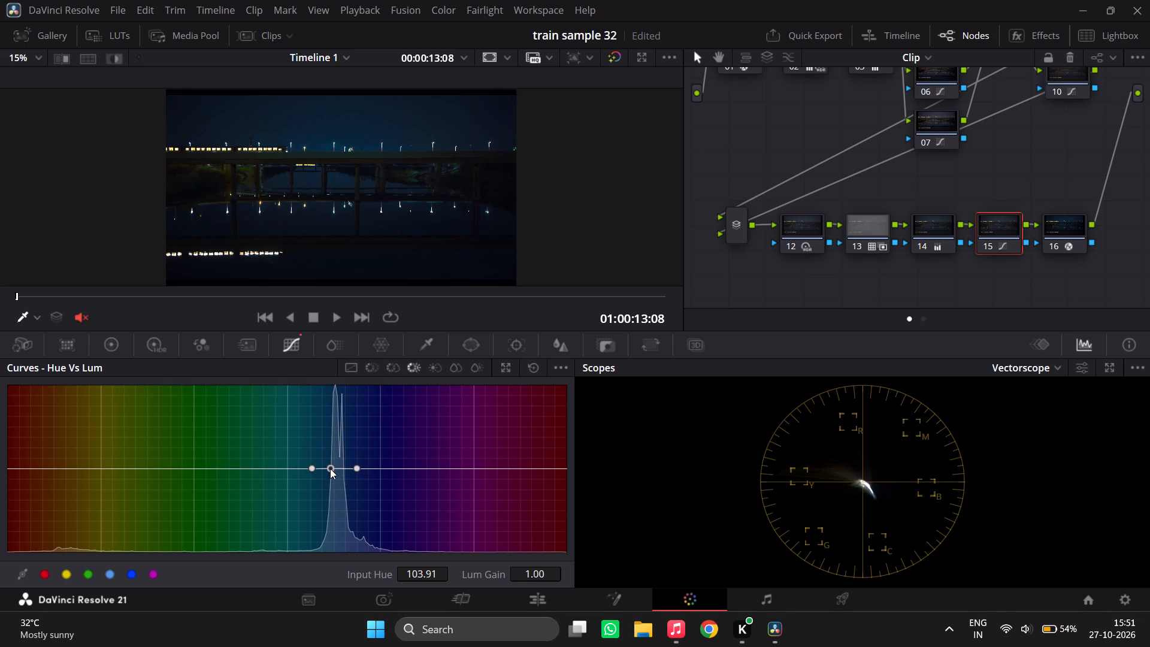
drag(330, 468, 334, 491)
drag(334, 491, 334, 494)
Compare the darkened sky with node 15 disabled and enabled, in full frame and in the normal viewer, leaving the node enabled.
key(ctrl+f)
key(ctrl+d)
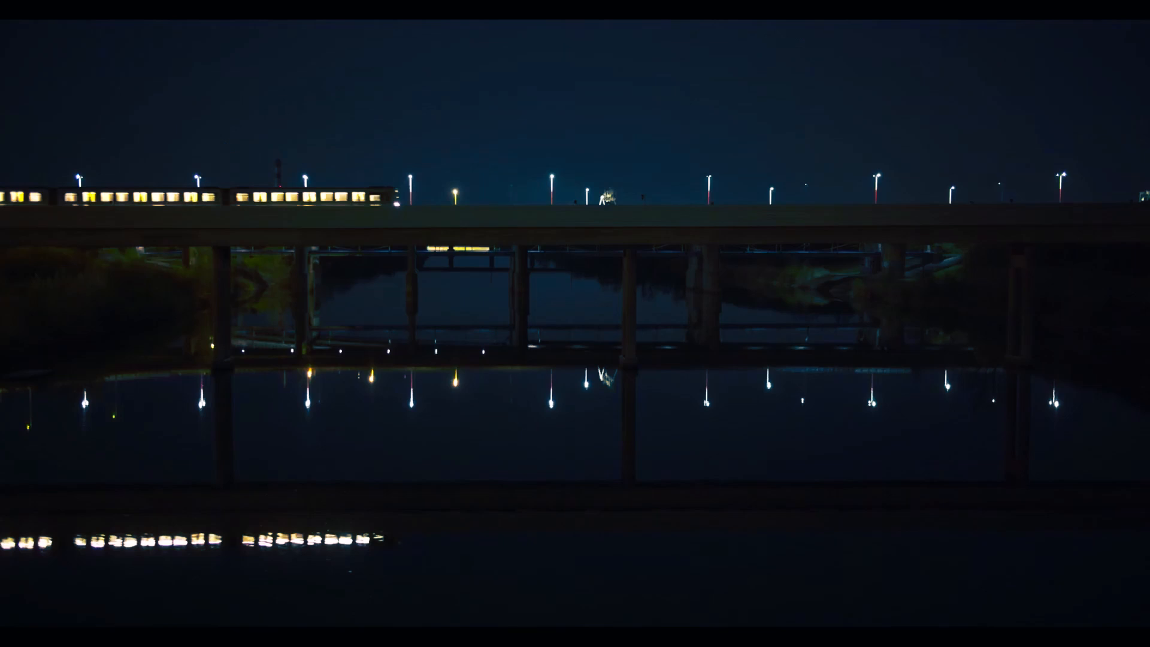
key(ctrl+d)
key(ctrl+d)
key(ctrl+d)
key(ctrl+d)
key(ctrl+d)
key(ctrl+d)
key(ctrl+d)
key(ctrl+d)
key(ctrl+d)
key(Escape)
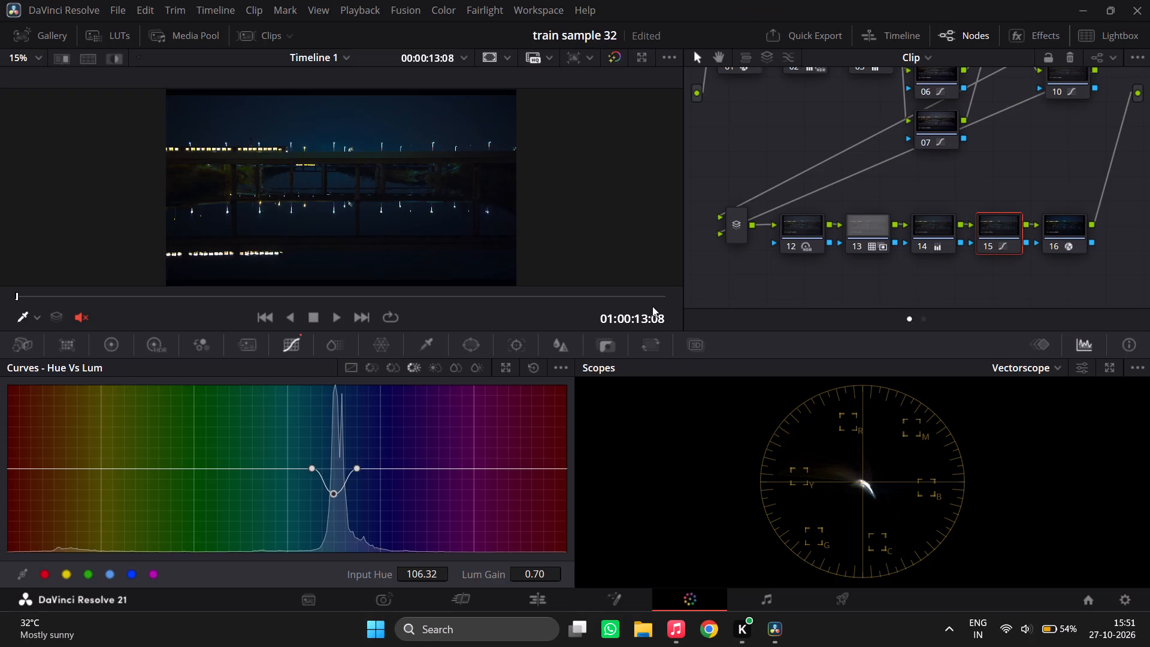
key(ctrl+d)
key(ctrl+d)
Compare the image with nodes 14 and 15 disabled and enabled together, leaving both enabled.
drag(996, 272, 930, 244)
drag(930, 244, 931, 243)
key(ctrl+d)
key(ctrl+d)
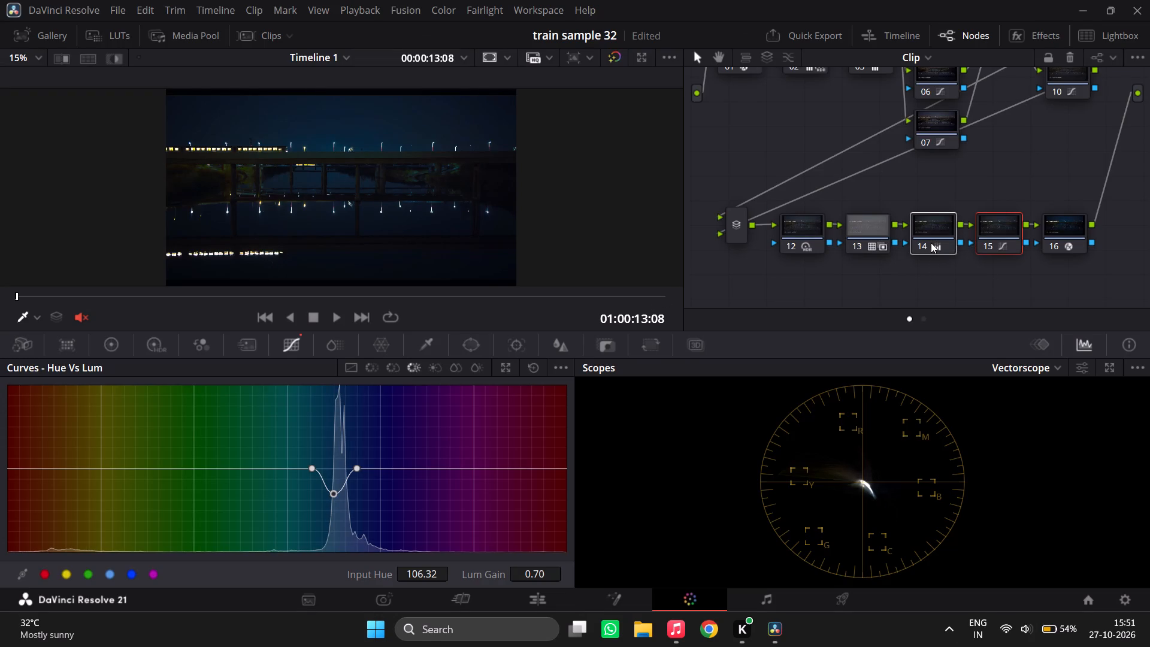
key(ctrl+d)
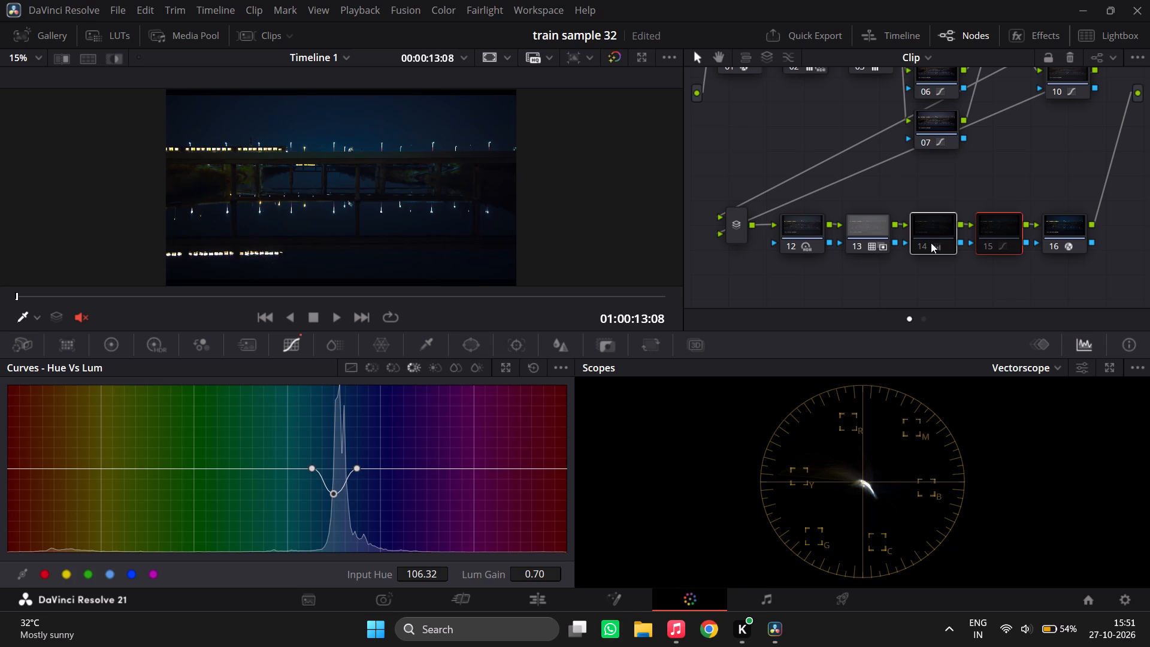
key(ctrl+d)
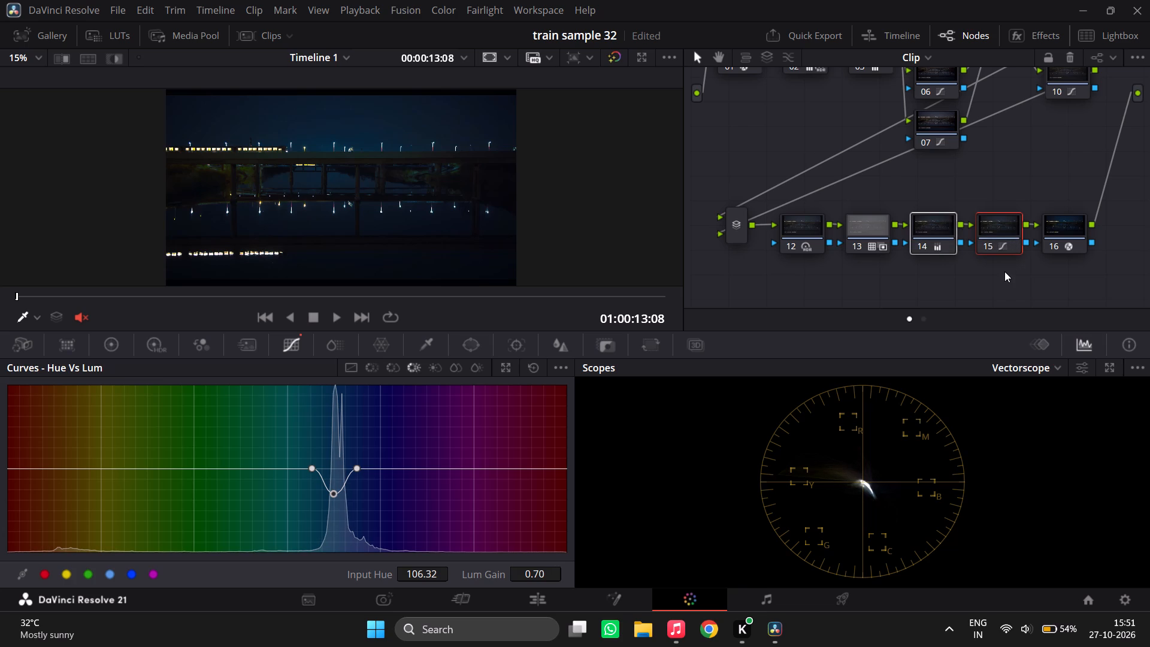
Compare the image with nodes 12 to 15 disabled and enabled together, leaving them all enabled and deselected.
drag(1004, 271, 800, 223)
key(ctrl+d)
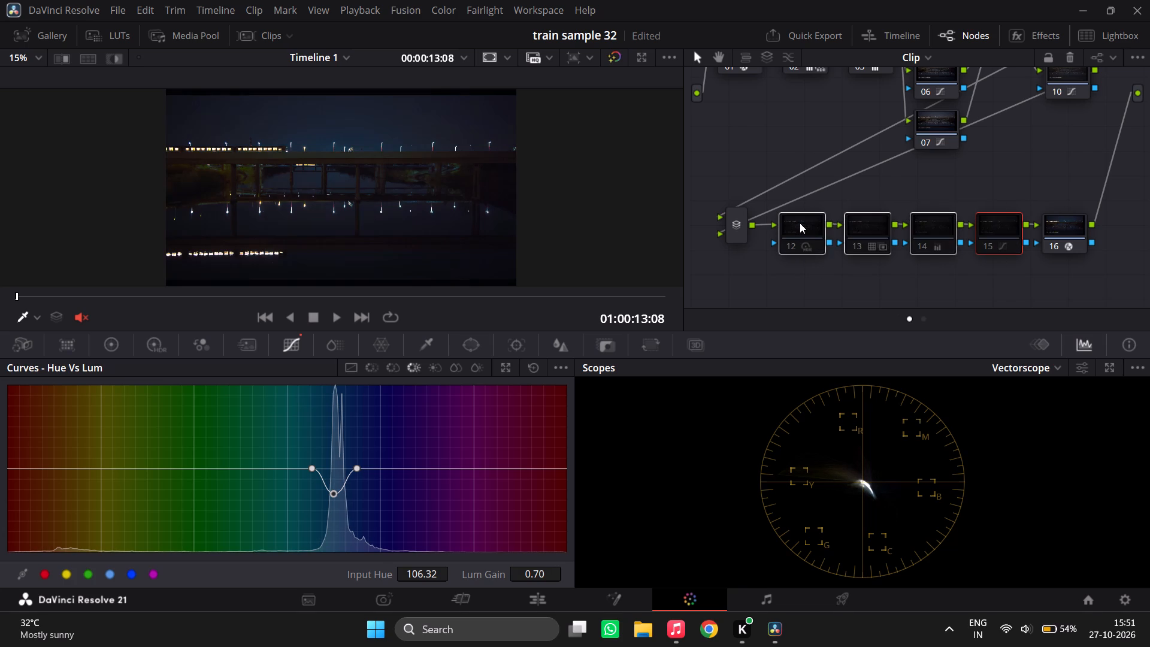
key(ctrl+d)
key(ctrl+d)
key(ctrl+d)
click(918, 197)
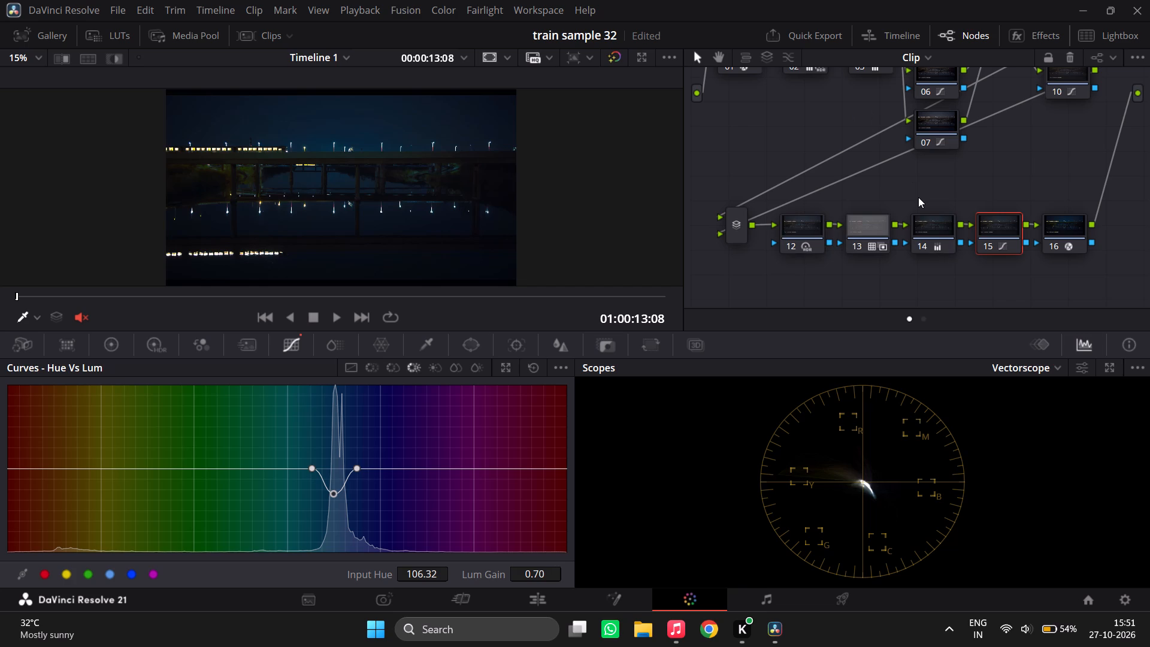
Go to the next clip, moonlit bridge clip 04, show the clip thumbnails, and add a serial node after node 01.
key(Down)
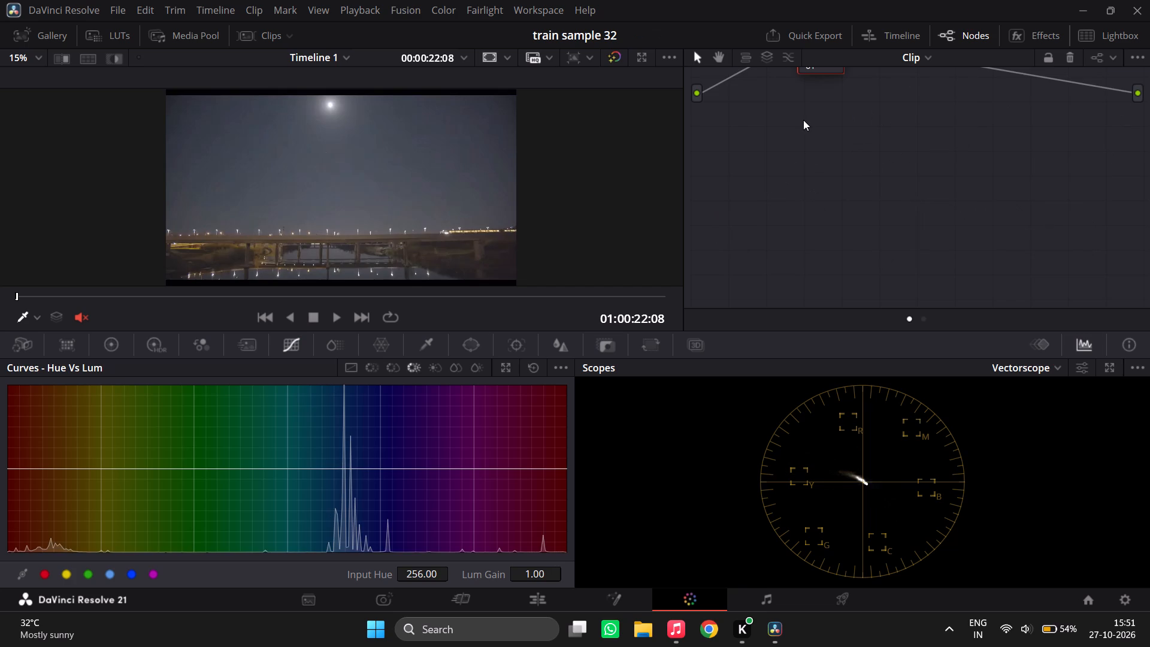
scroll(803, 120, up, 7)
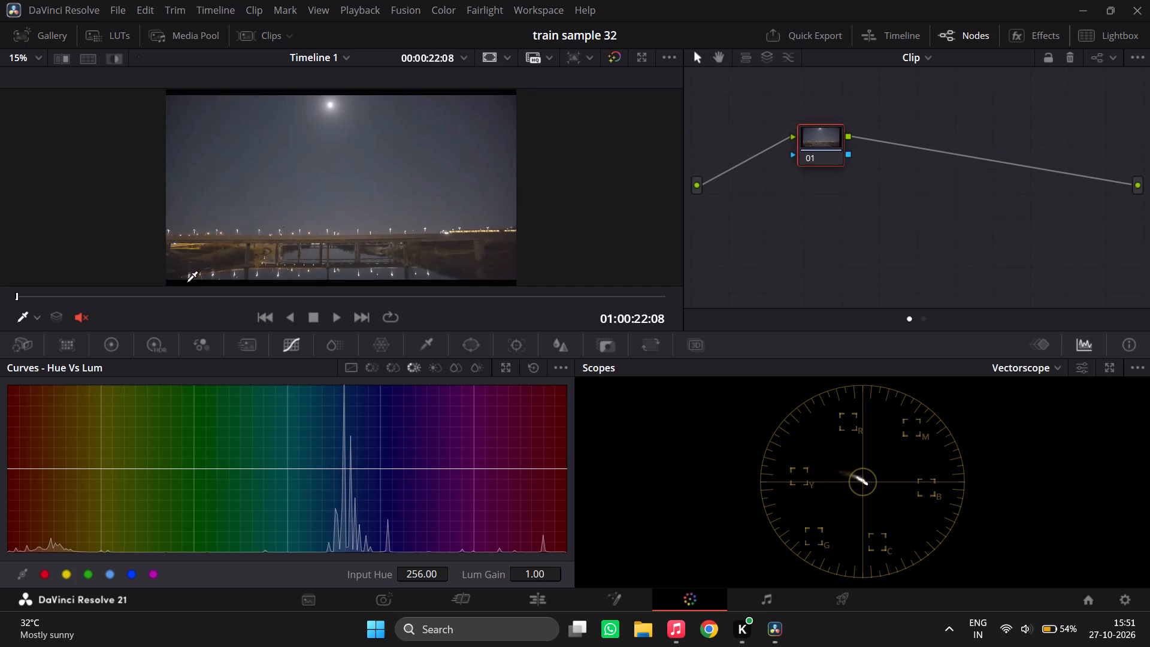
click(271, 38)
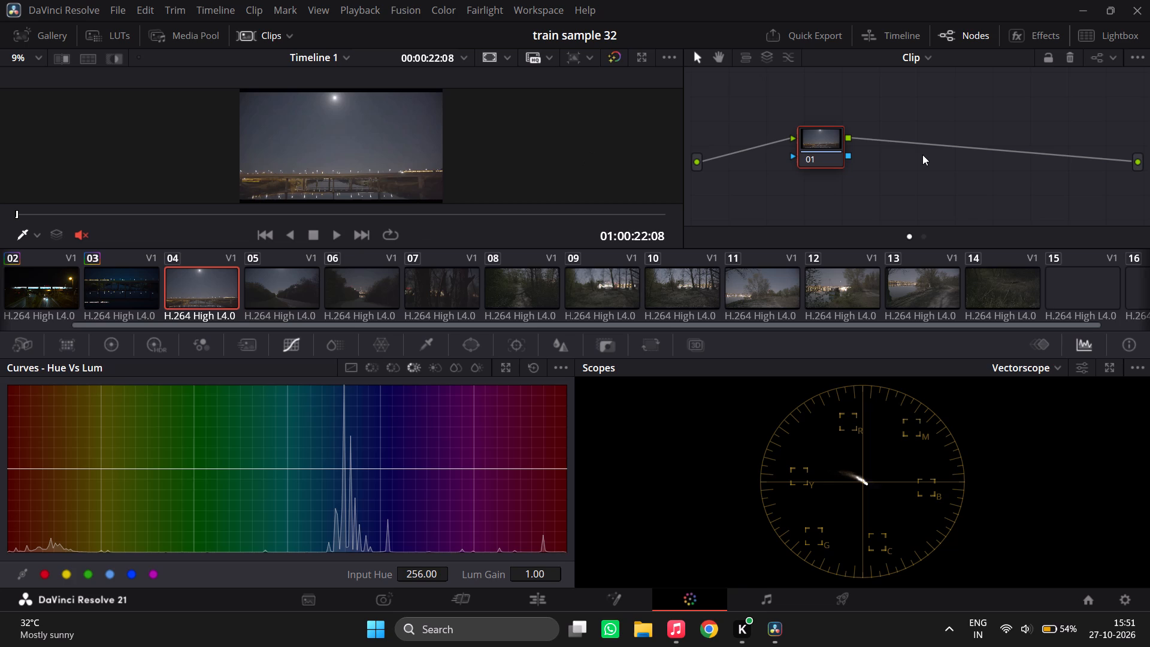
key(alt+s)
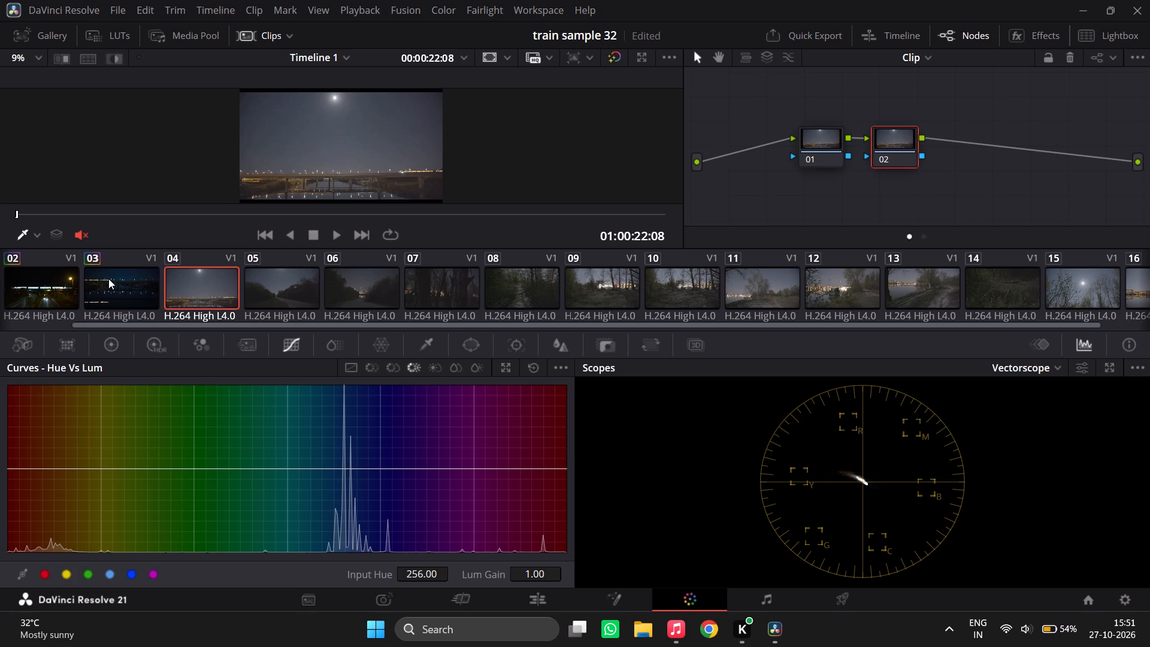
Return to train-bridge clip 03, hide the clip thumbnails, and make node 01 active, keeping it at the start of the node chain.
scroll(277, 292, left, 5)
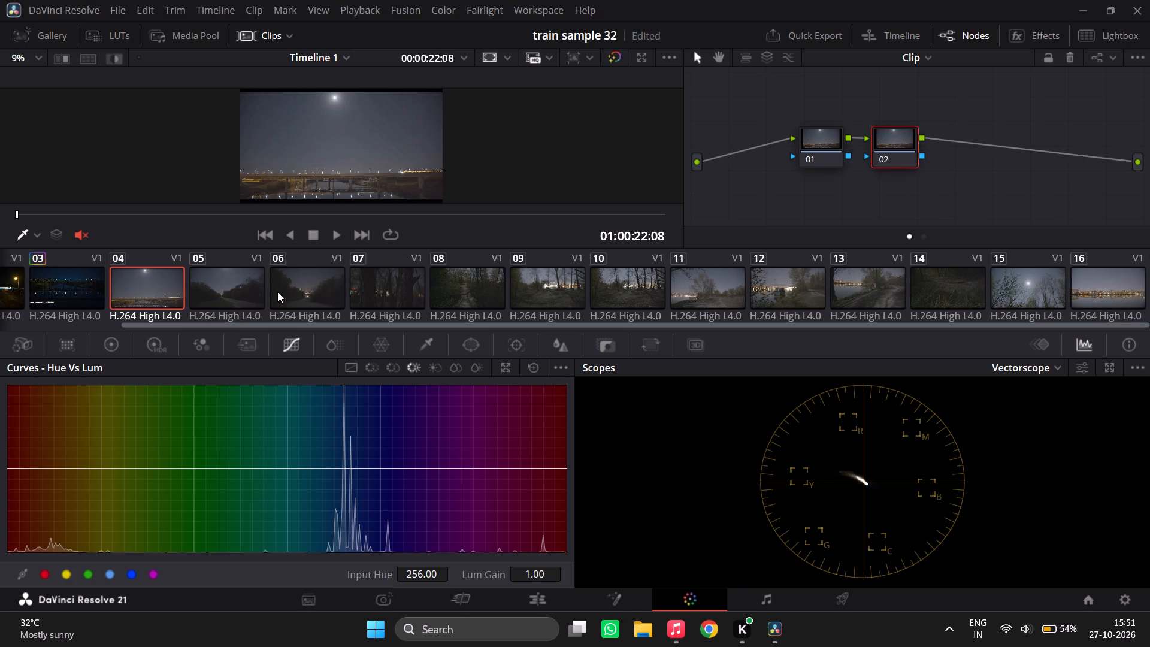
scroll(277, 292, right, 3)
click(135, 281)
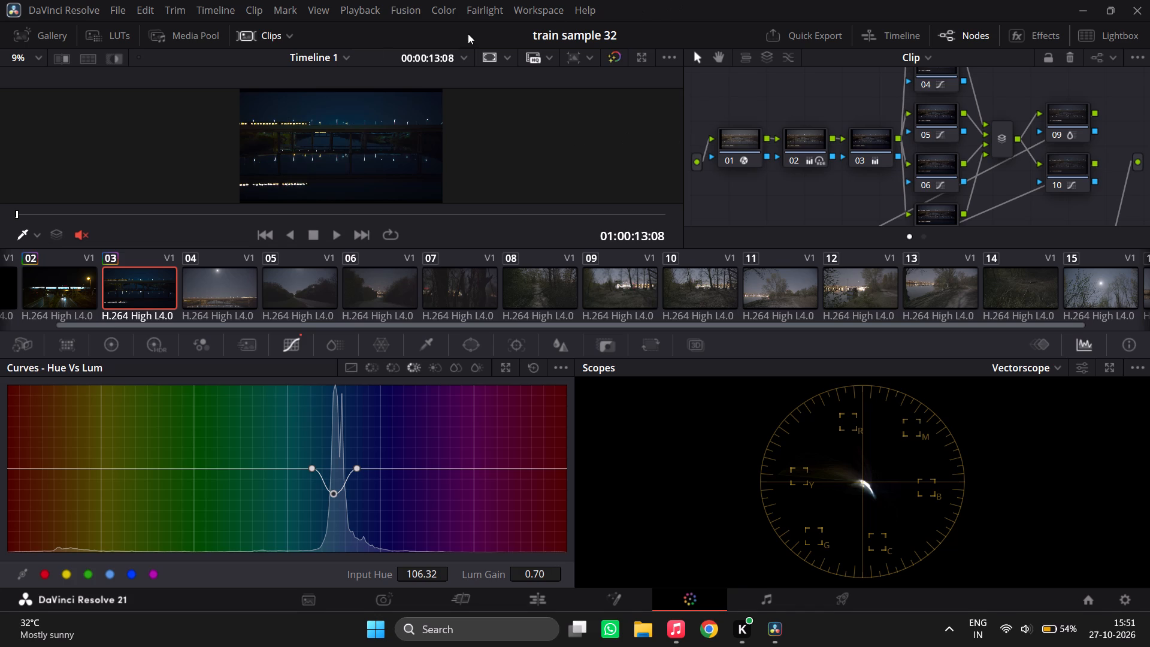
click(253, 38)
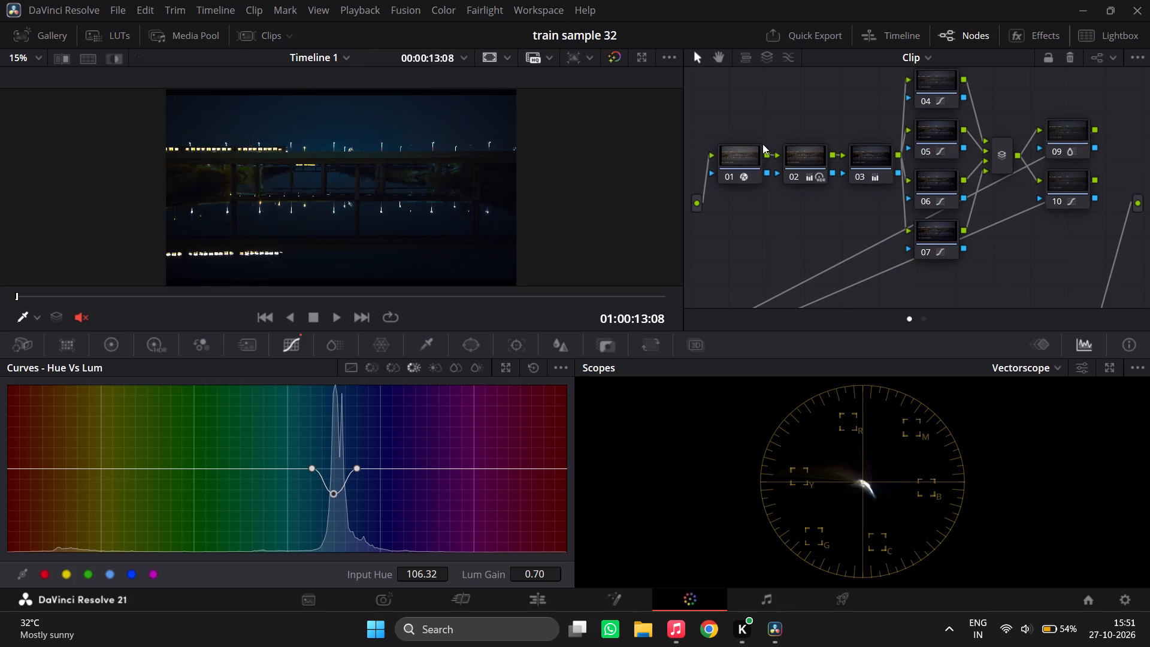
drag(746, 152, 933, 201)
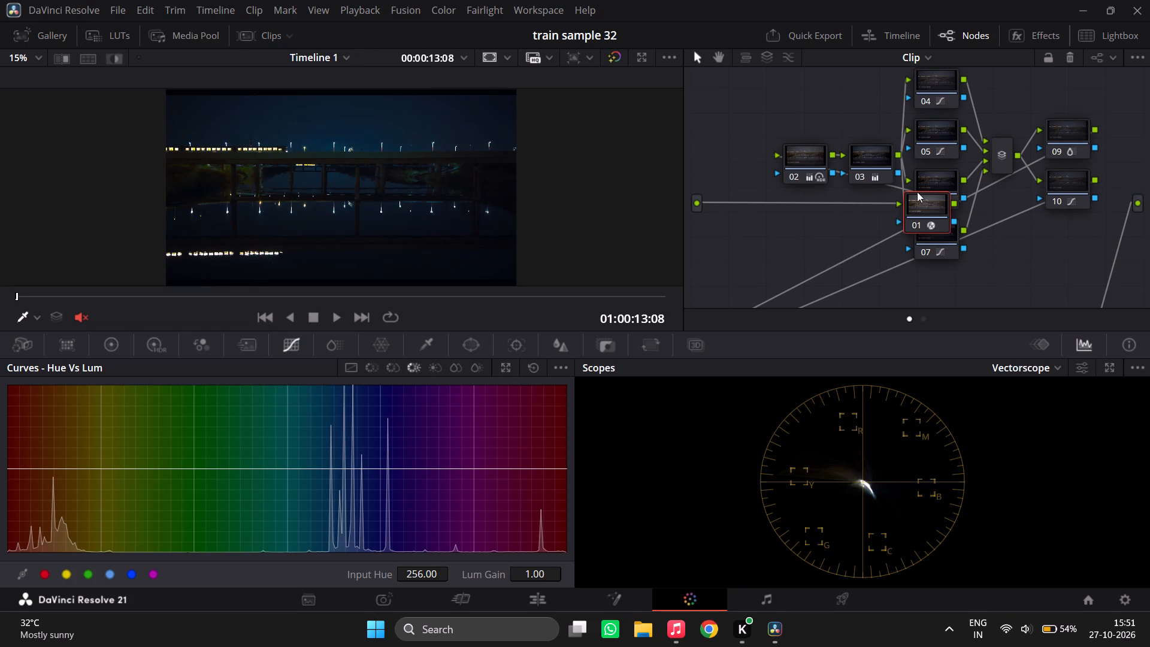
drag(917, 192, 727, 147)
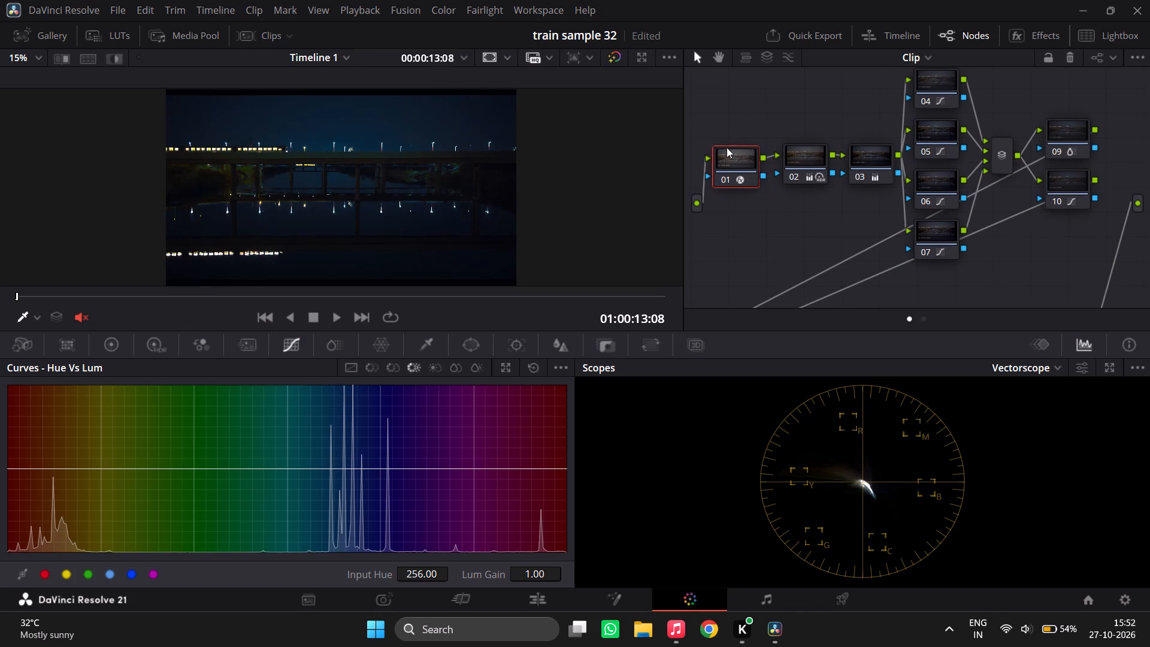
drag(727, 147, 727, 145)
Switch to Apple Music, look through the Desi mix playlist, and return to DaVinci Resolve.
key(alt+Tab)
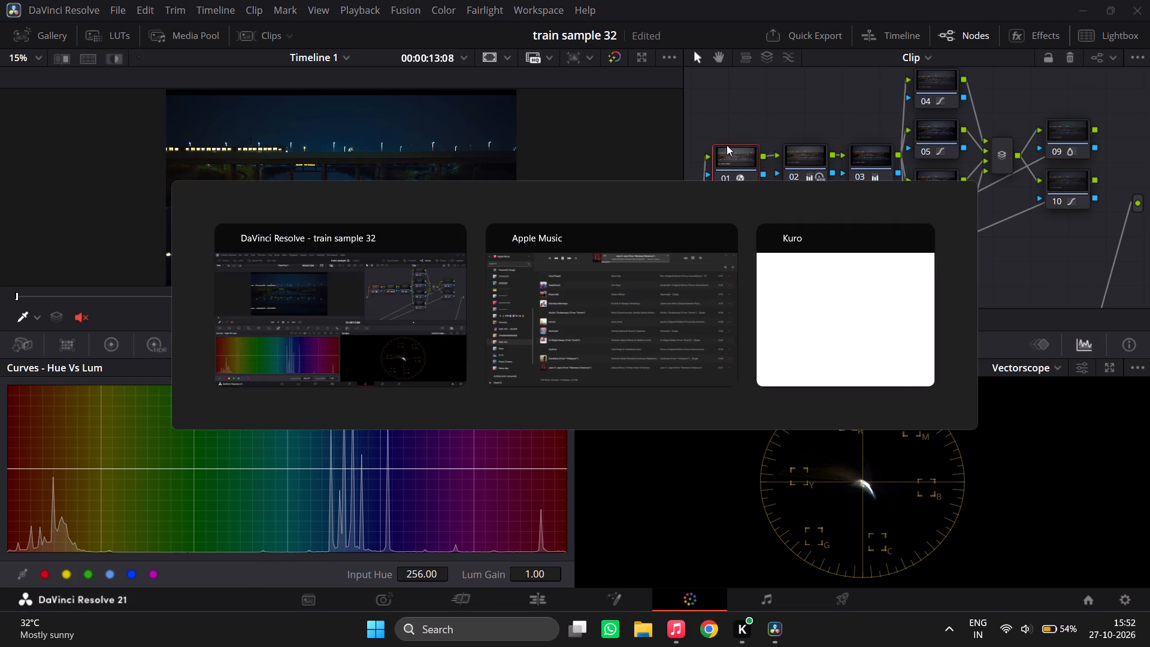
scroll(661, 347, down, 1)
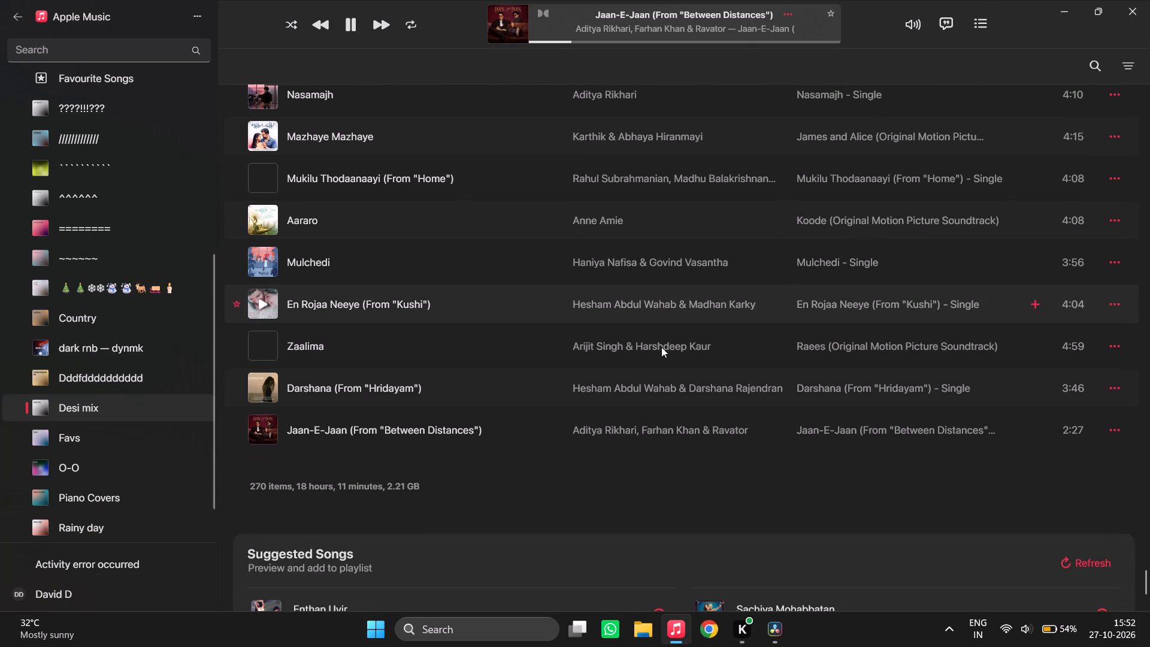
scroll(285, 348, up, 1)
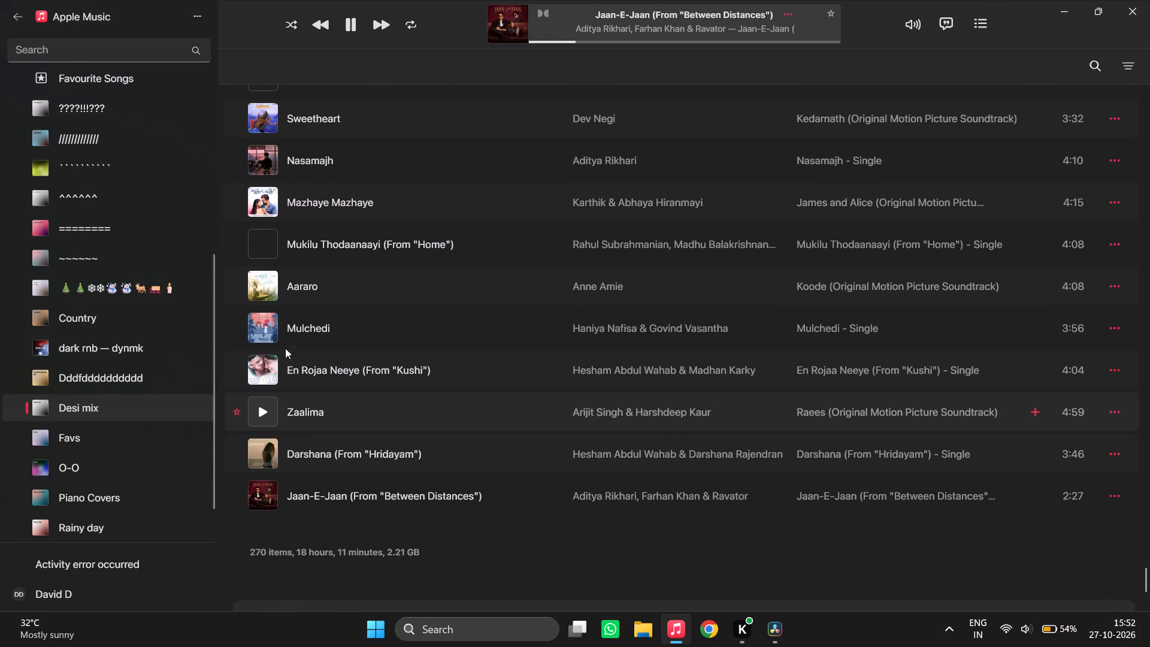
scroll(285, 348, up, 3)
scroll(285, 348, down, 1)
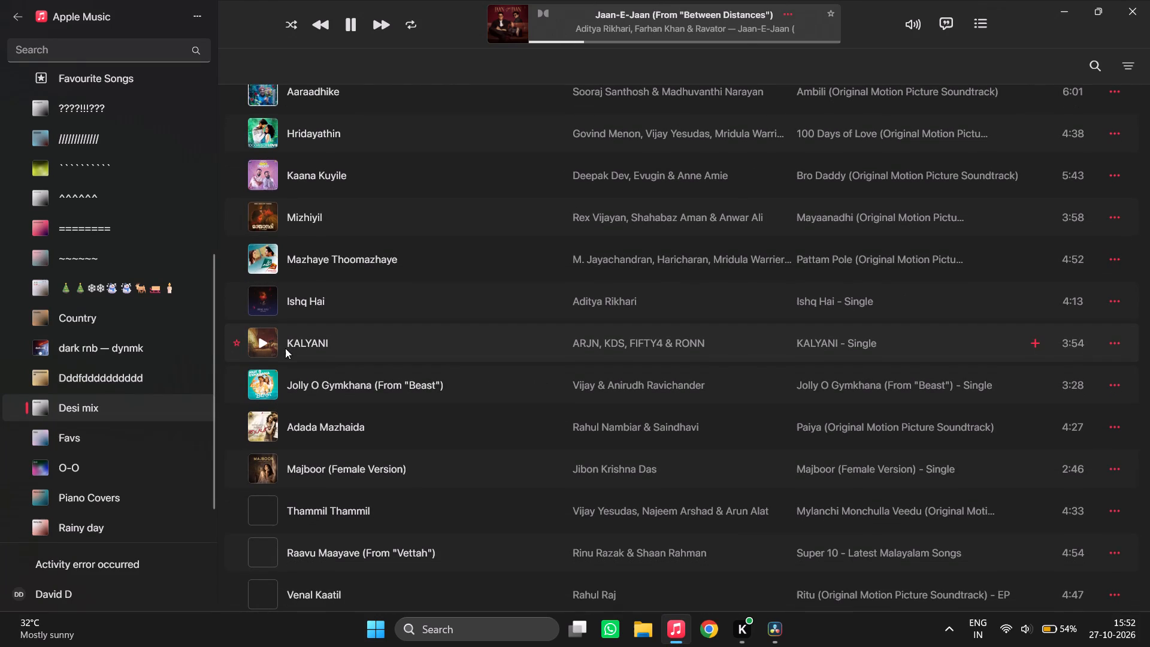
key(alt+Tab)
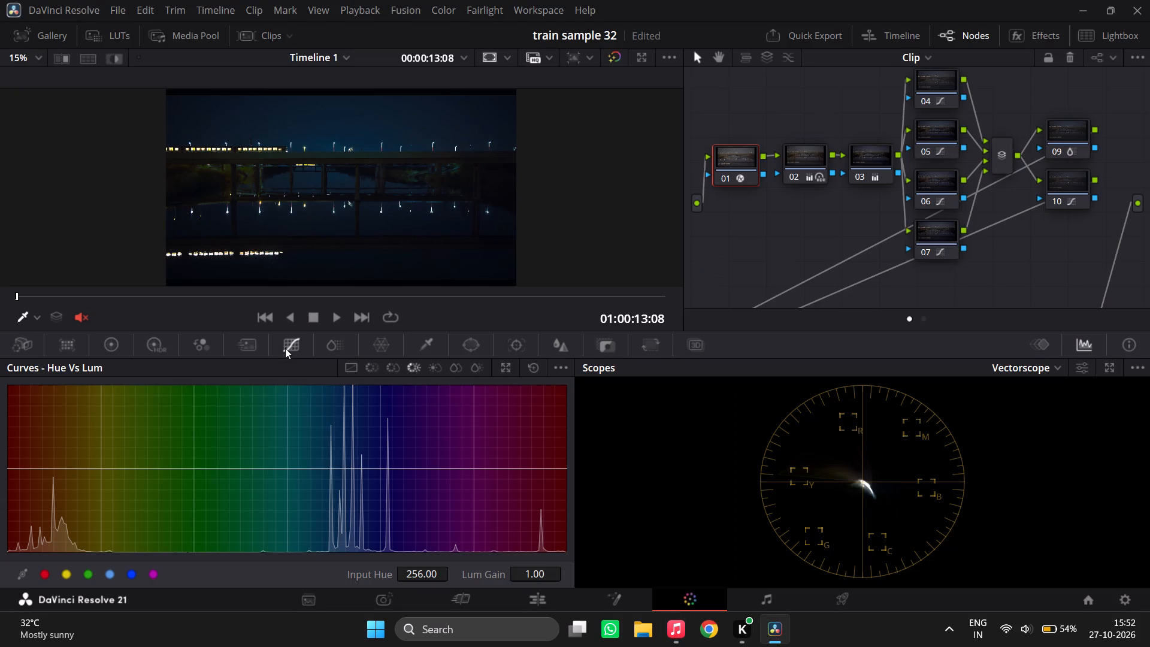
Copy the Color Space Transform grade from train-bridge clip 03 and paste it onto node 01 of moonlit bridge clip 04.
scroll(843, 242, down, 11)
scroll(843, 242, up, 1)
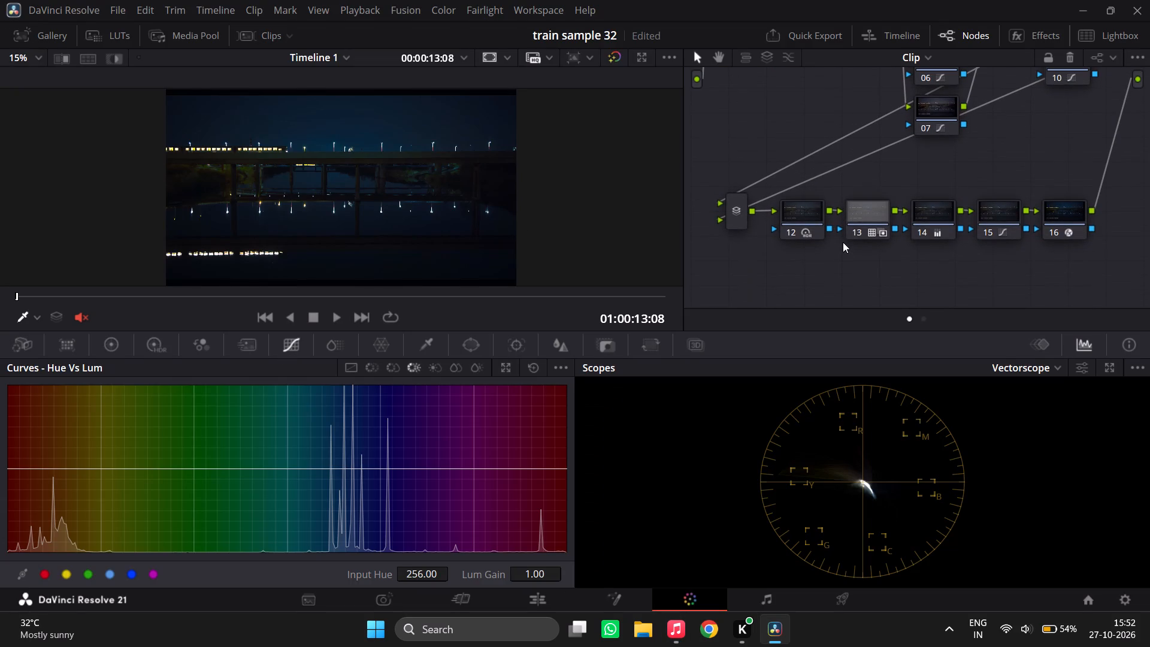
ctrl+click(1075, 216)
key(ctrl+c)
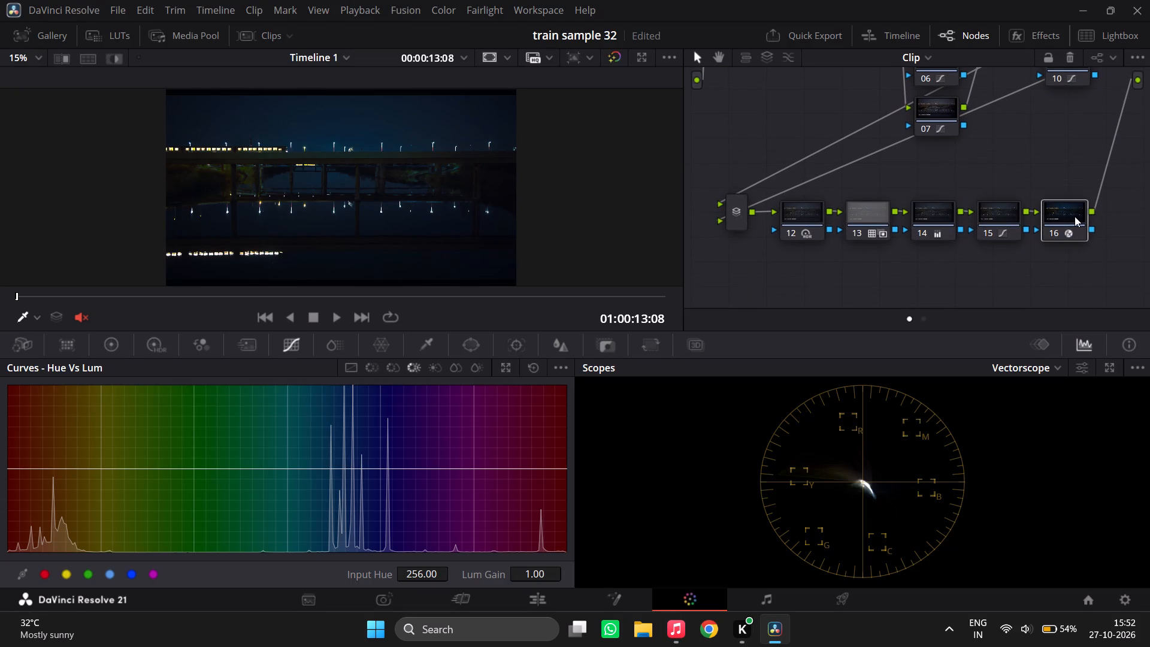
click(994, 268)
key(Down)
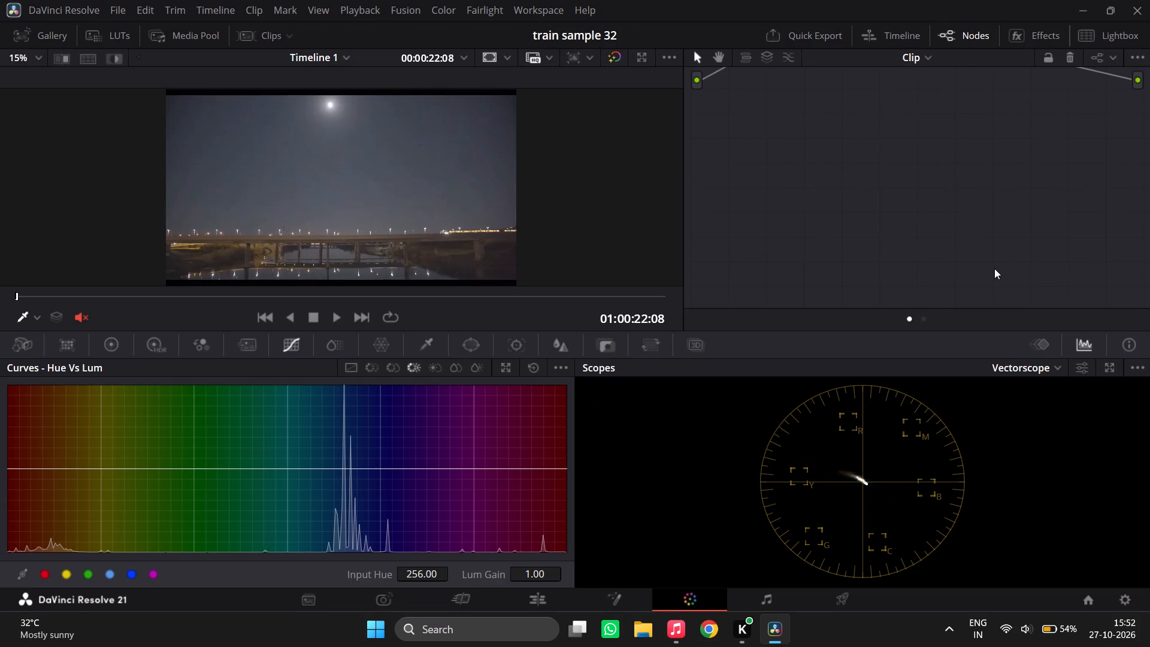
scroll(882, 130, up, 5)
click(824, 140)
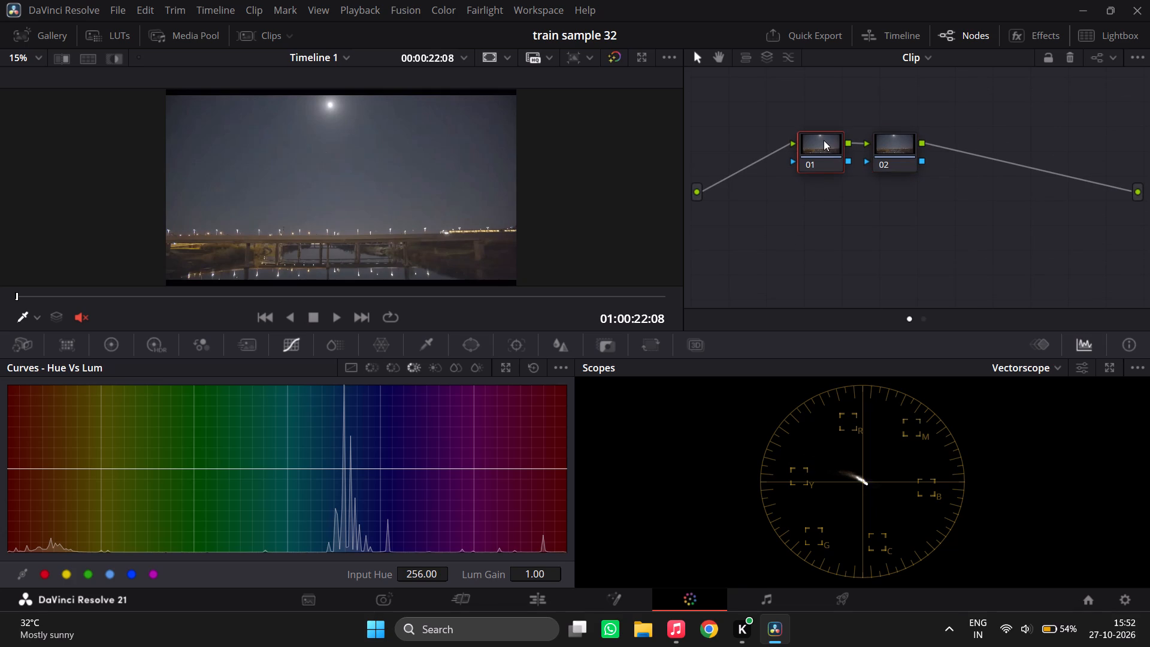
key(ctrl+v)
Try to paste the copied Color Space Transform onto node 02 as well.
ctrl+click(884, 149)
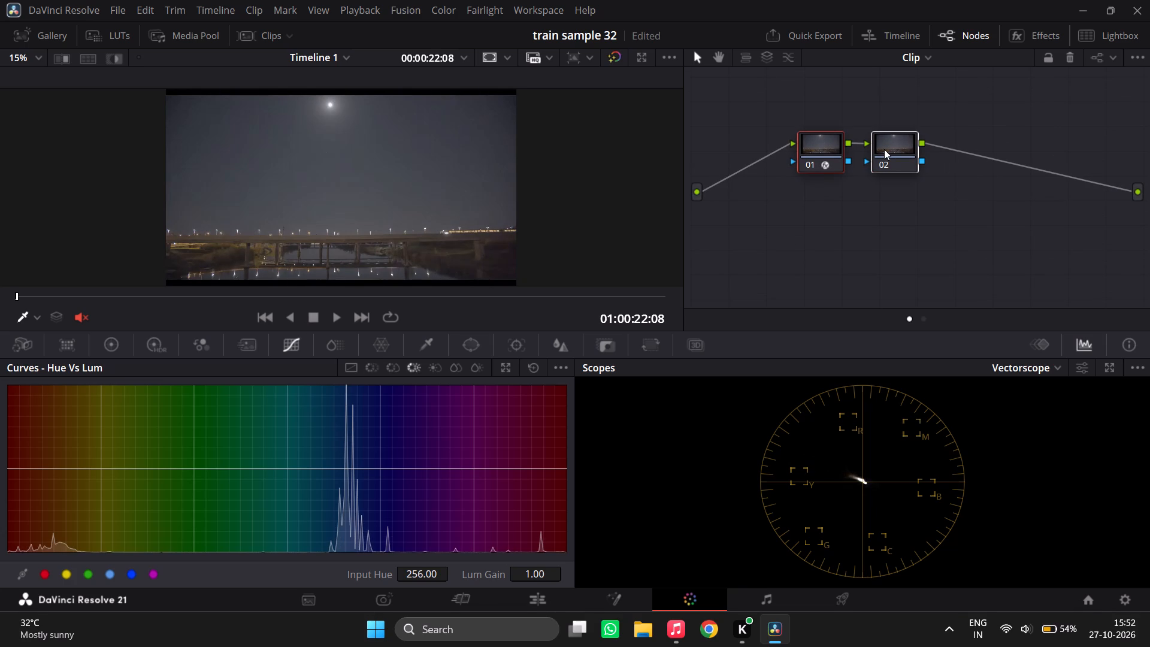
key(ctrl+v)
Open node 01's Color Space Transform settings to check its input and output color spaces.
click(814, 154)
click(1020, 26)
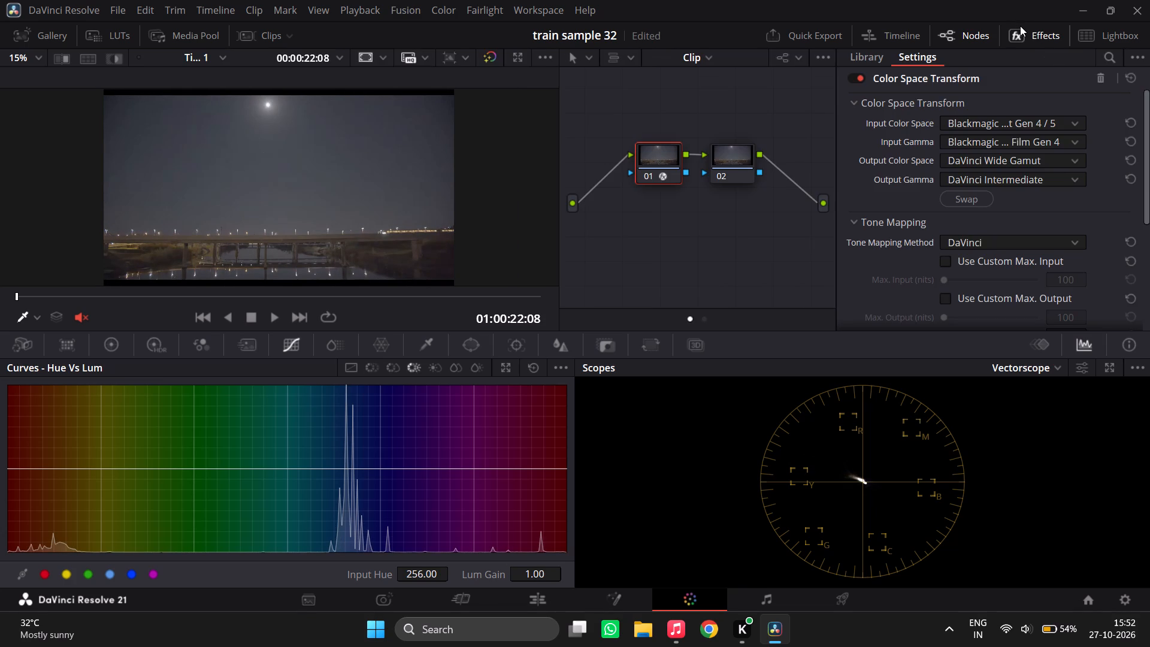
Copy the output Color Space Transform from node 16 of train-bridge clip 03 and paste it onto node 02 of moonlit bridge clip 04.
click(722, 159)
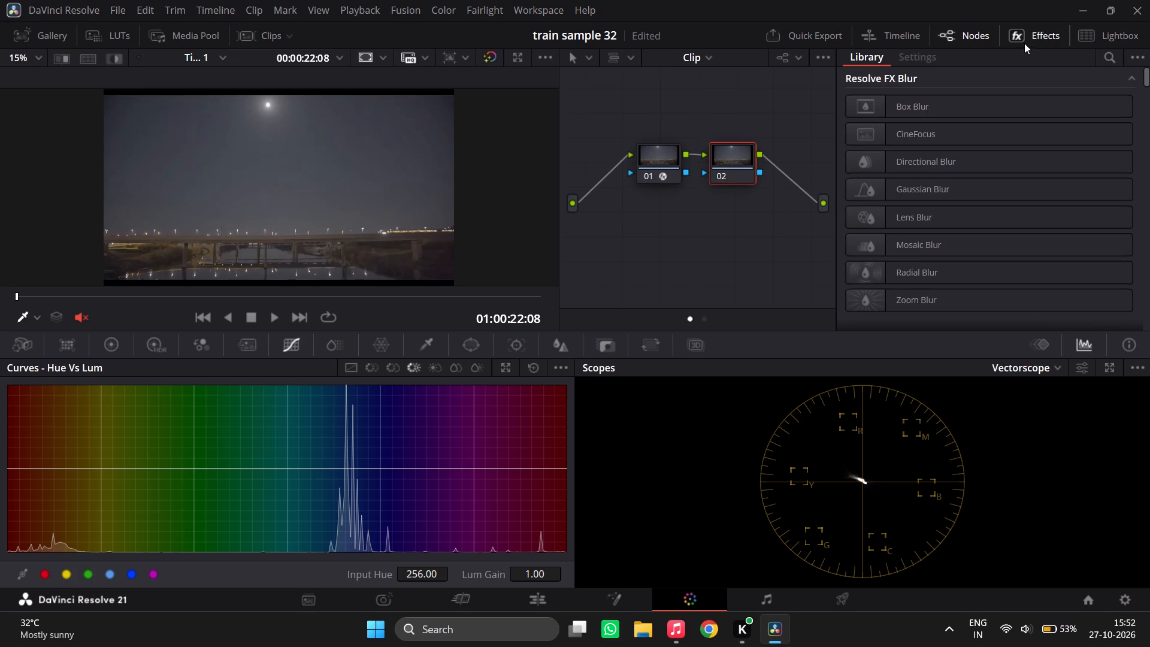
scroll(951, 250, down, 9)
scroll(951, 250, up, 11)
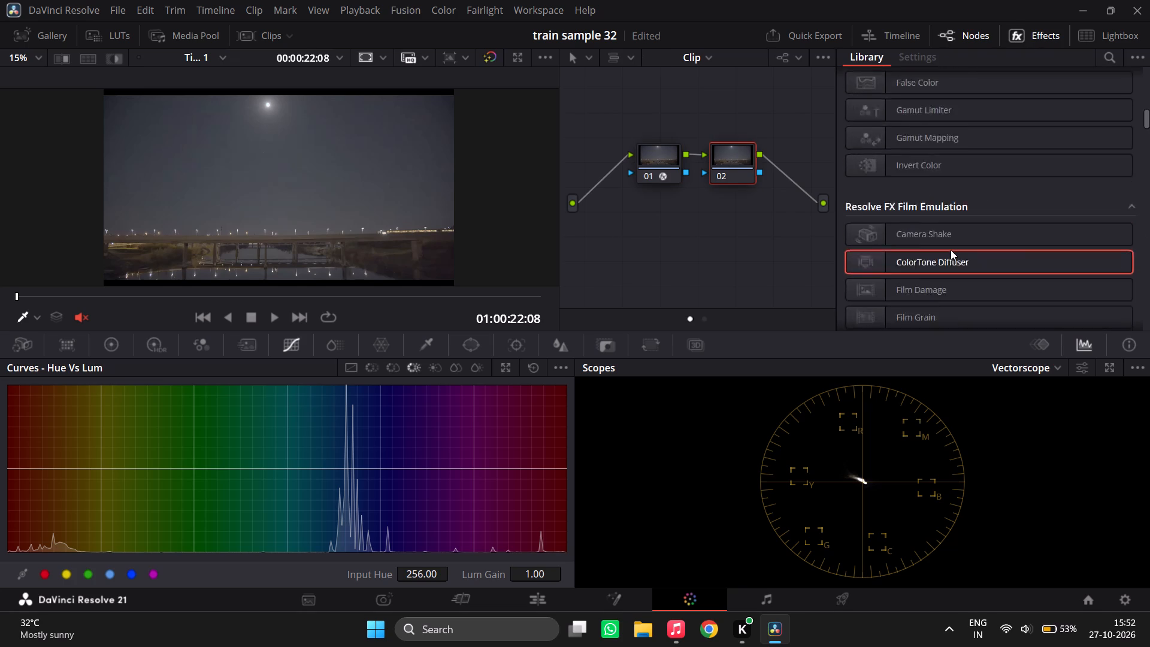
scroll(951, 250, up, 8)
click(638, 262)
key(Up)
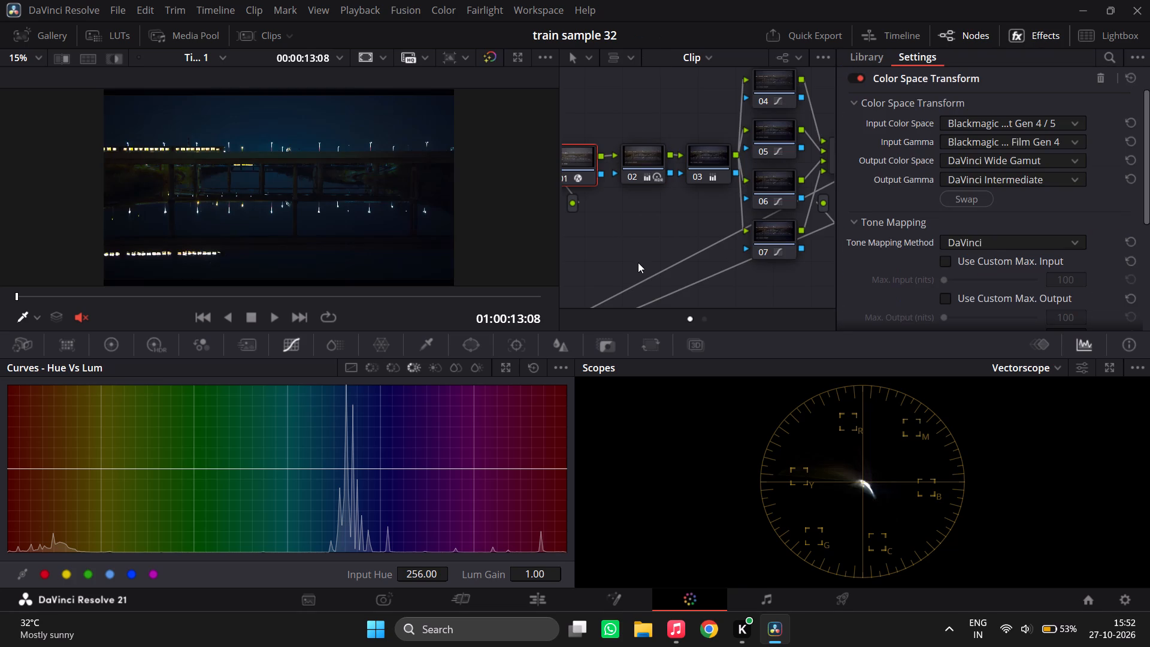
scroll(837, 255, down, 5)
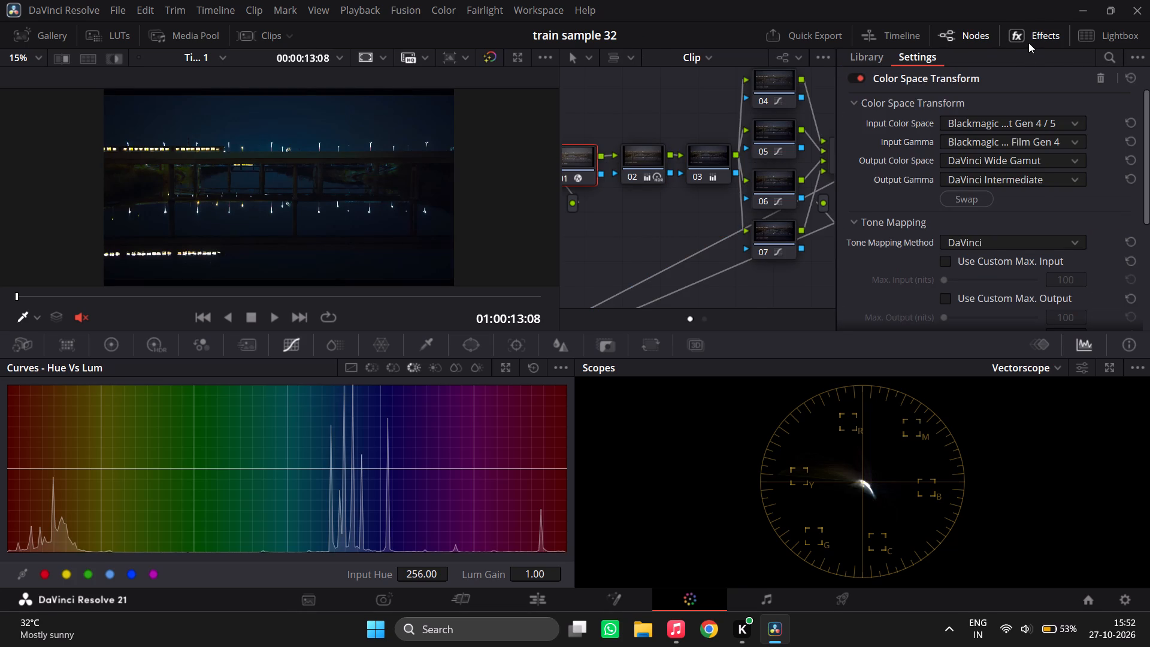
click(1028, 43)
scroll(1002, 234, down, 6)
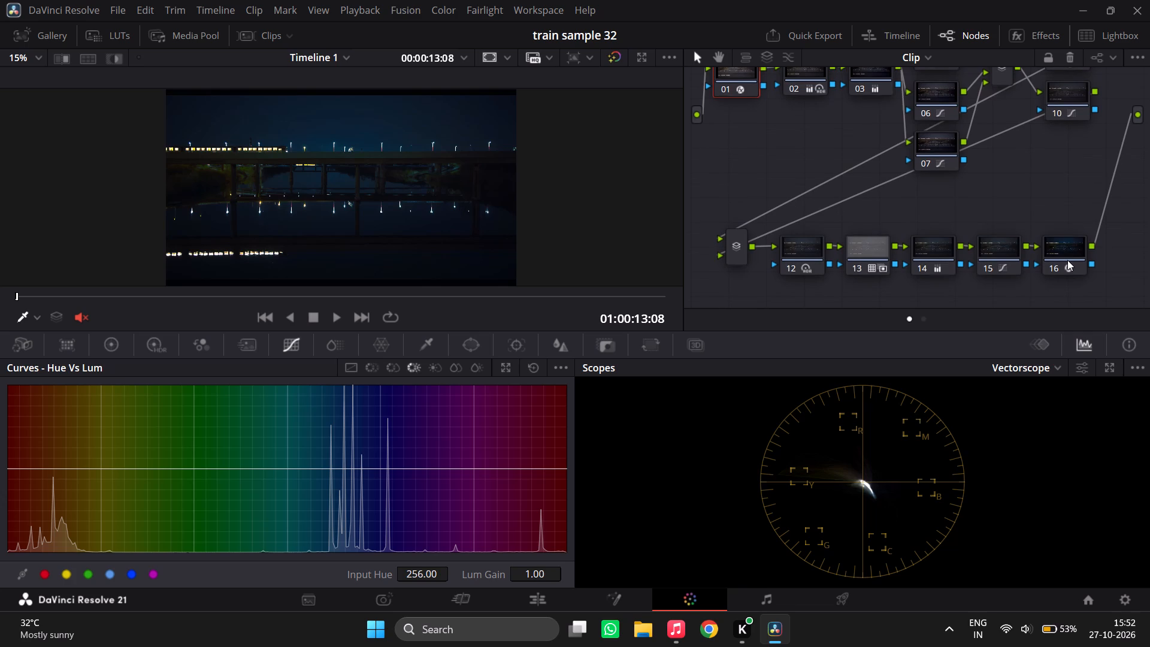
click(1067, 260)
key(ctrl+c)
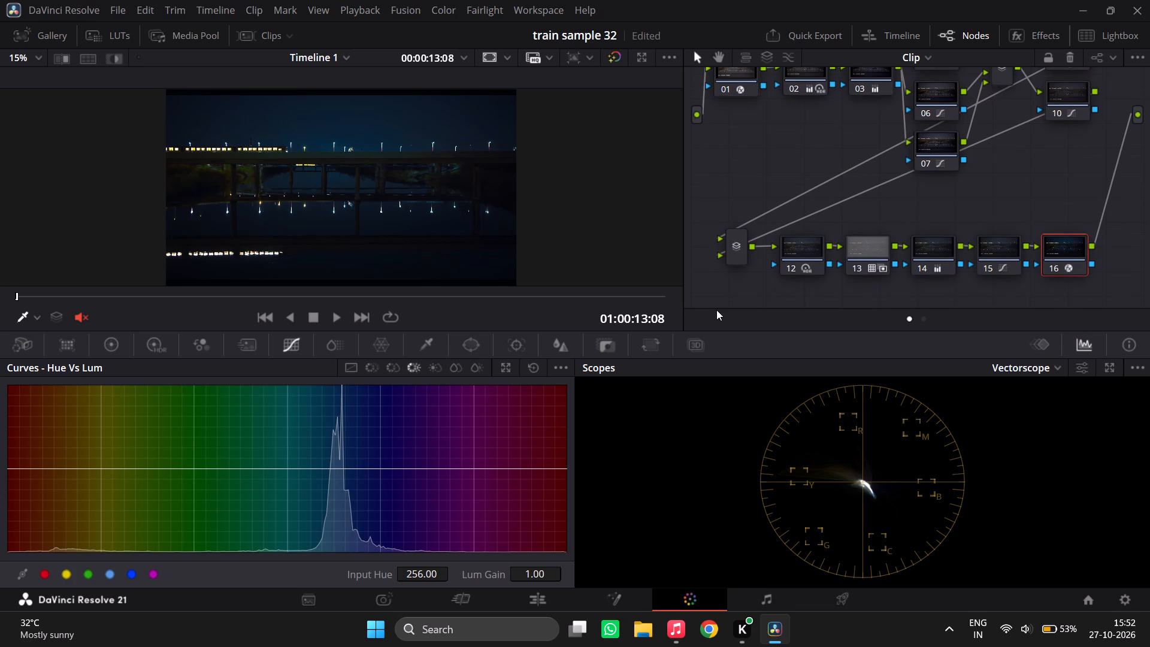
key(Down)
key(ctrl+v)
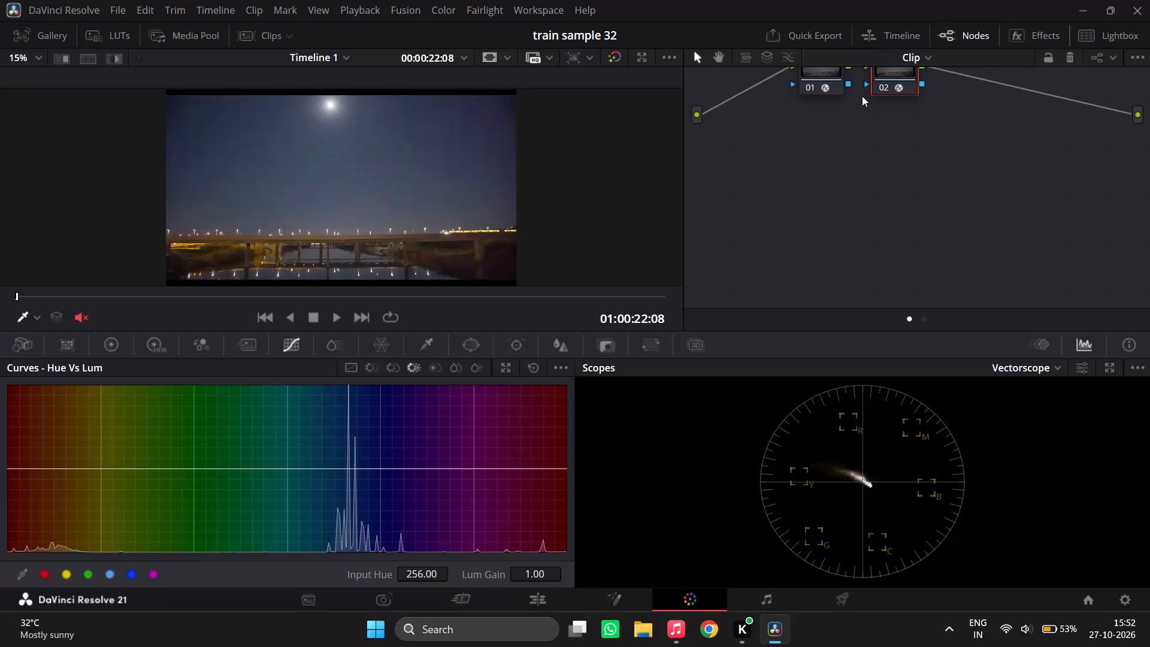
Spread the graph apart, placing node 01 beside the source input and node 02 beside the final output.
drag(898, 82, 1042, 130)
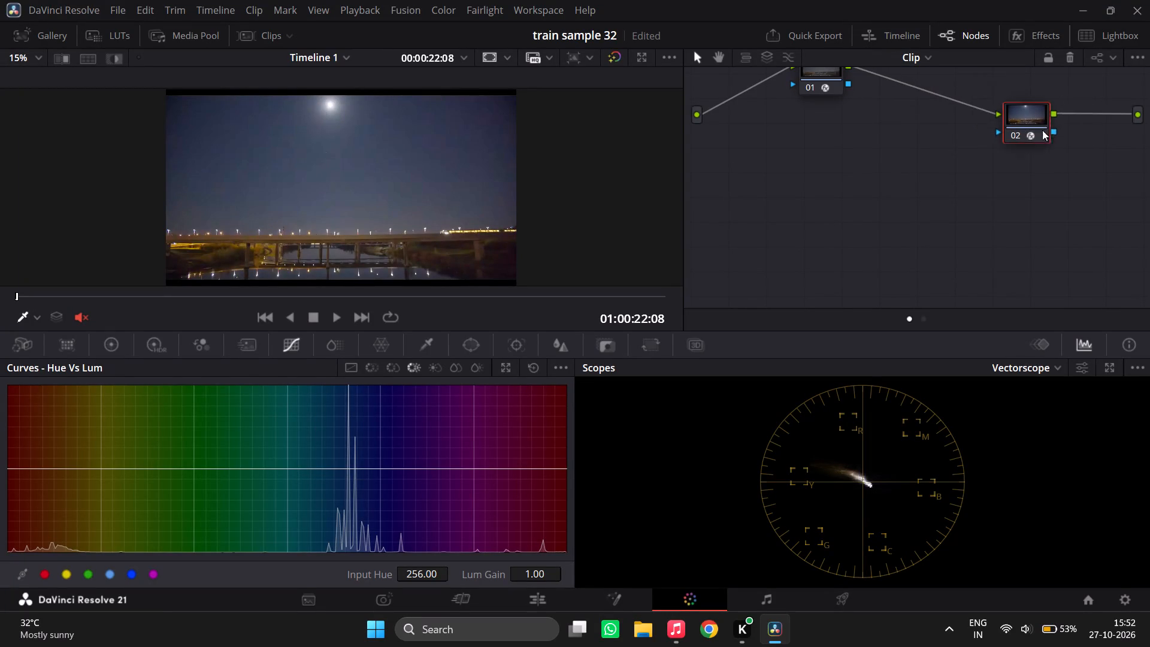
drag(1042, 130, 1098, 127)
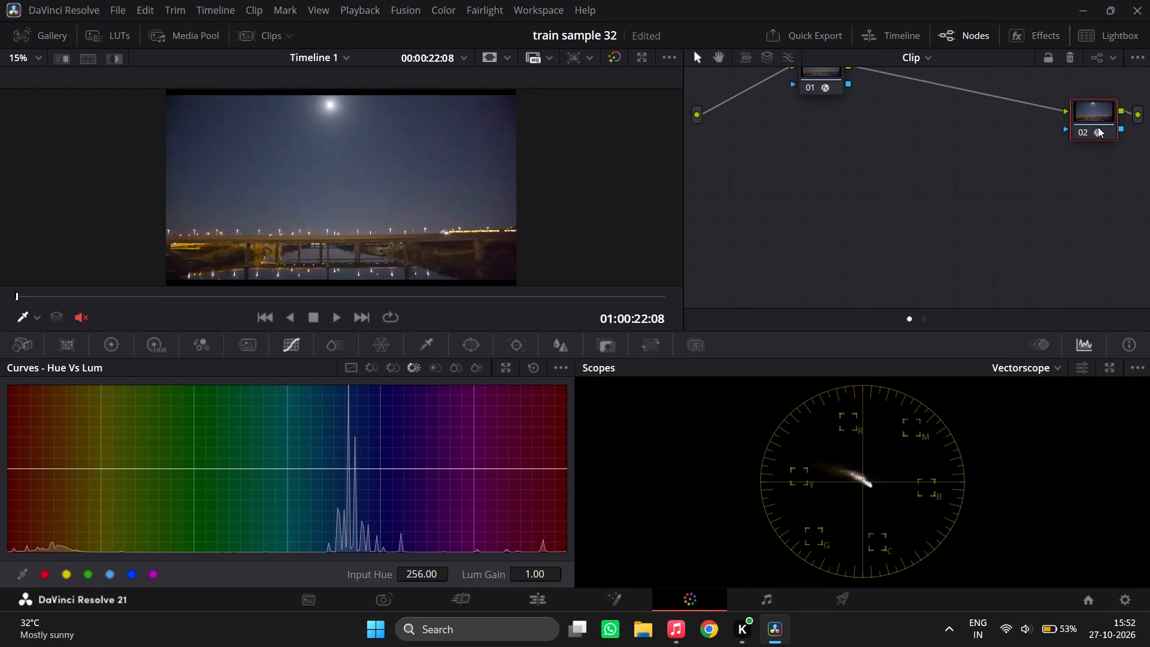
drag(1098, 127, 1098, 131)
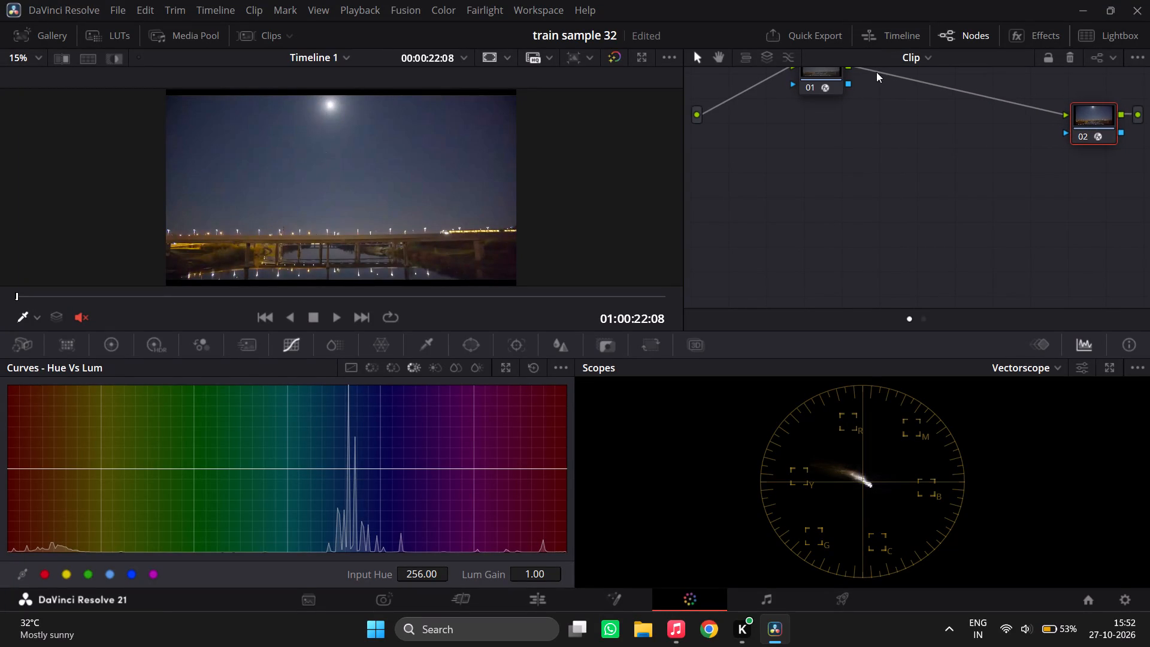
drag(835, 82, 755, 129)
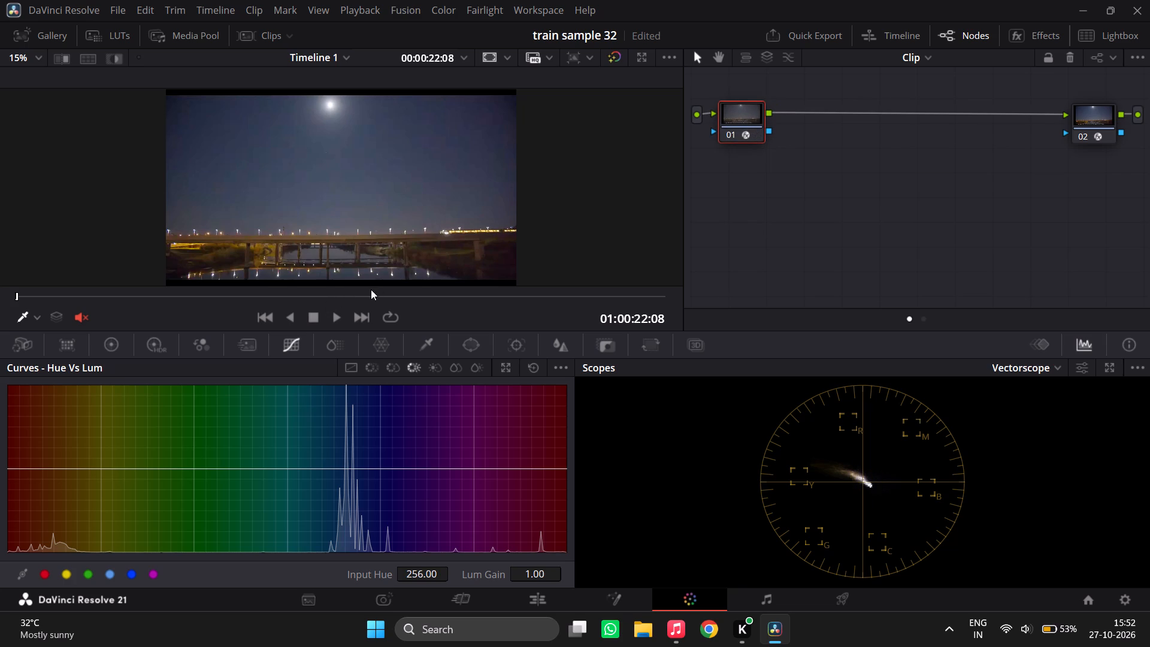
Scrub through the moonlit bridge clip to check the converted image, returning to its first frame.
drag(371, 289, 91, 281)
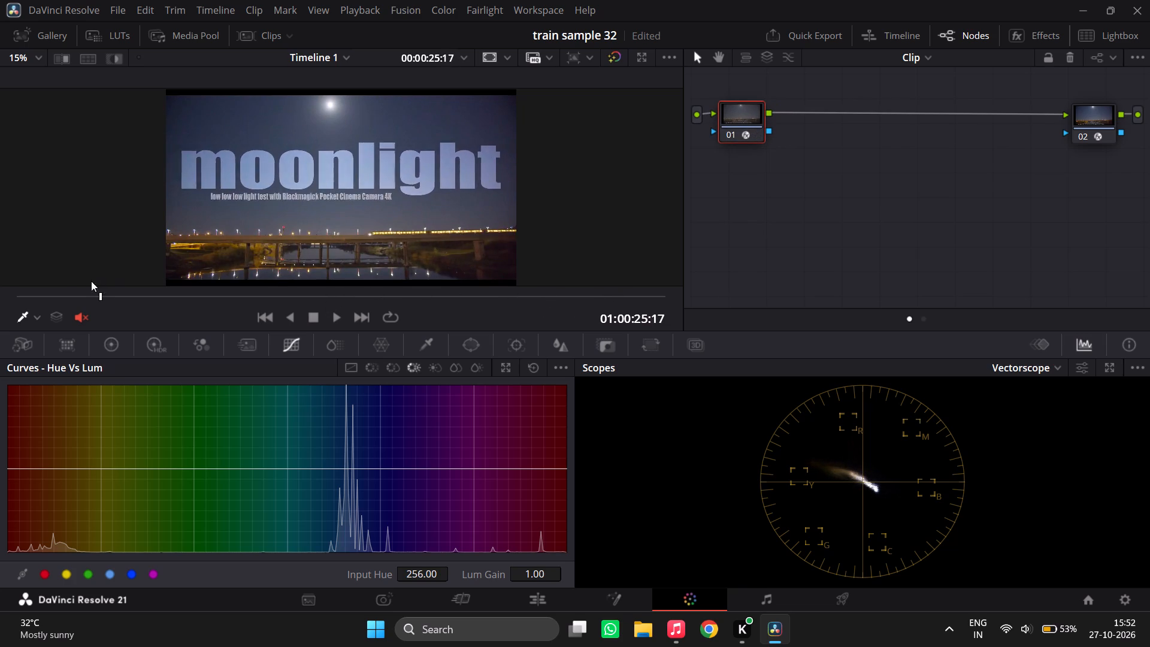
drag(91, 281, 0, 271)
Grab a still of the graded train-bridge clip 03 and return to moonlit bridge clip 04.
click(46, 43)
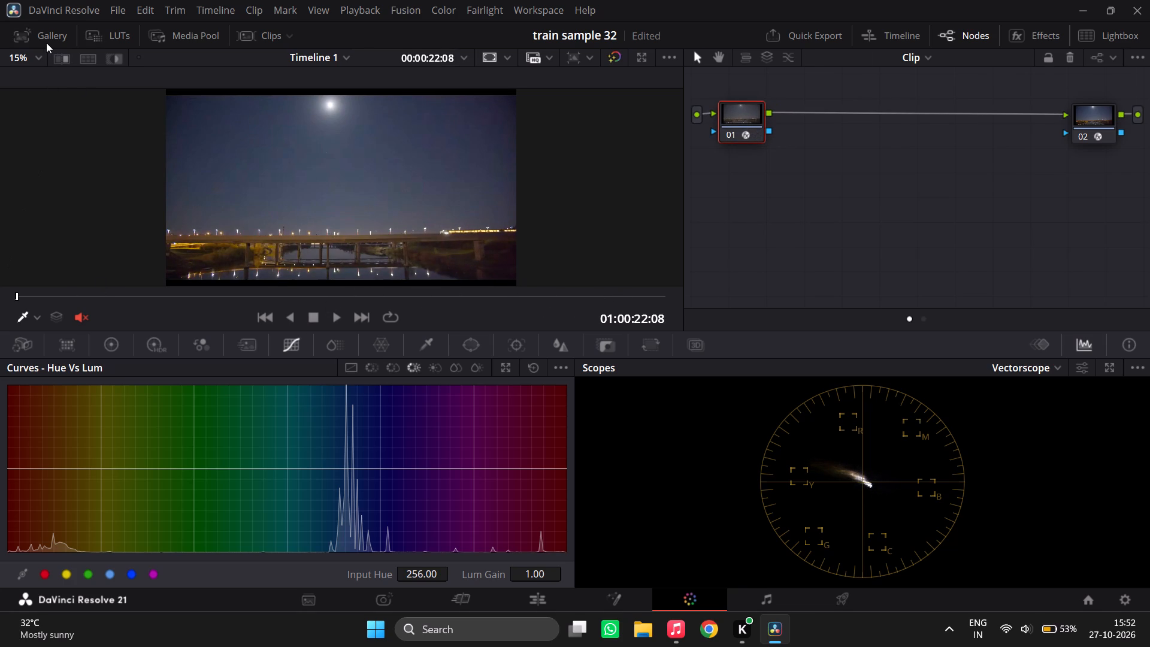
click(28, 35)
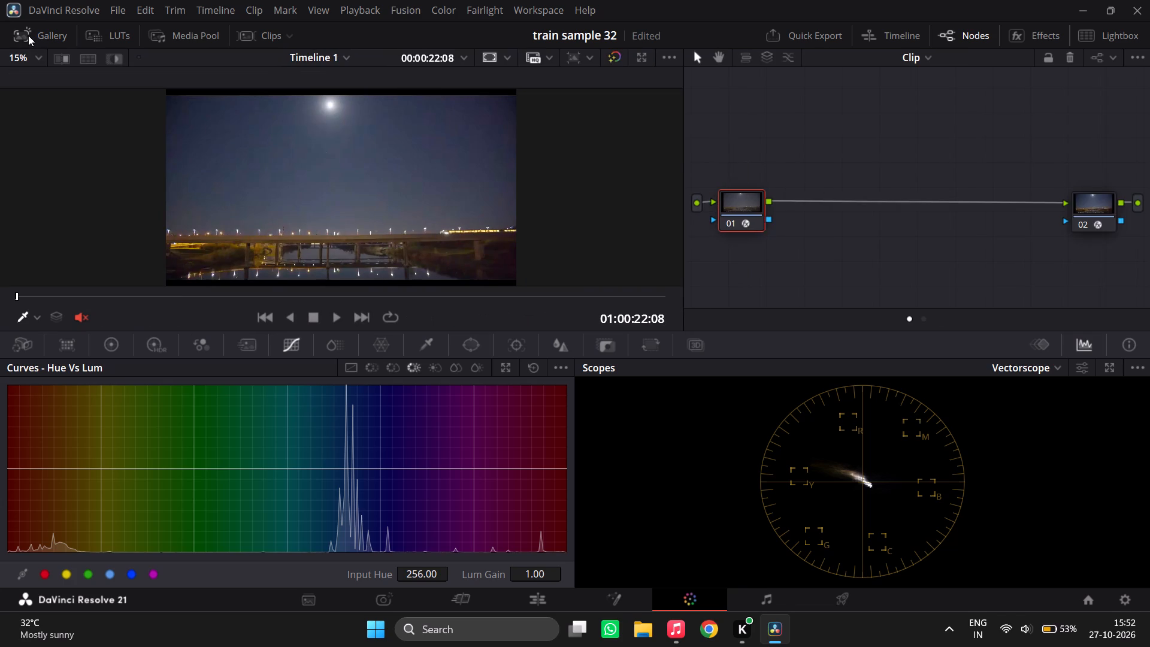
key(Up)
right_click(197, 179)
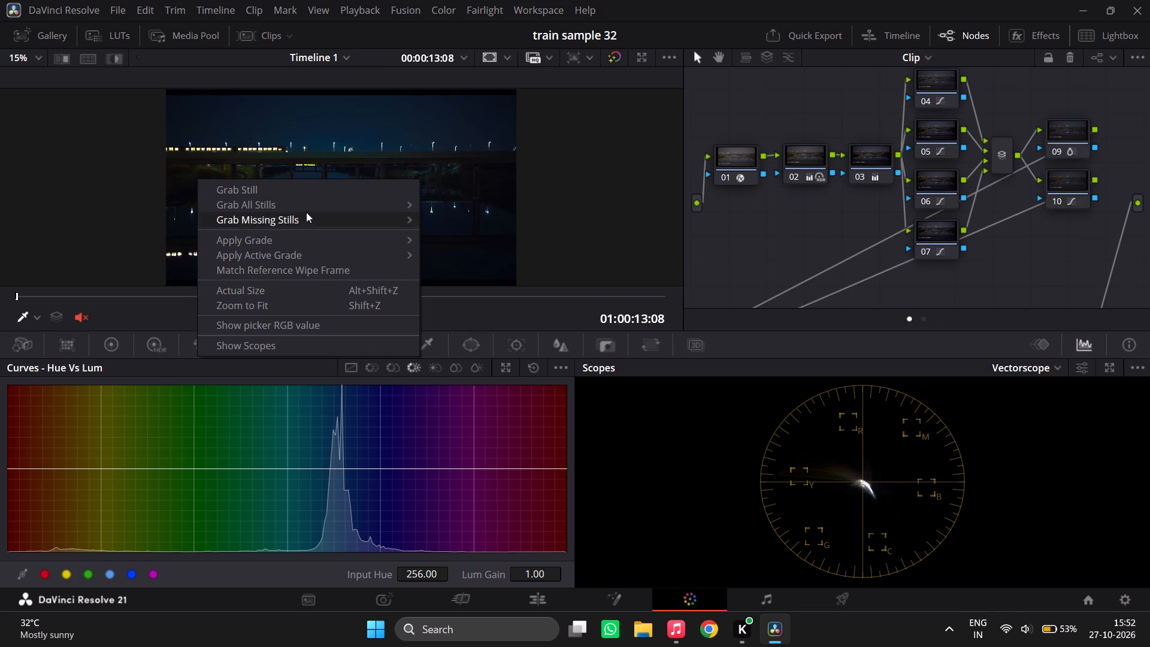
click(298, 186)
key(Down)
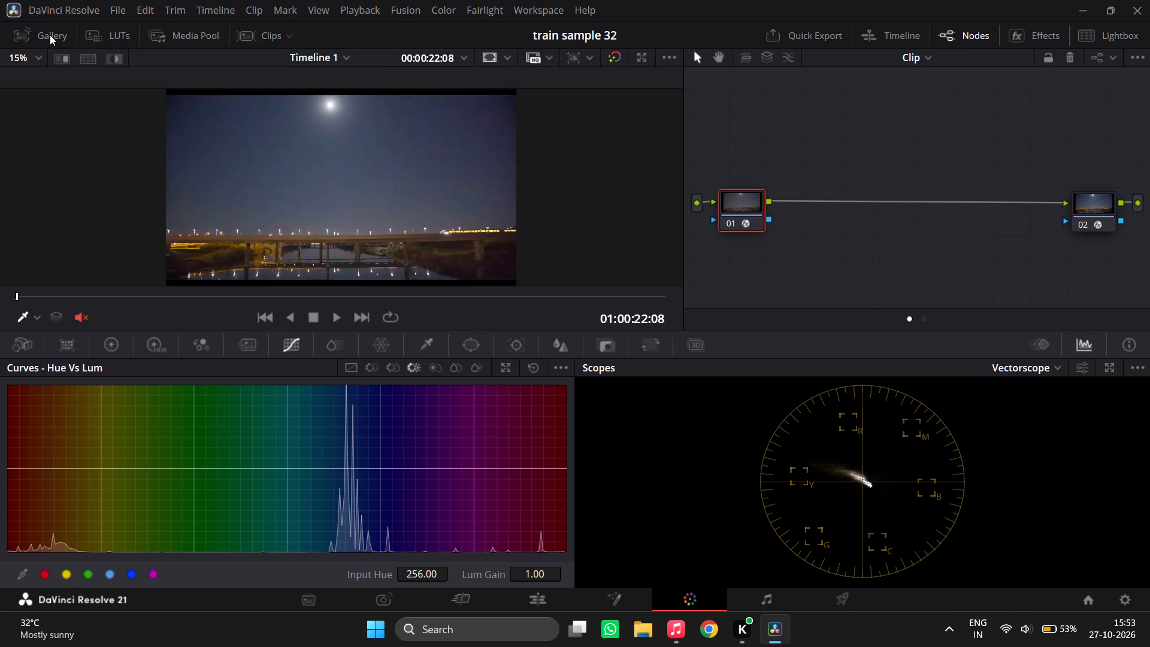
Apply the grade from gallery still 1.3.1 to moonlit bridge clip 04 and close the gallery.
click(49, 35)
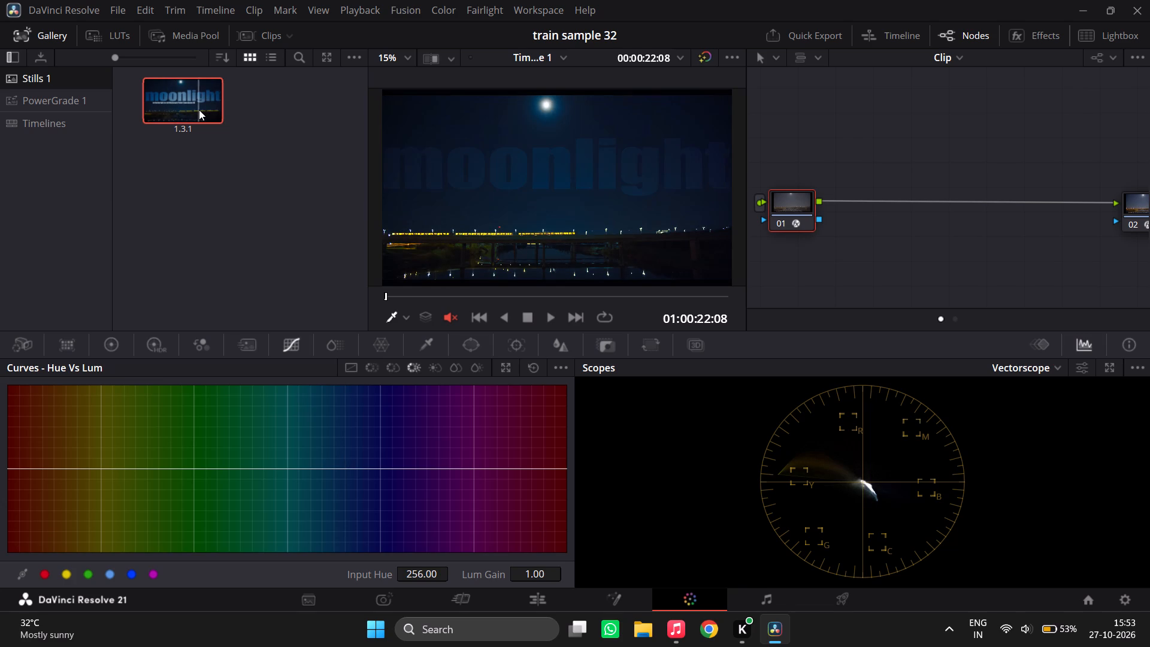
right_click(202, 103)
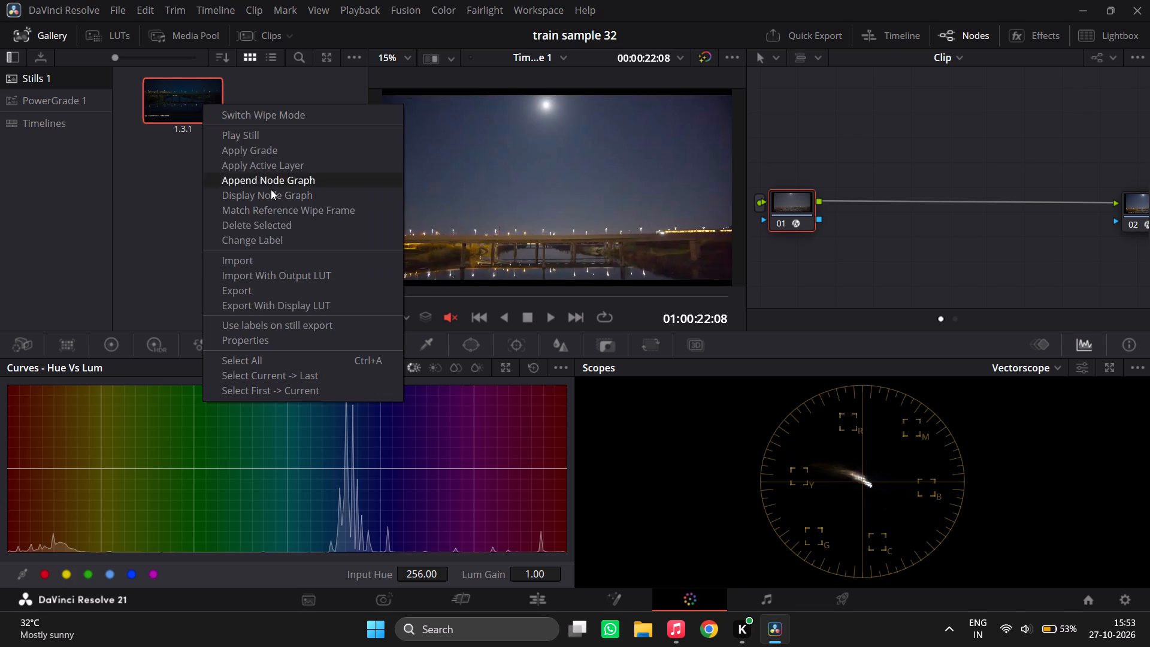
click(276, 155)
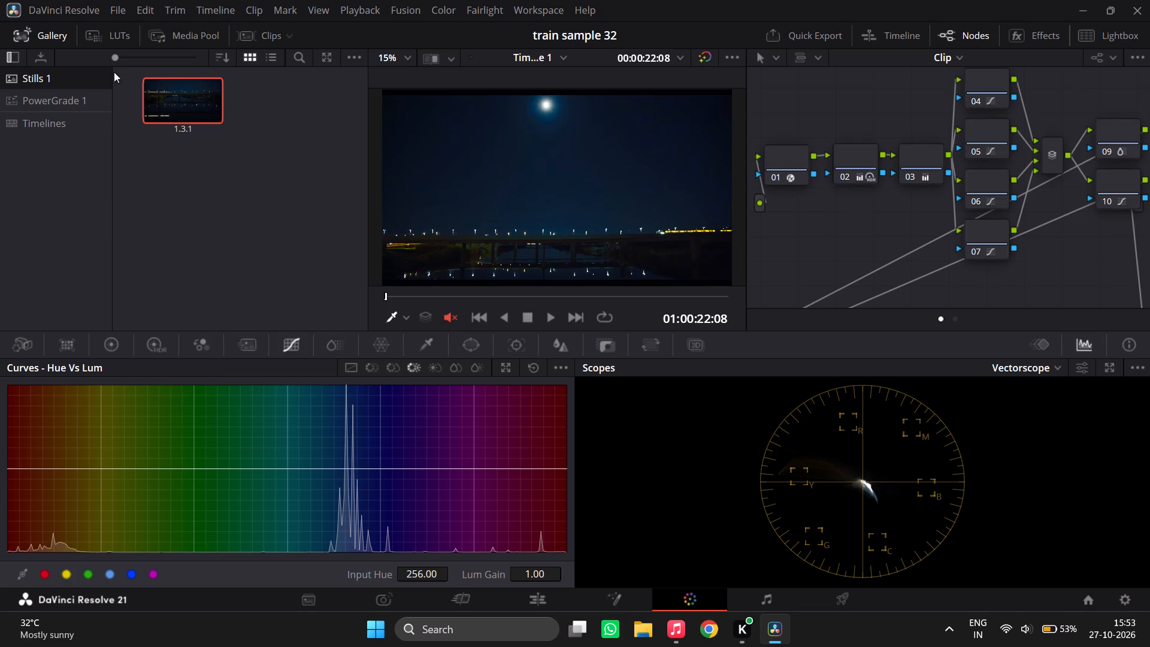
click(51, 40)
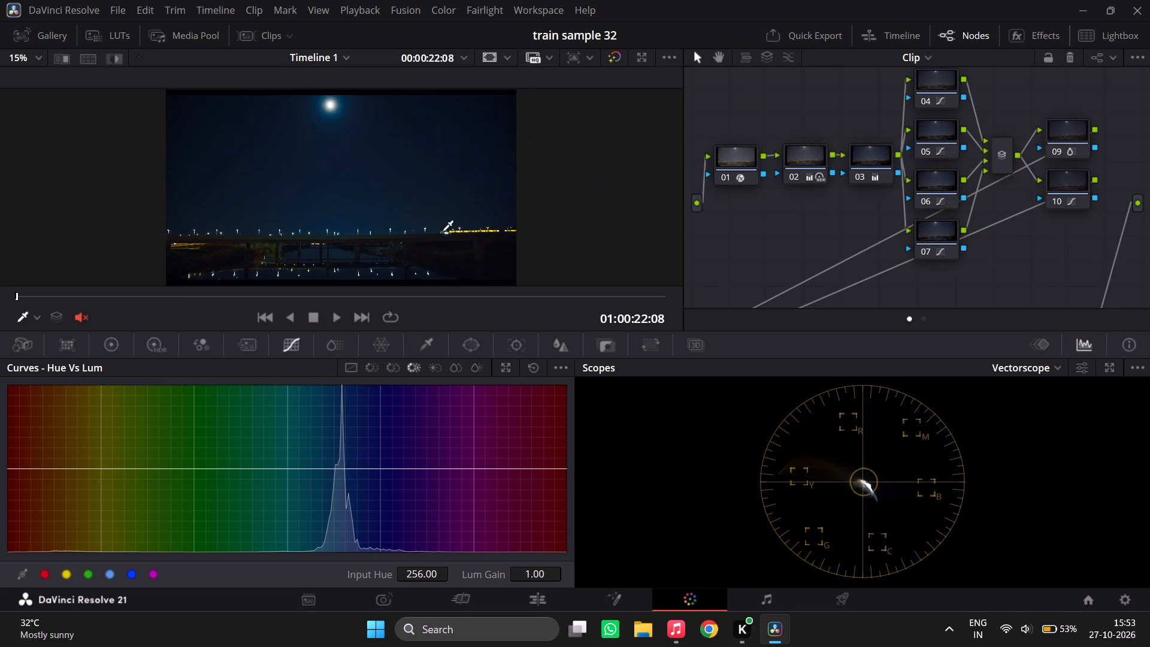
Lower node 15's blue Hue Vs Lum point to a Lum Gain of 0.49 at Input Hue 105.84, and compare with the node off.
scroll(800, 233, down, 9)
click(1008, 232)
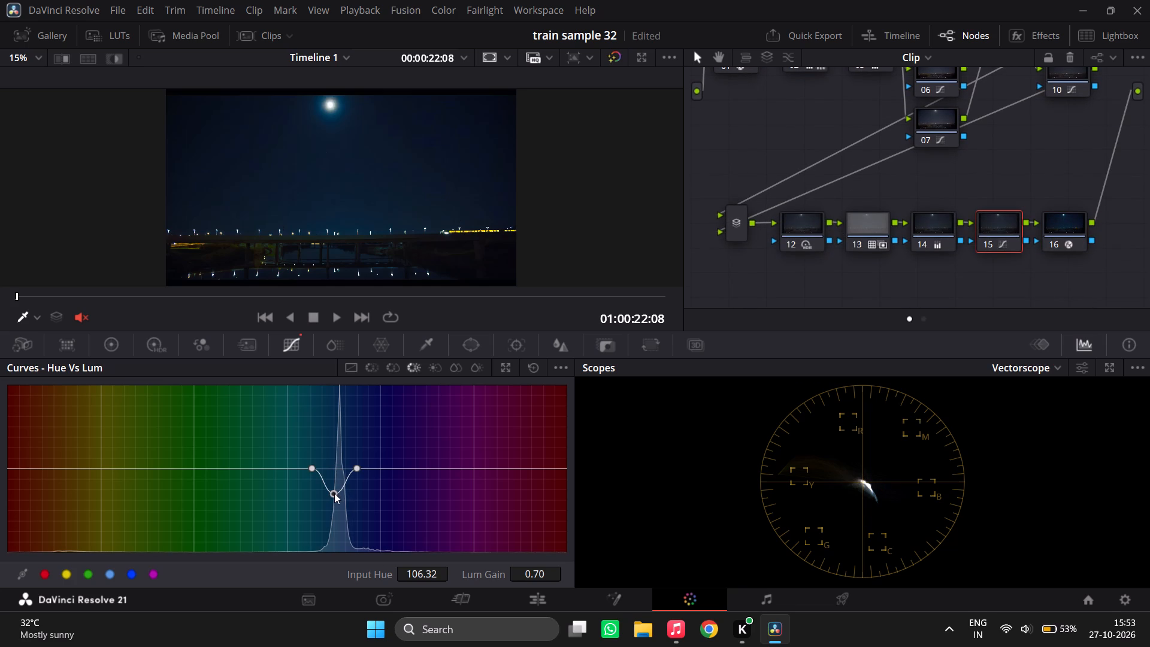
drag(334, 493, 332, 578)
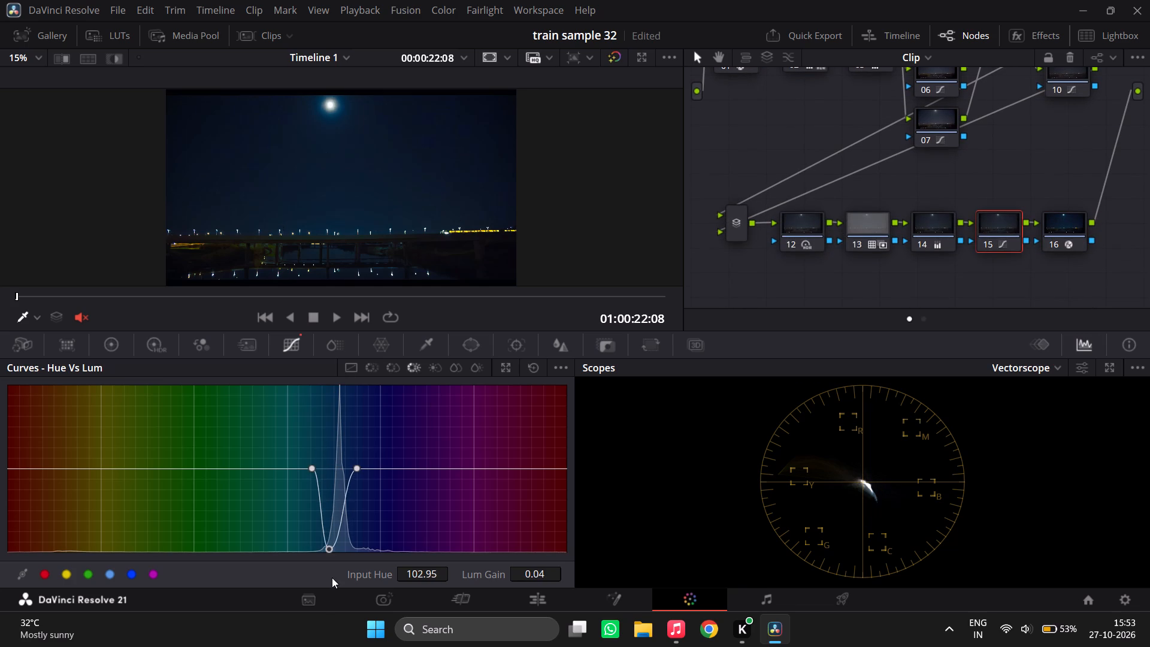
drag(332, 578, 329, 515)
drag(329, 515, 334, 512)
key(ctrl+d)
key(ctrl+d)
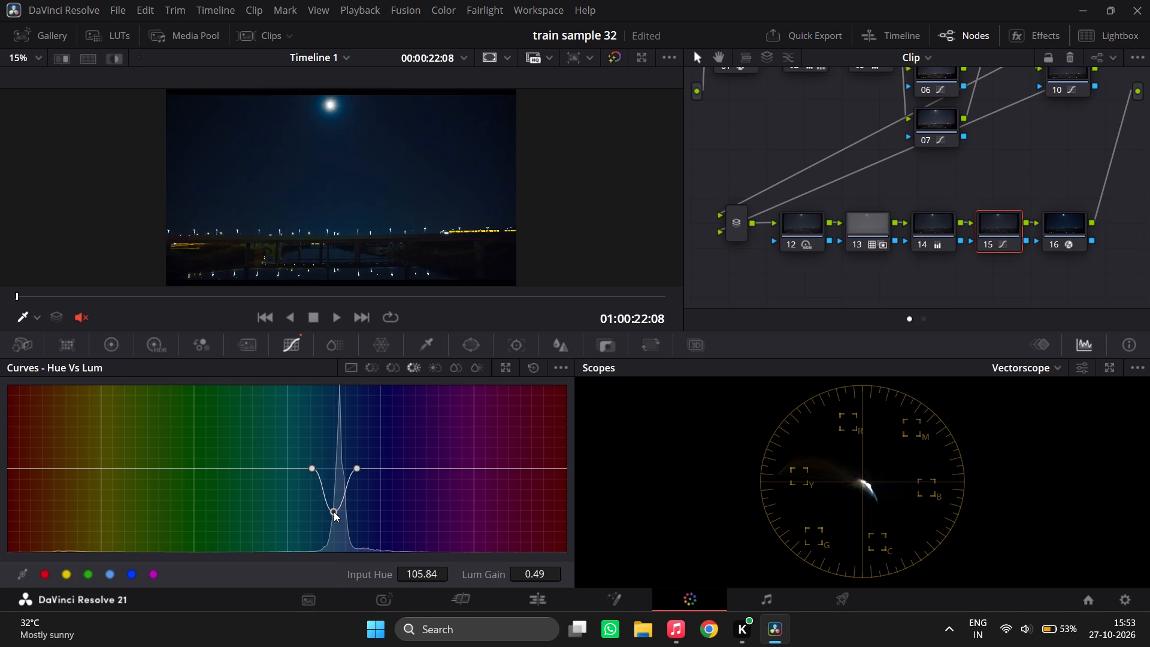
Review the graded moonlit bridge clip full screen, and scrub through its moonlight title section.
key(ctrl+f)
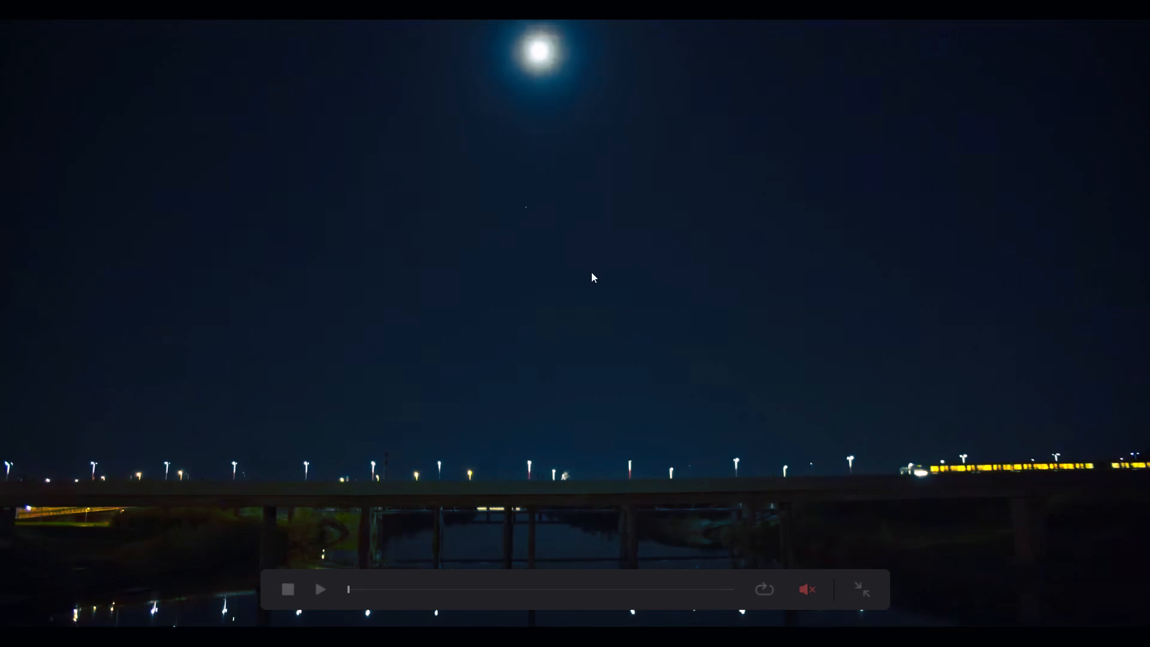
drag(486, 587, 539, 588)
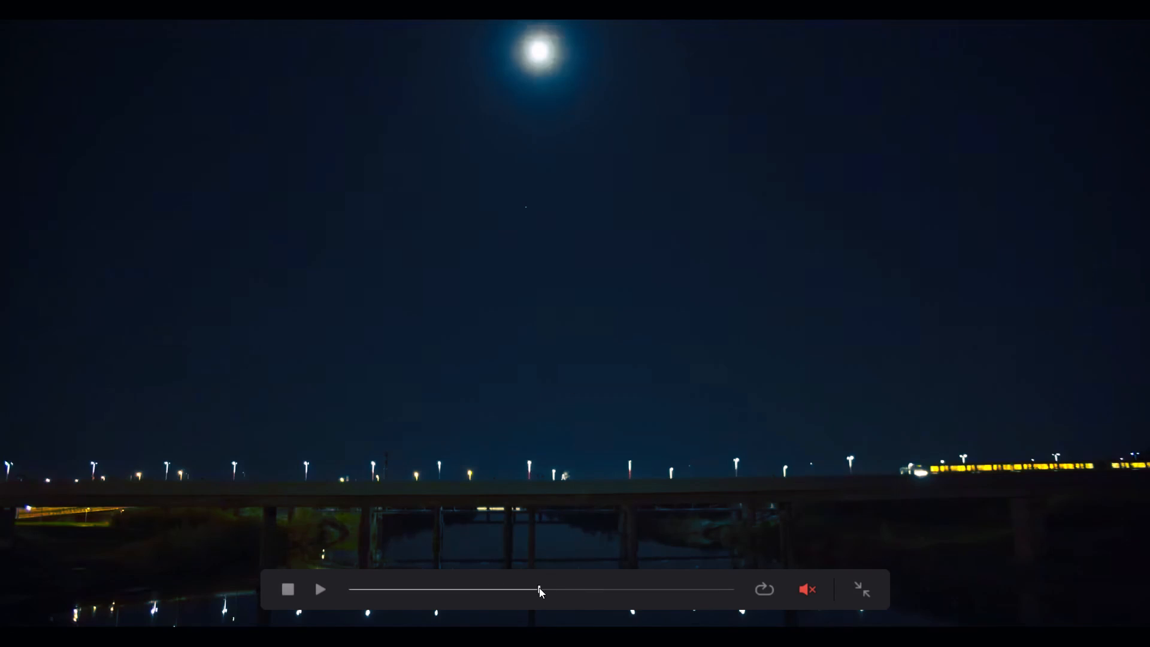
drag(539, 588, 571, 603)
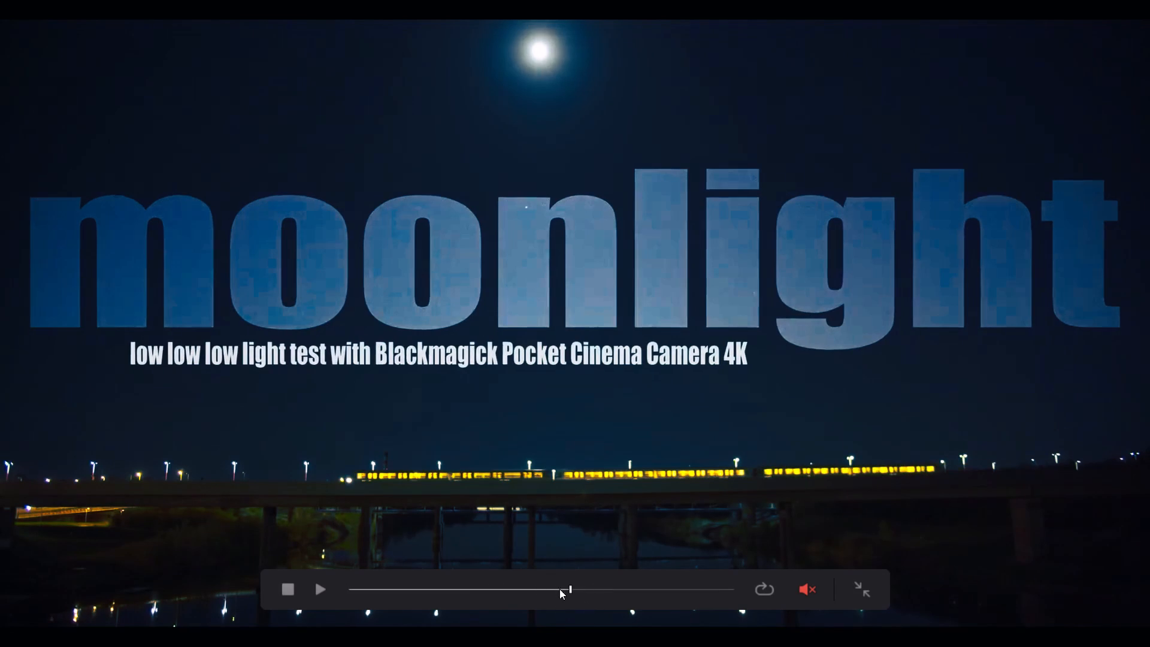
key(Escape)
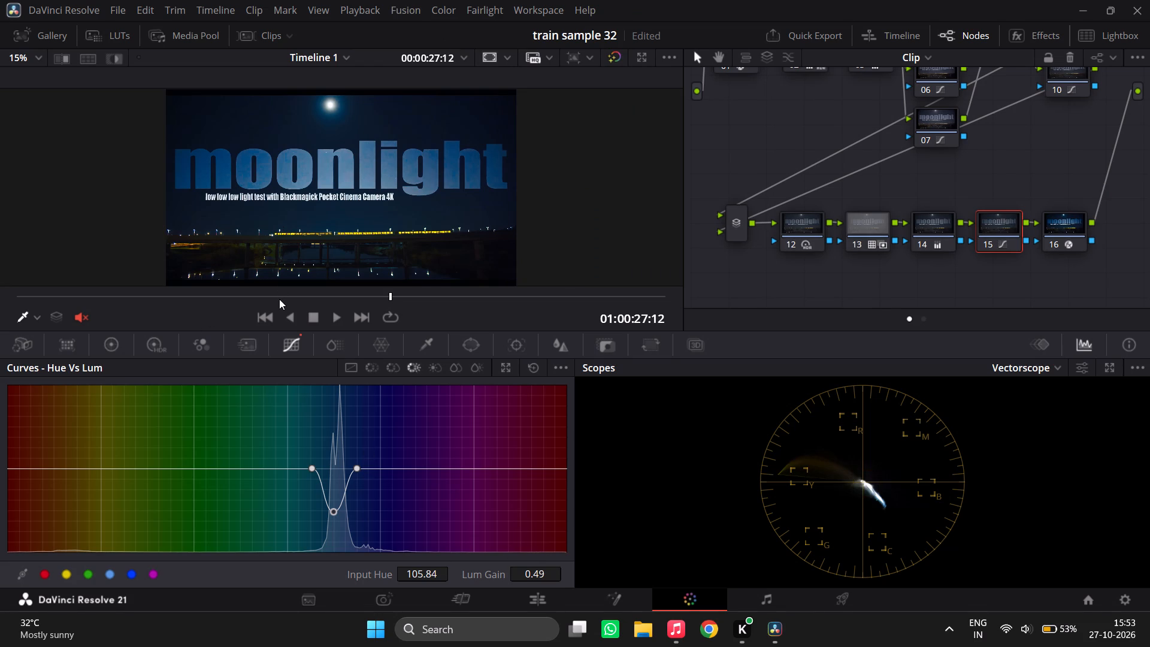
drag(279, 299, 52, 287)
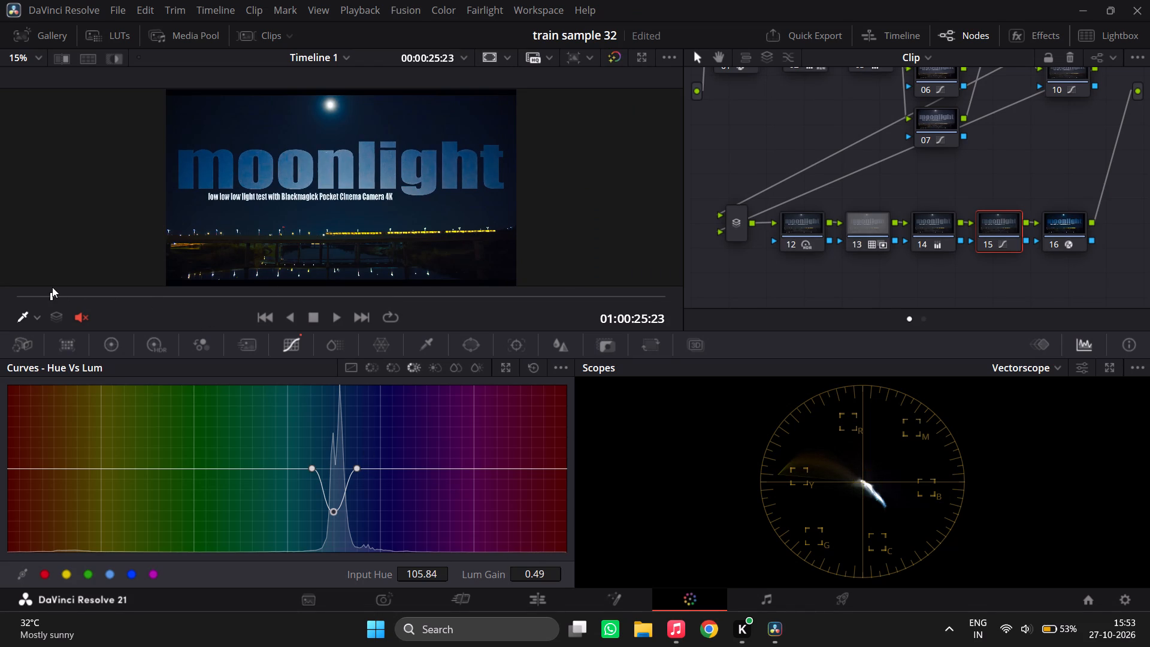
drag(52, 287, 338, 332)
Select nodes 12 to 15 and switch them off and on to compare their effect, also toggling the grade bypass.
drag(796, 277, 991, 196)
key(ctrl+d)
key(ctrl+d)
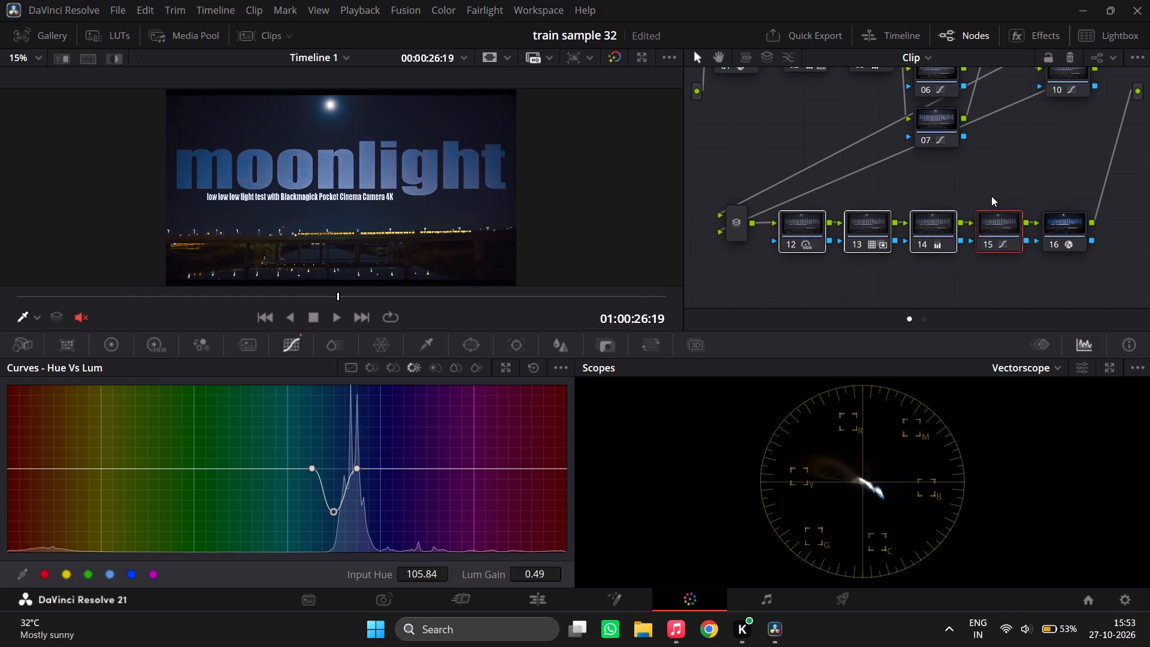
key(ctrl+d)
key(ctrl+d)
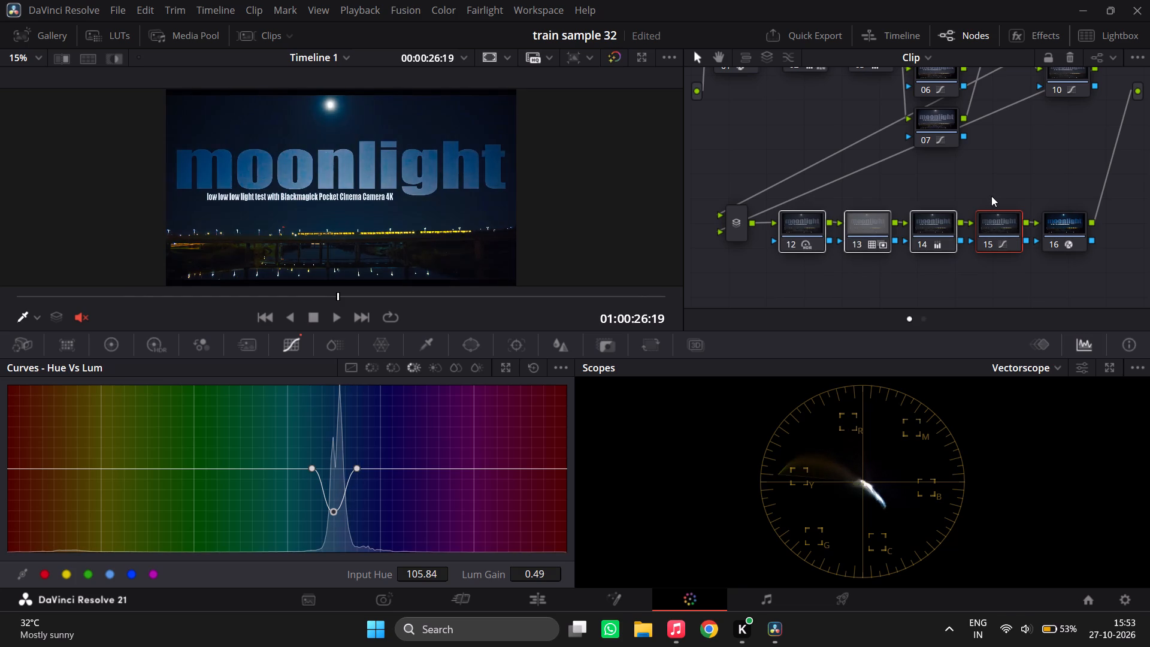
text(DD)
Select every node between nodes 01 and 16 on the moonlit bridge clip and switch them off and on to compare the grade.
scroll(991, 229, up, 7)
scroll(991, 229, down, 4)
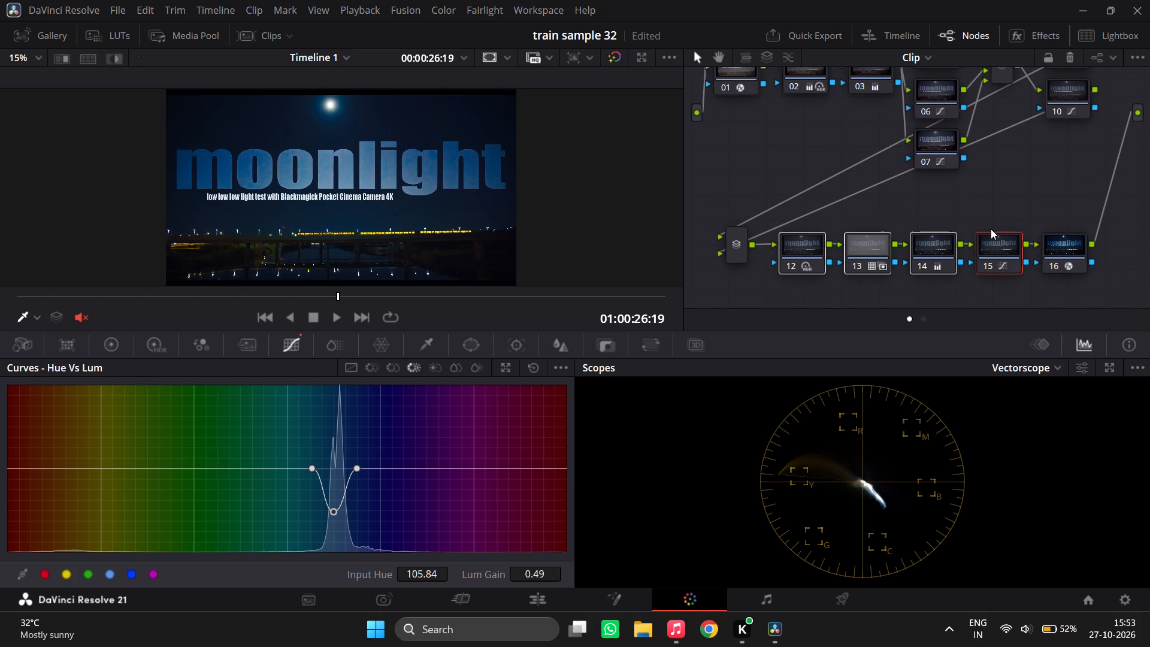
scroll(991, 229, up, 2)
drag(737, 294, 1149, 132)
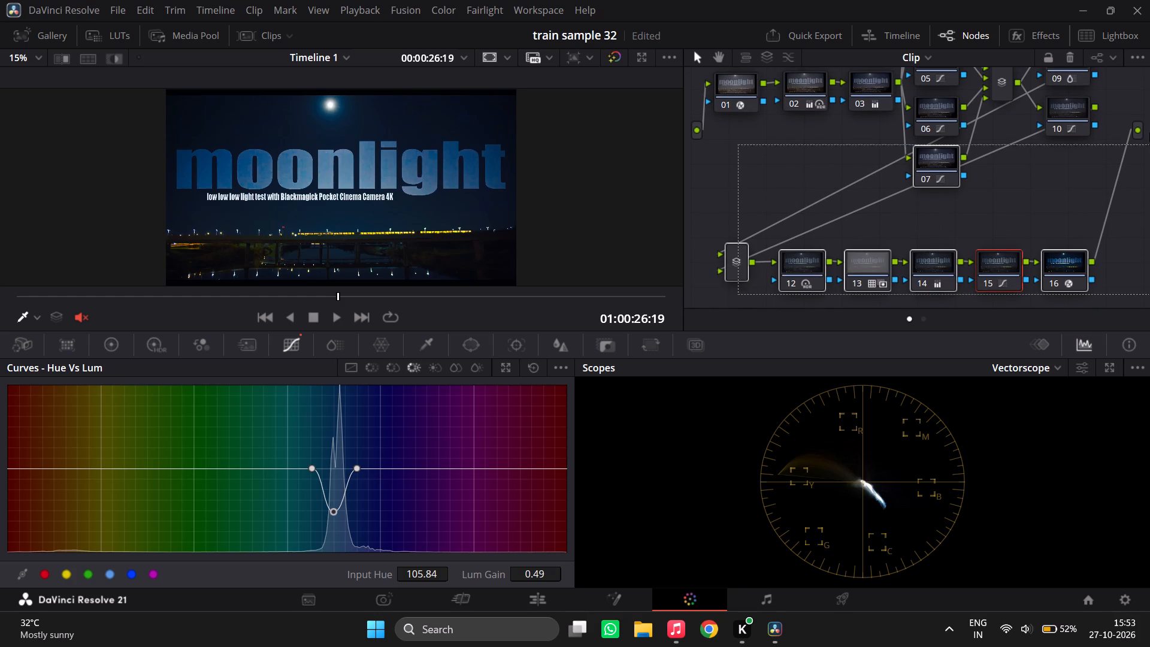
drag(1149, 132, 1127, 17)
ctrl+click(1075, 261)
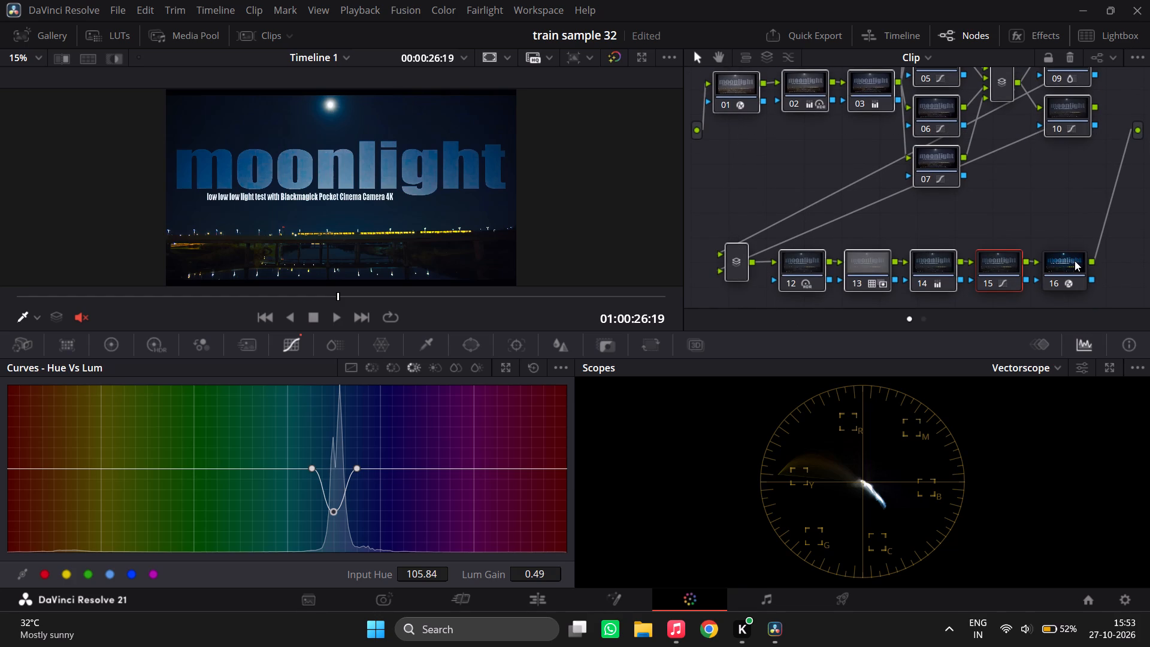
ctrl+click(744, 92)
key(ctrl+d)
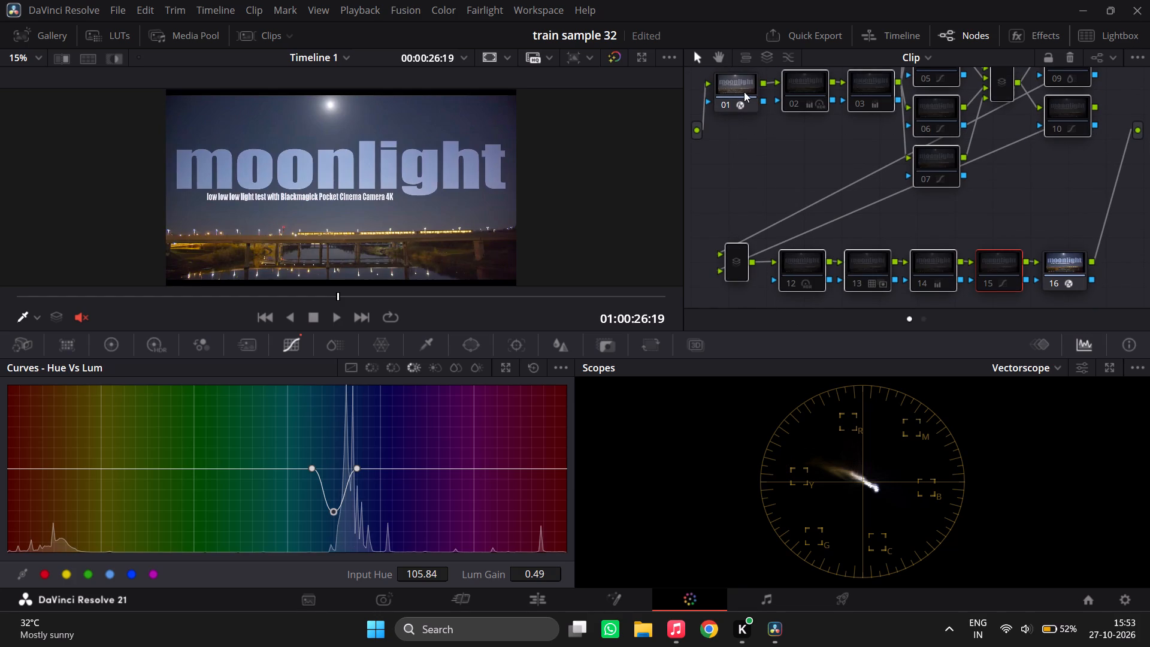
key(ctrl+d)
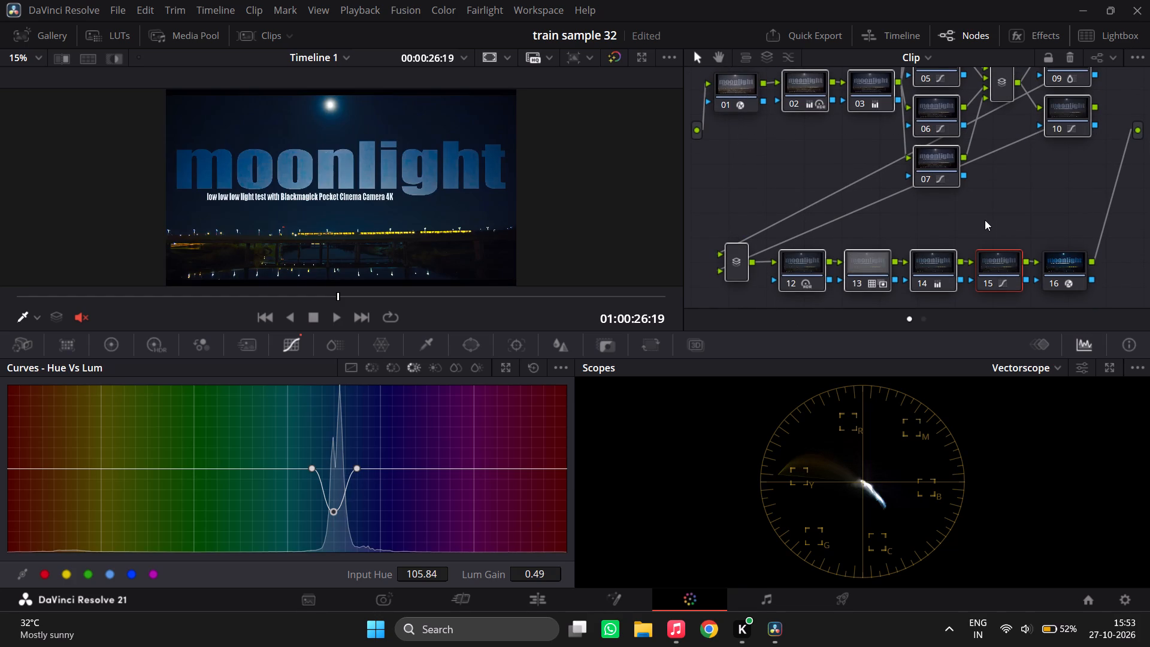
click(985, 220)
Copy node 01 of the moonlit bridge clip and paste its settings onto node 01 of the following night road clip.
key(Down)
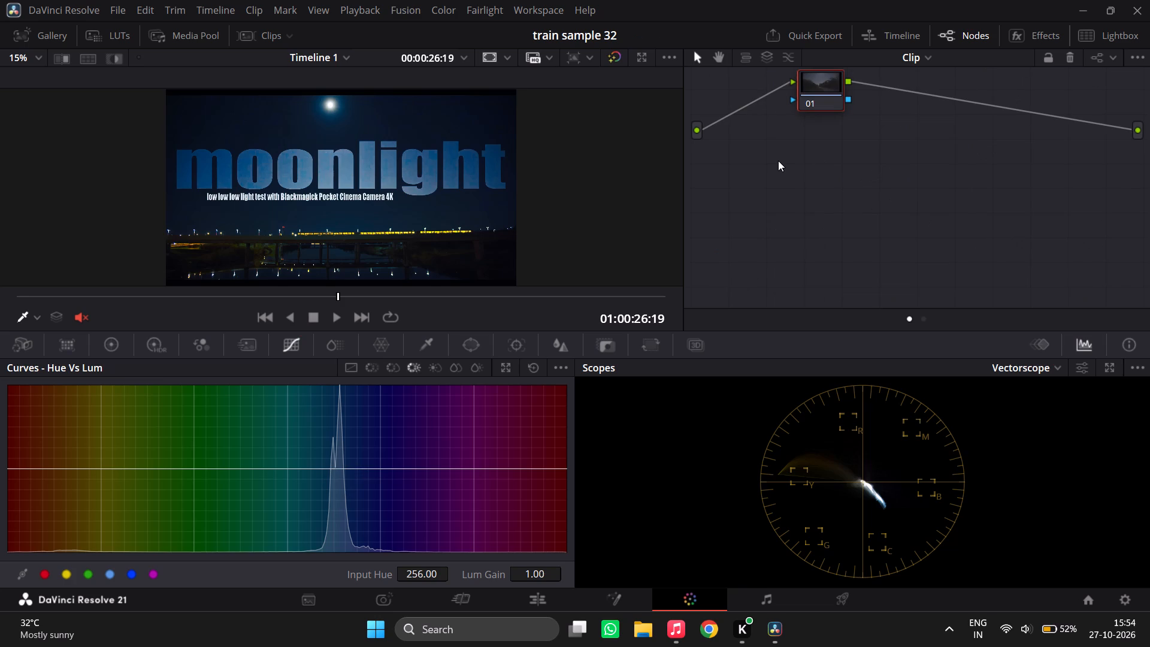
scroll(805, 149, up, 1)
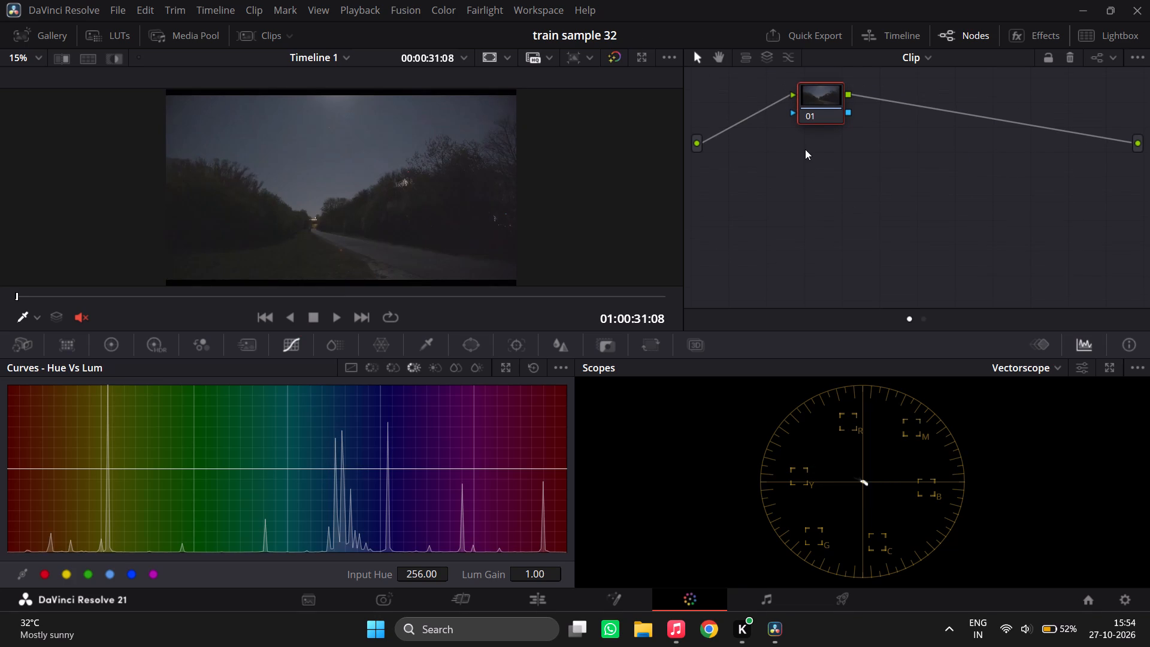
key(Up)
click(733, 88)
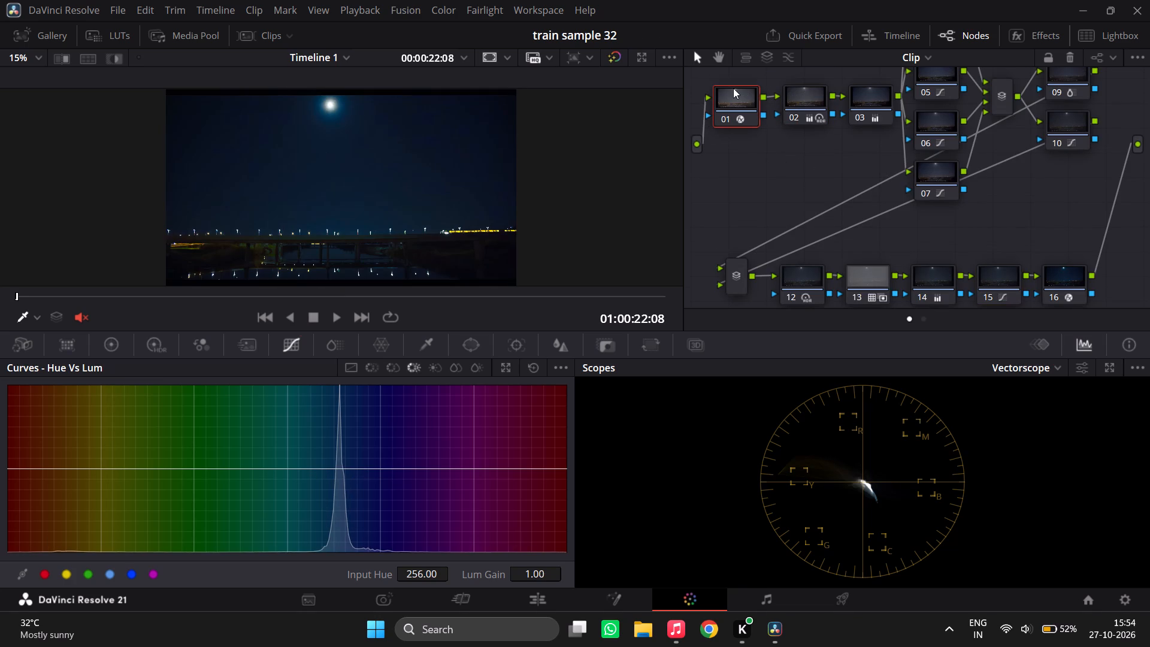
key(ctrl+c)
key(Down)
key(ctrl+v)
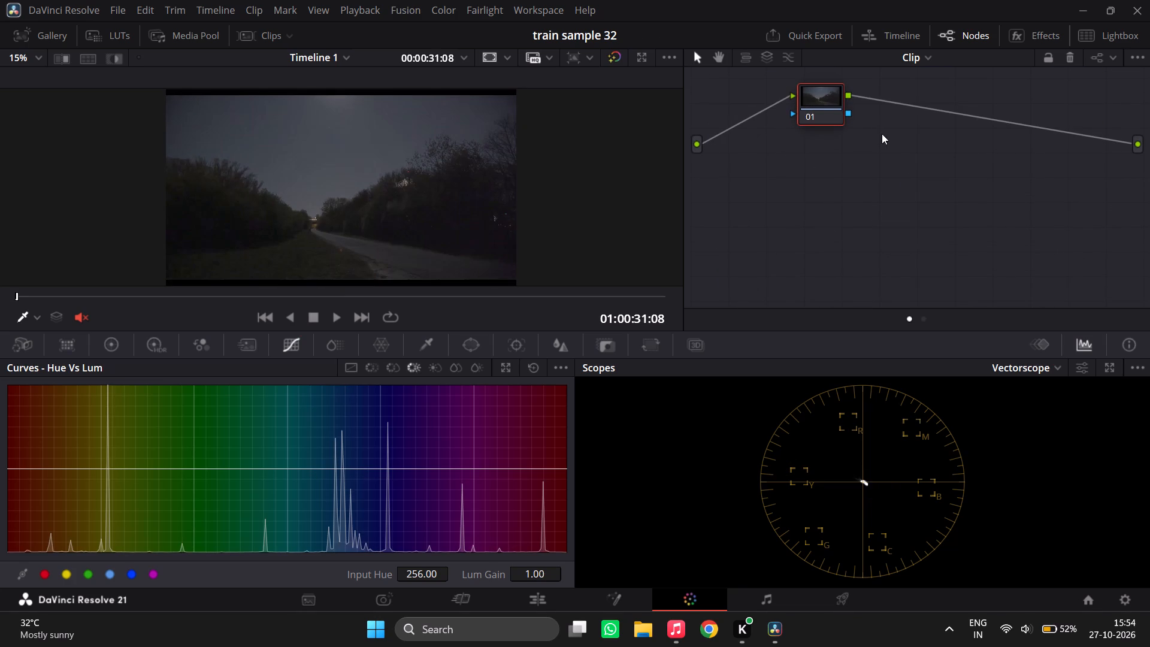
Add serial node 02 on the night road clip, paste the moonlit bridge clip's node 16 settings onto it, and toggle the grade bypass.
key(alt+s)
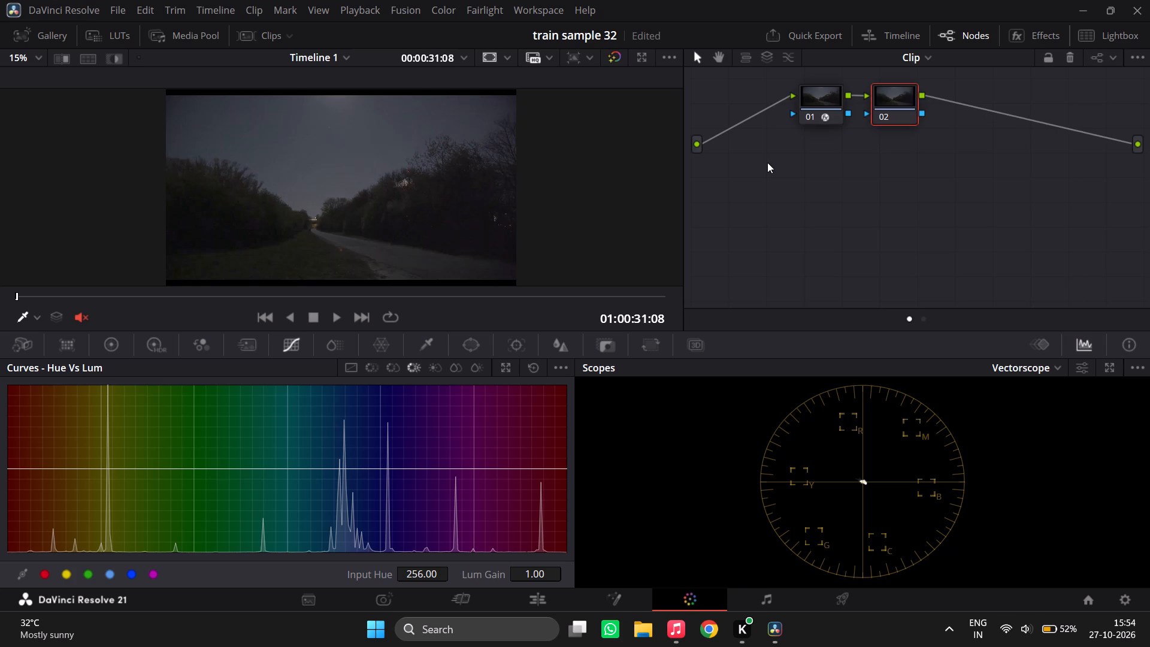
key(Up)
click(1055, 267)
key(ctrl+c)
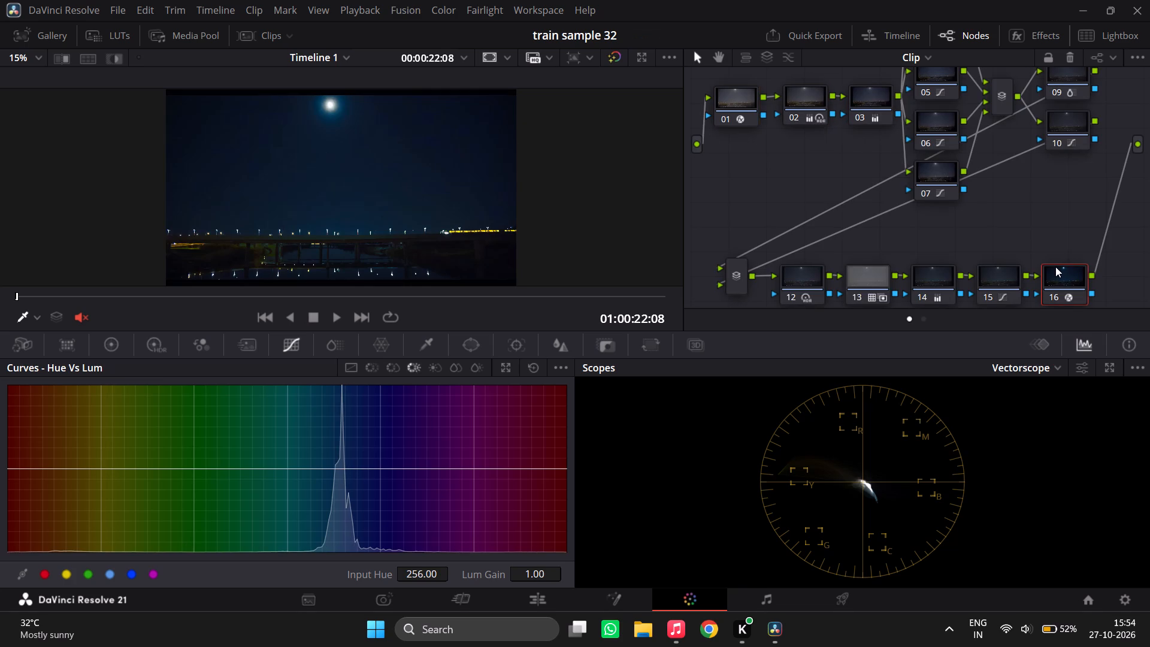
key(Up)
key(Down)
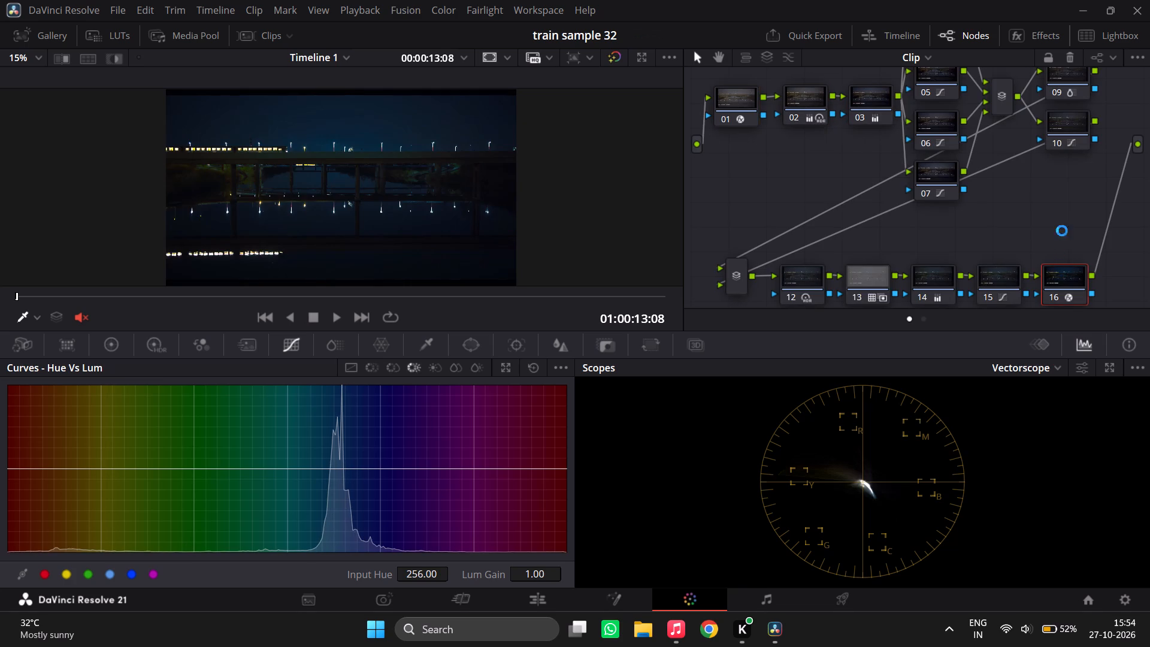
key(Down)
key(ctrl+v)
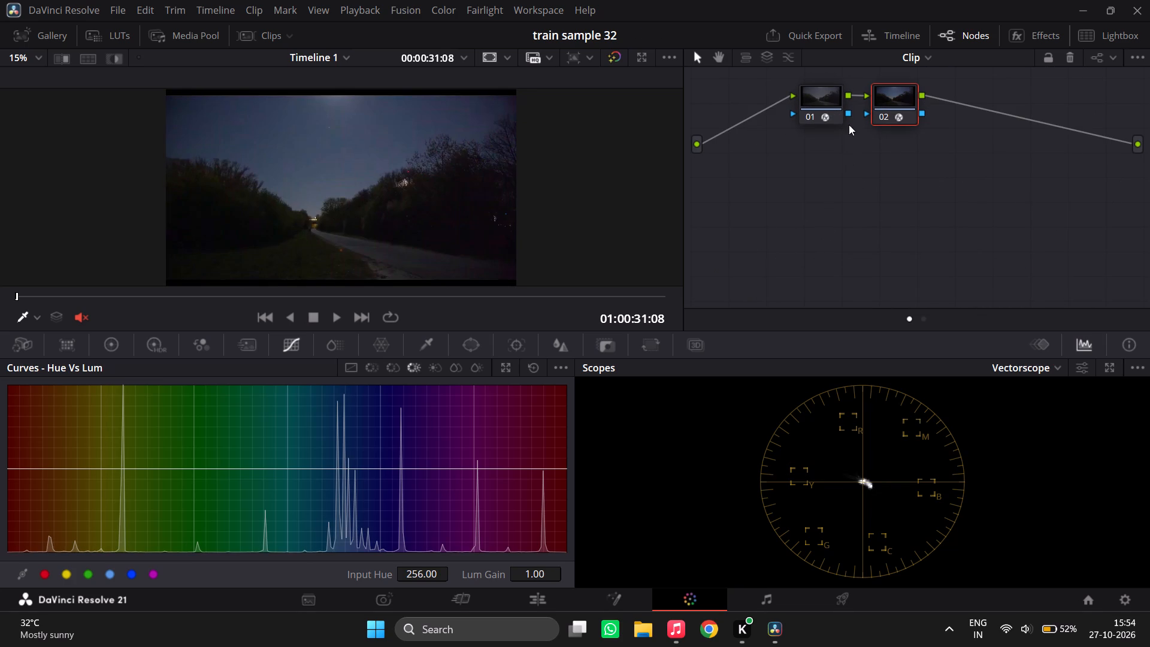
text(DD)
Arrange the night road clip's node graph with node 01 beside the source and node 02 beside the output, roughly level.
drag(824, 98, 744, 144)
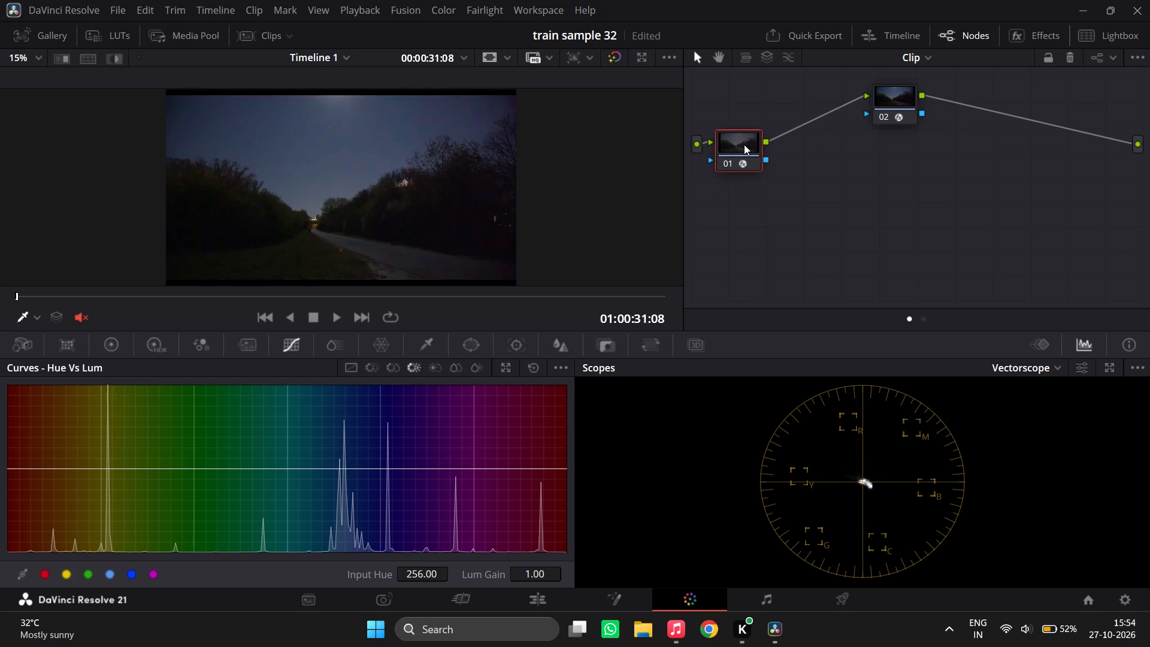
drag(744, 144, 742, 146)
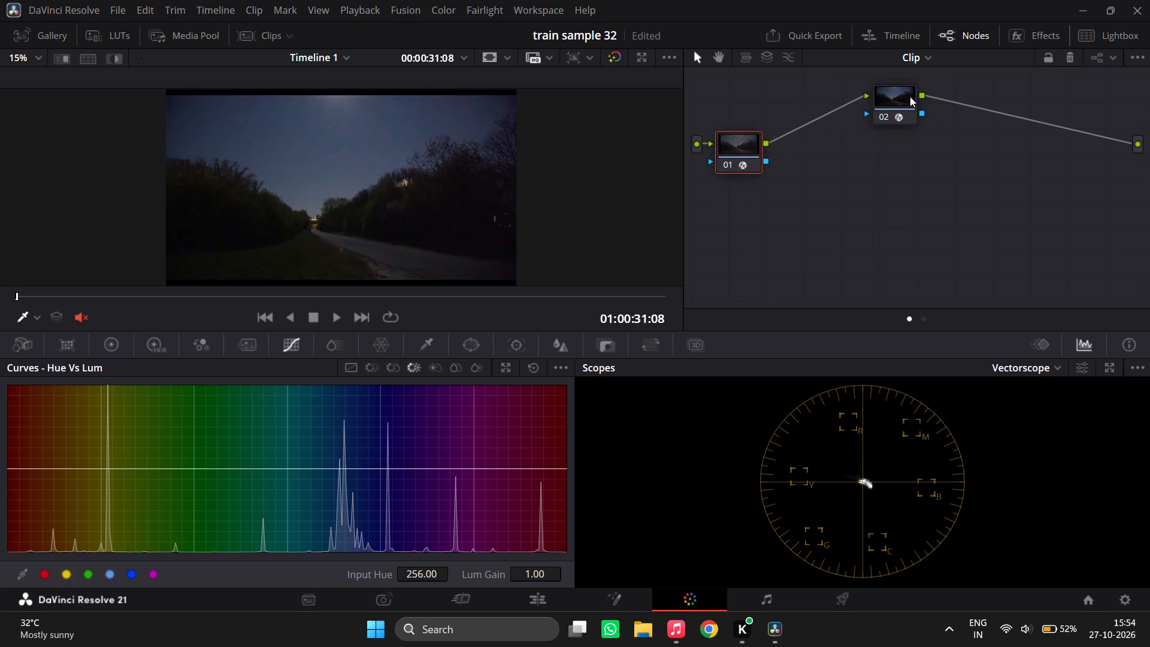
drag(910, 96, 1111, 151)
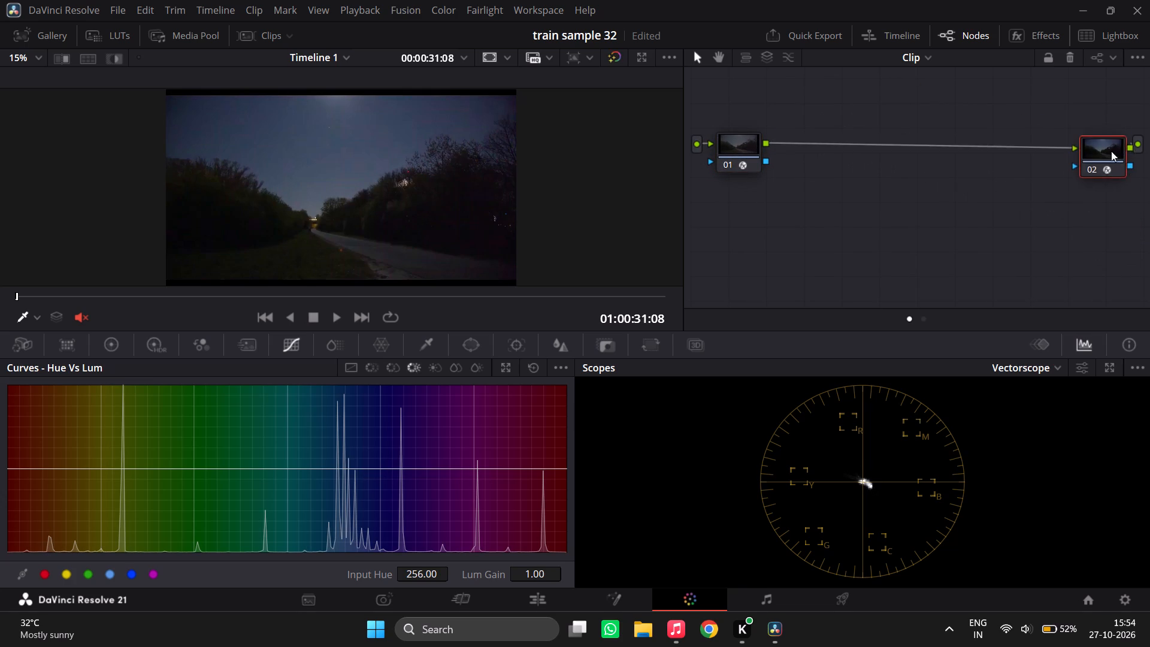
drag(1111, 151, 1110, 146)
Switch the scope display to Waveform on the moonlit bridge clip, and return to the night road clip with its node 01 selected.
key(Up)
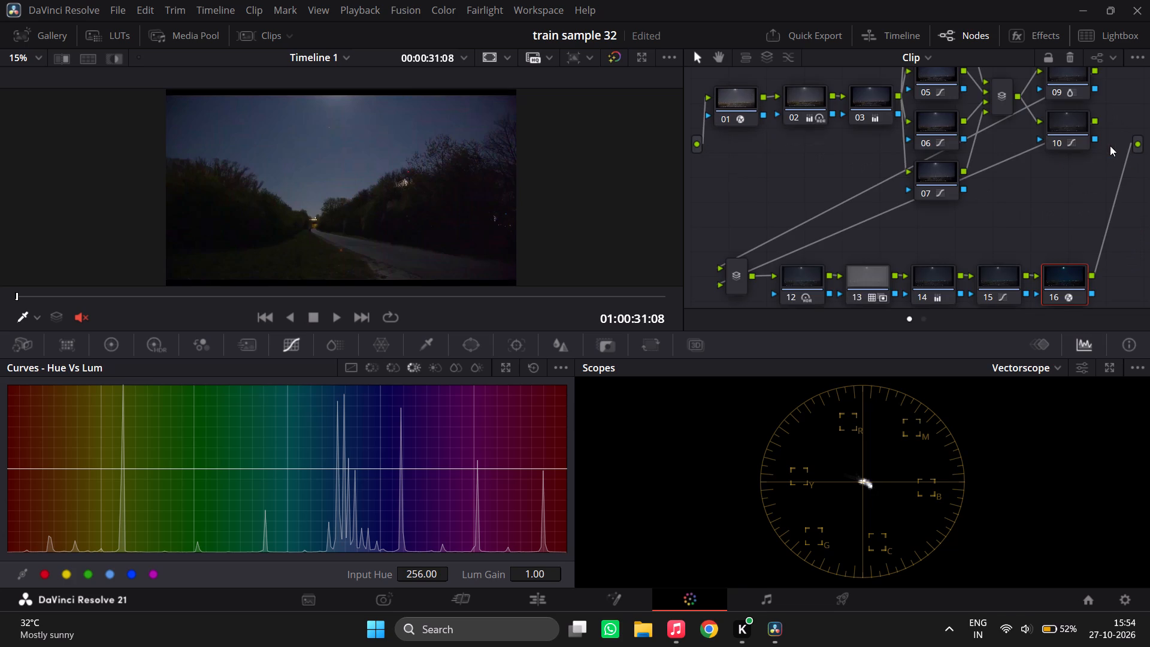
click(1042, 369)
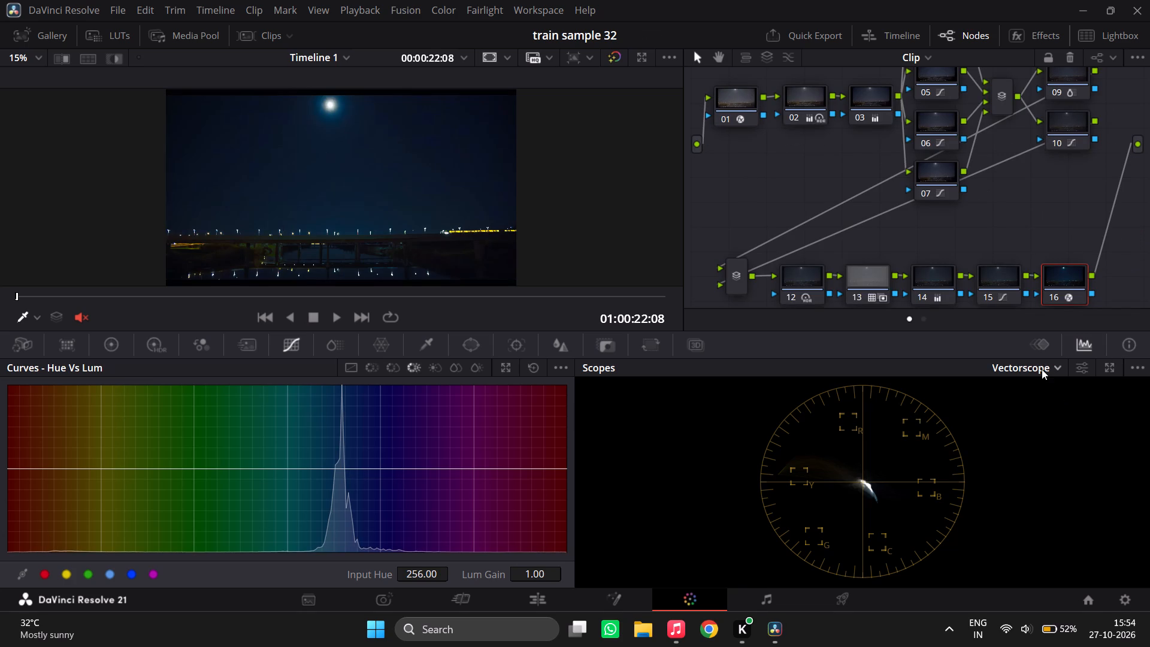
click(1039, 405)
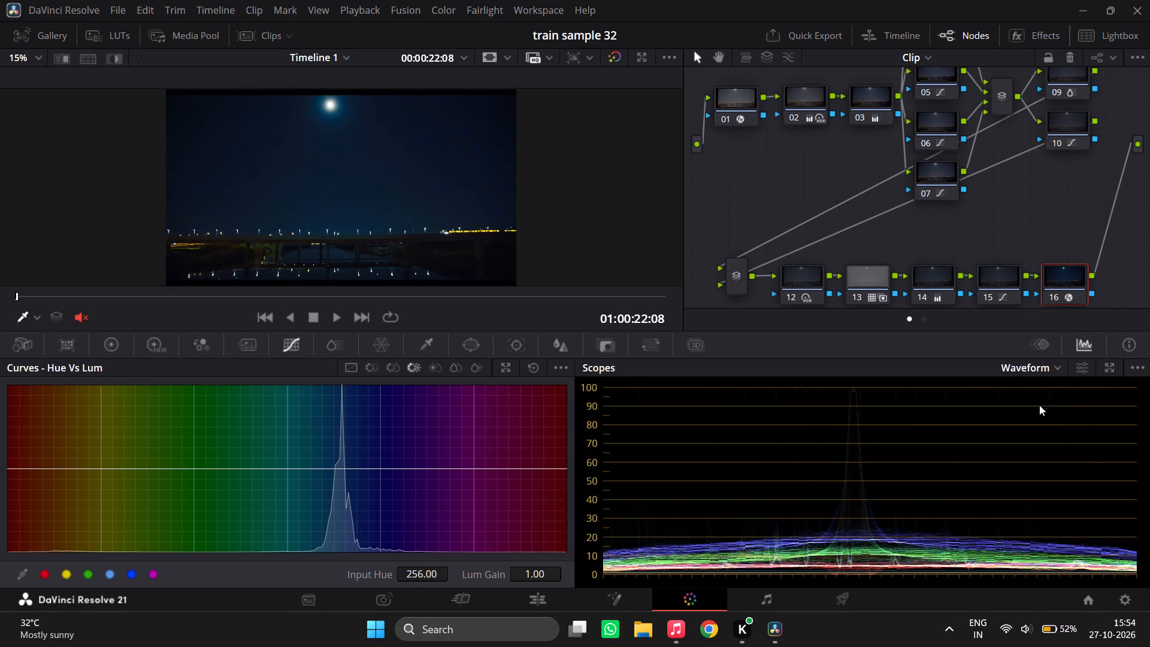
key(Up)
key(Down)
click(1051, 370)
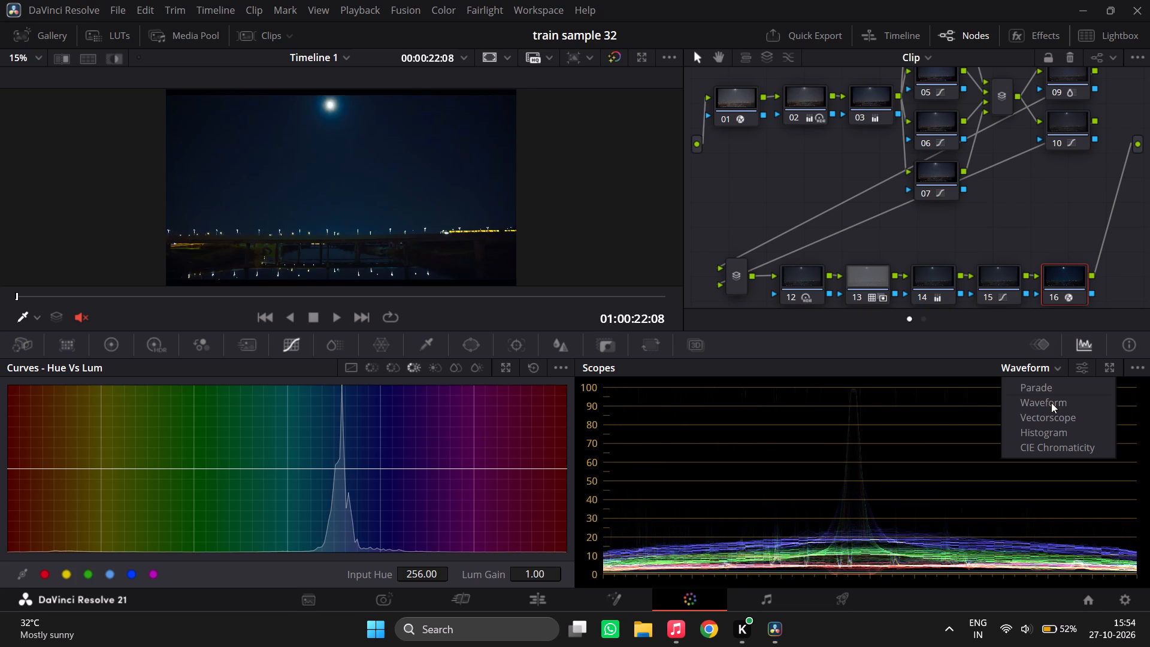
click(983, 335)
key(Right)
key(Down)
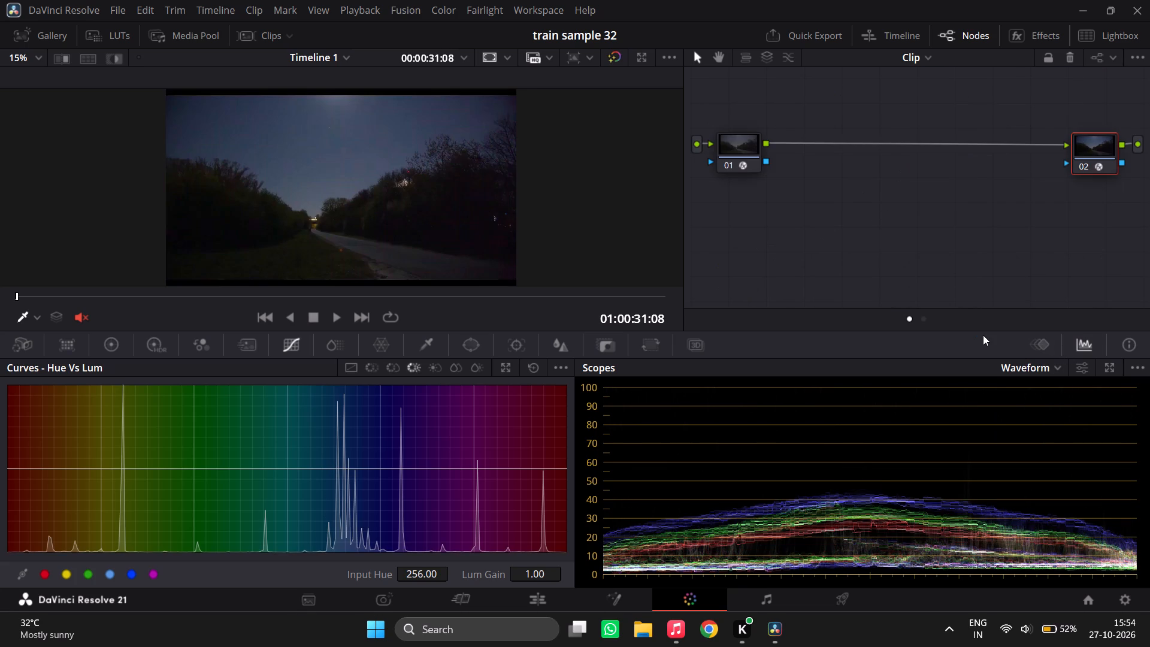
click(739, 130)
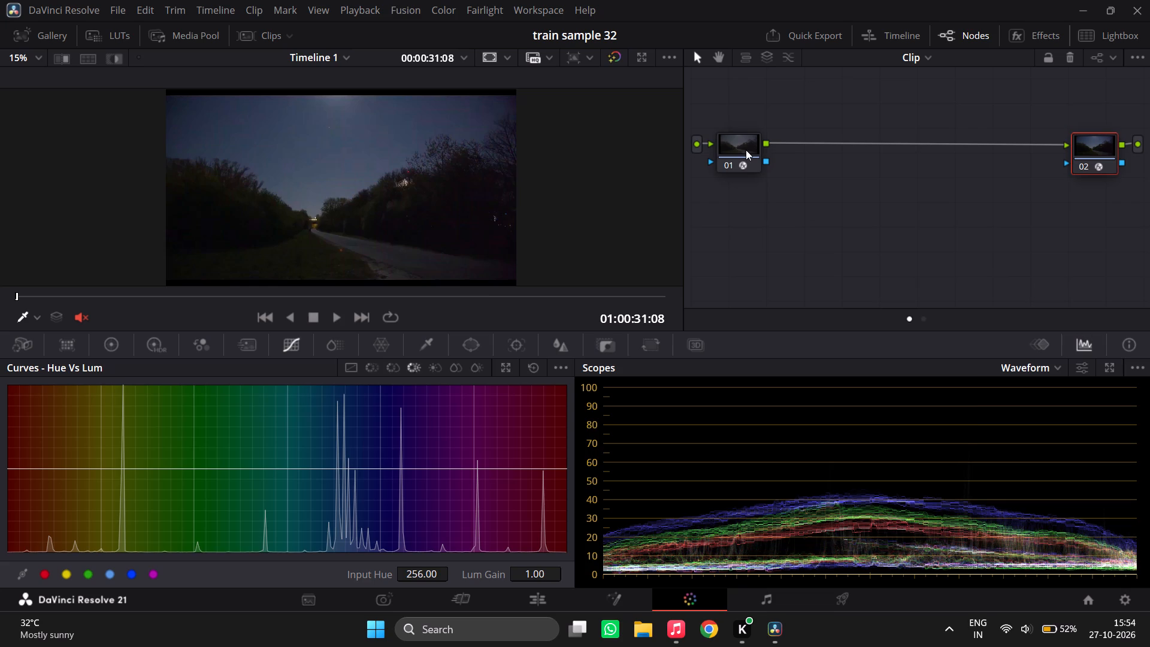
click(746, 150)
Switch to Apple Music, play Oduvile Theeyayi from the Desi mix playlist, and turn on shuffle.
key(alt+Tab)
scroll(548, 298, up, 3)
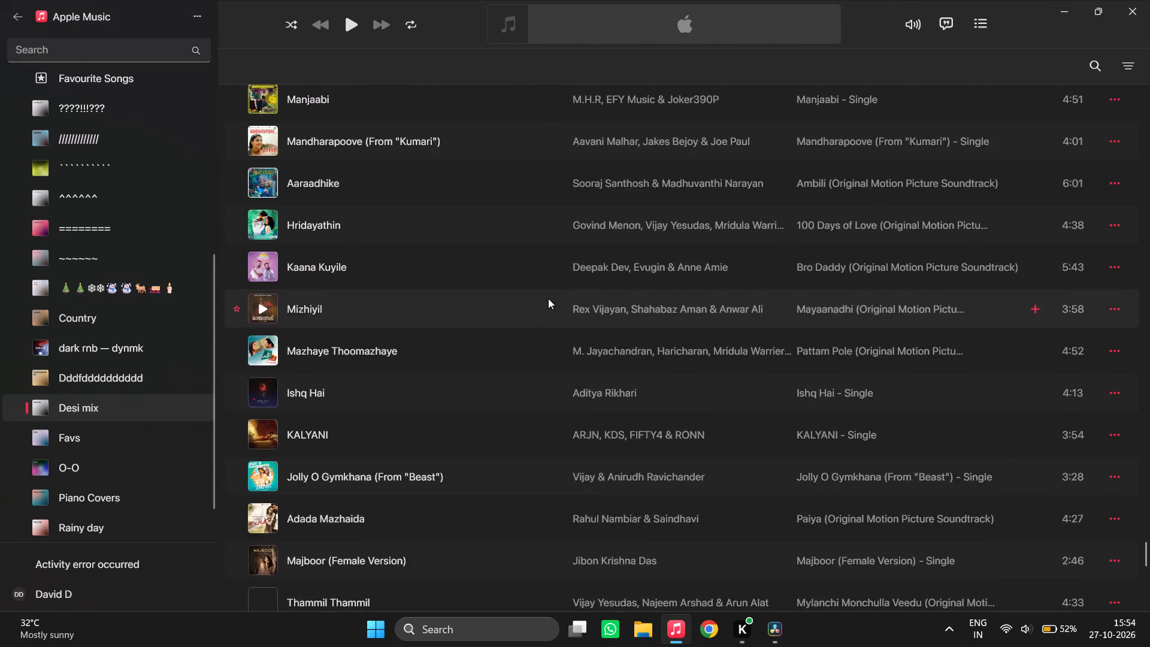
scroll(548, 298, up, 2)
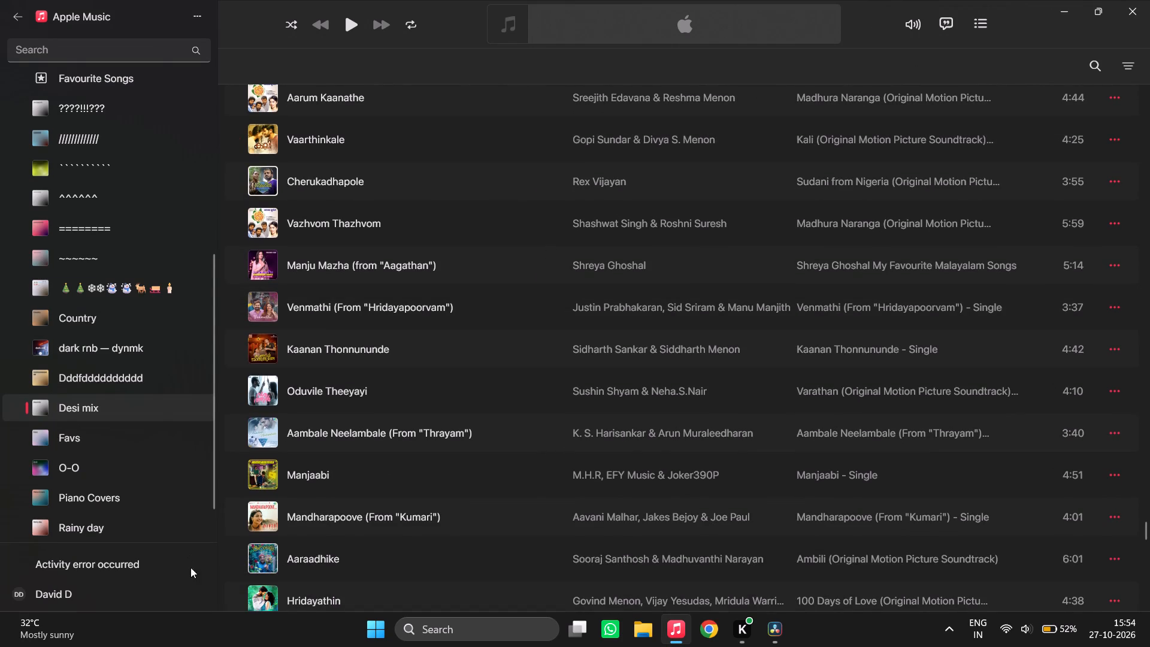
click(265, 383)
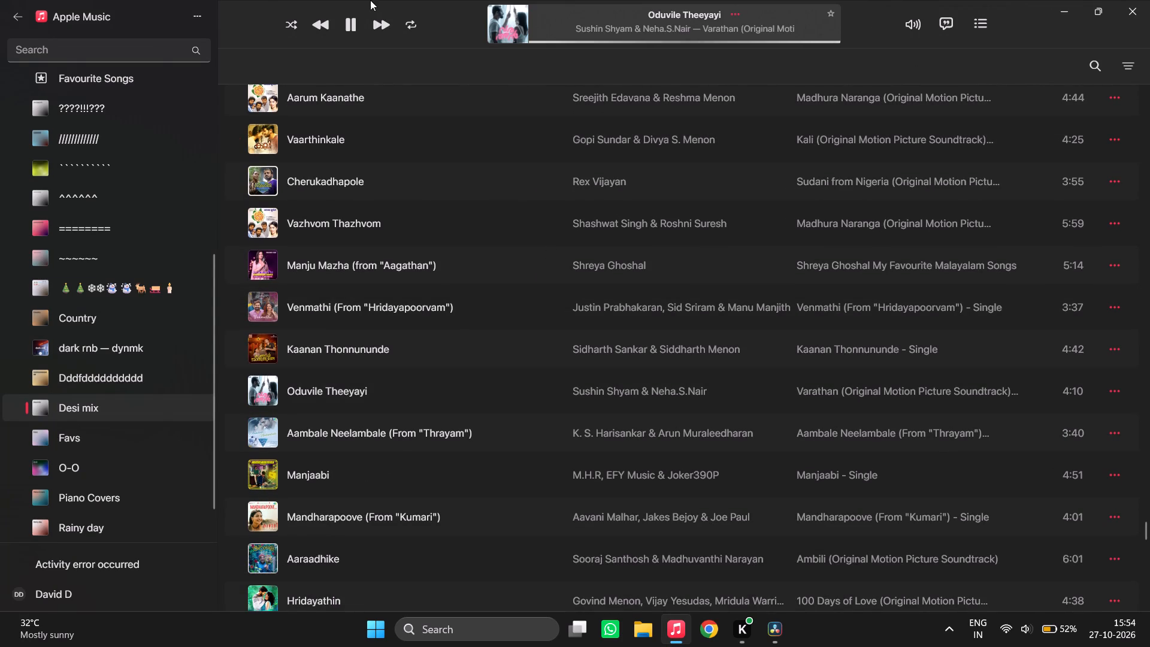
click(293, 27)
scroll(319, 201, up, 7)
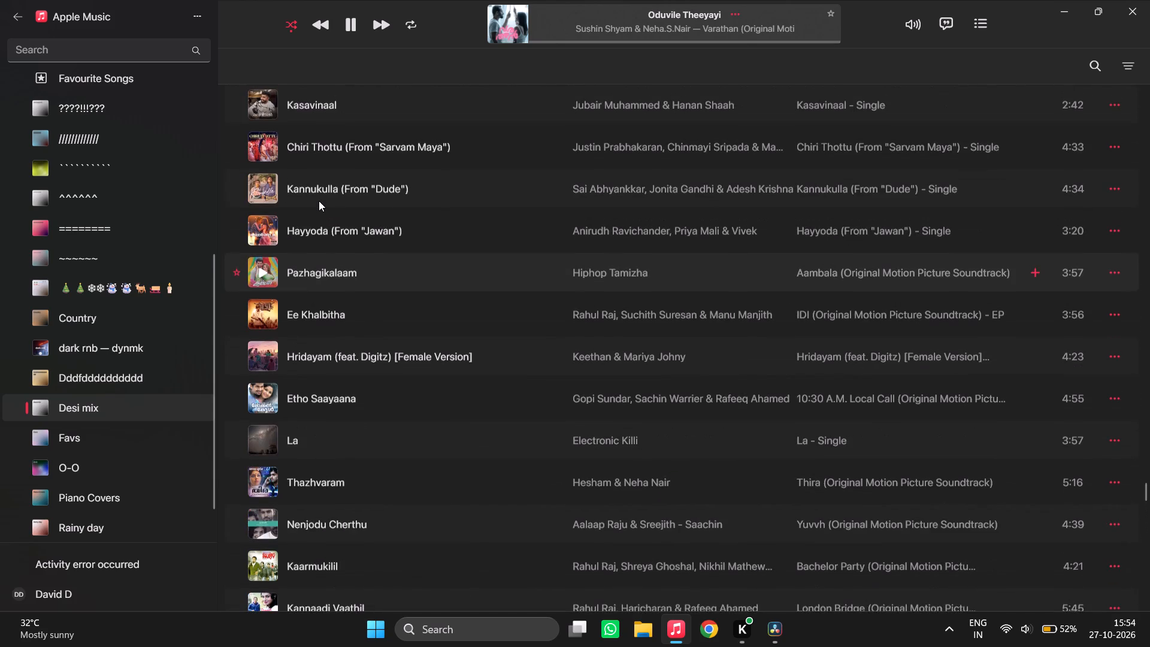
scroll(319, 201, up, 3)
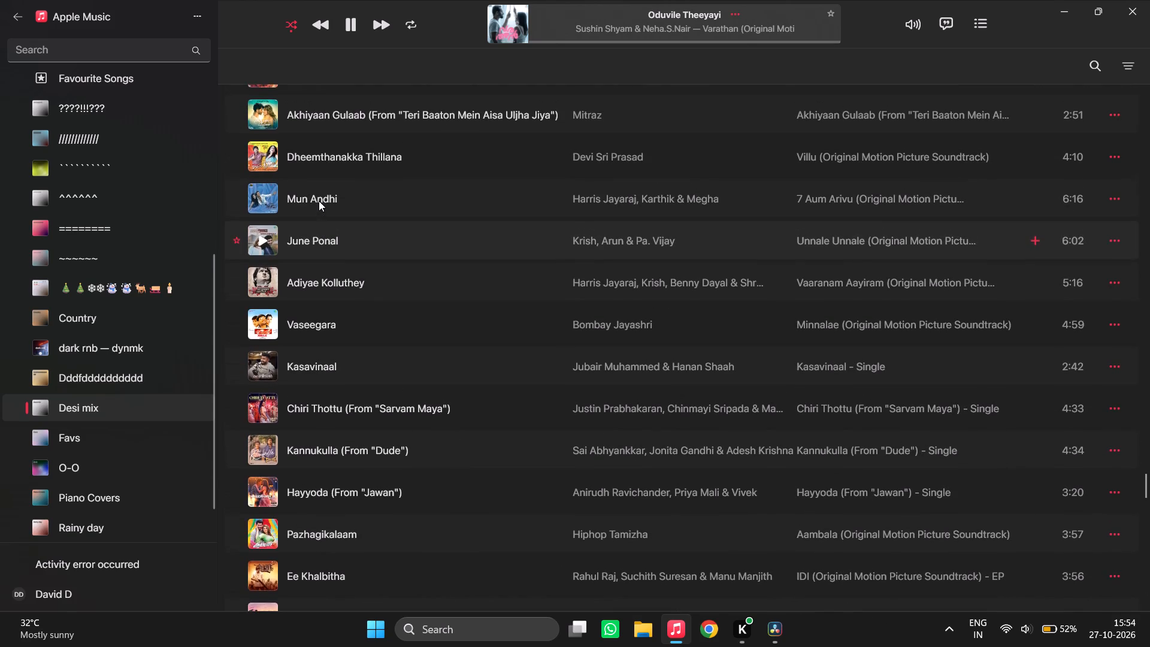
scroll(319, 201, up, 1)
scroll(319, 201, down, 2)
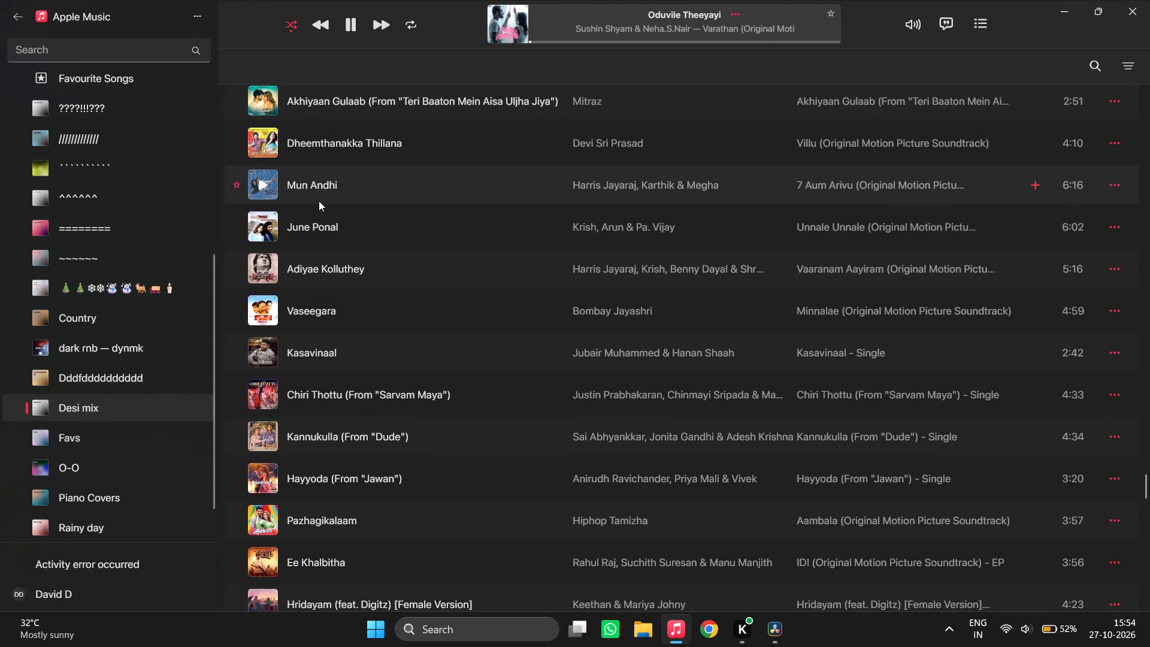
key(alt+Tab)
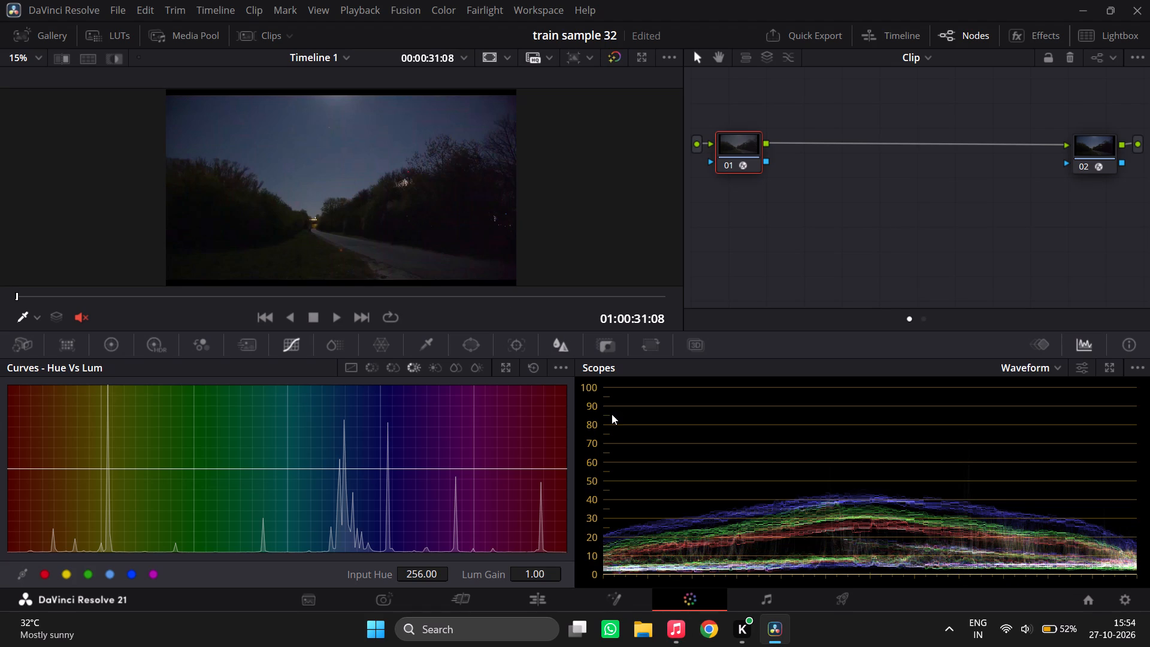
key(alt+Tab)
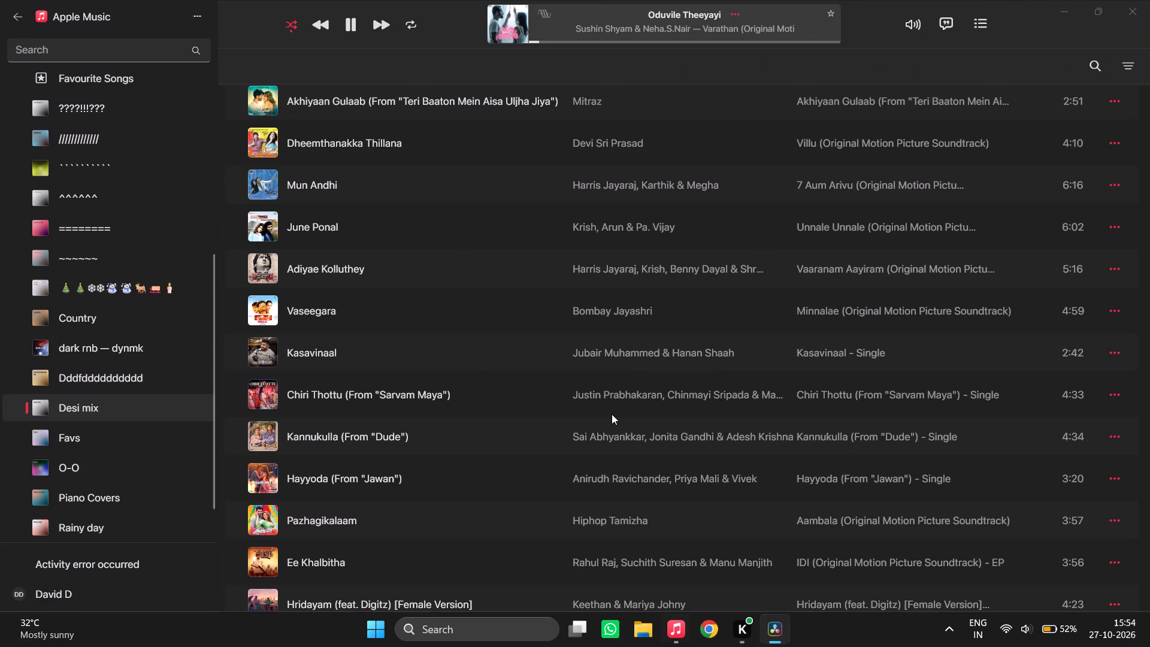
Switch back to DaVinci Resolve, add a serial node after node 01 on the night road clip, and show its HDR color wheels.
key(alt+Tab)
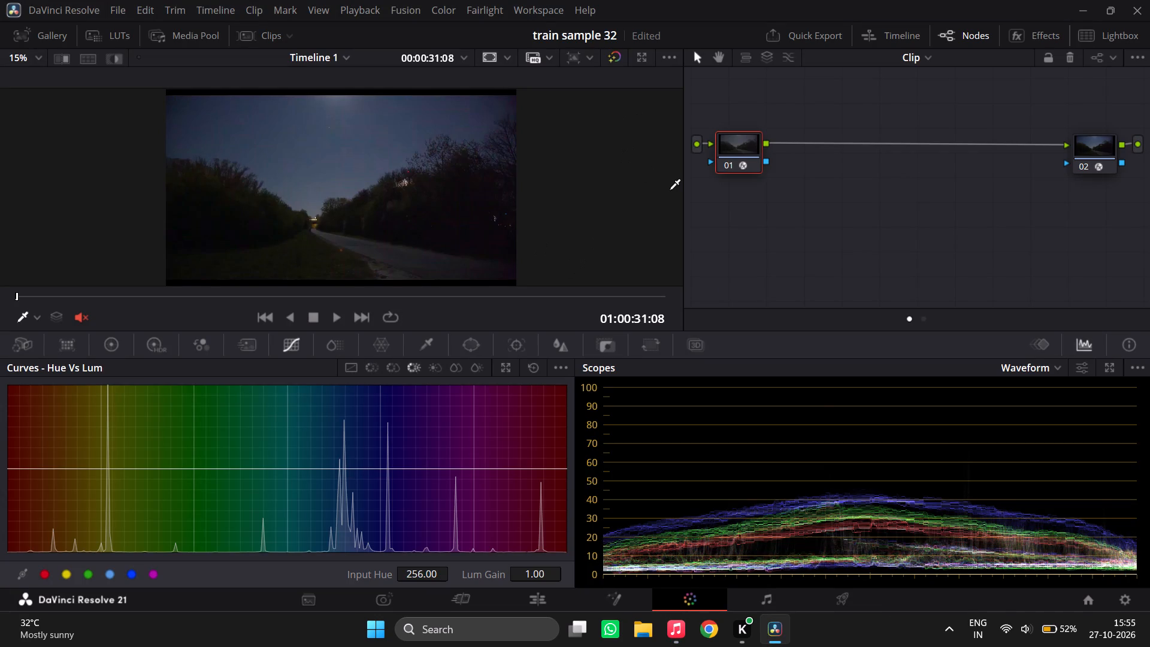
key(alt+s)
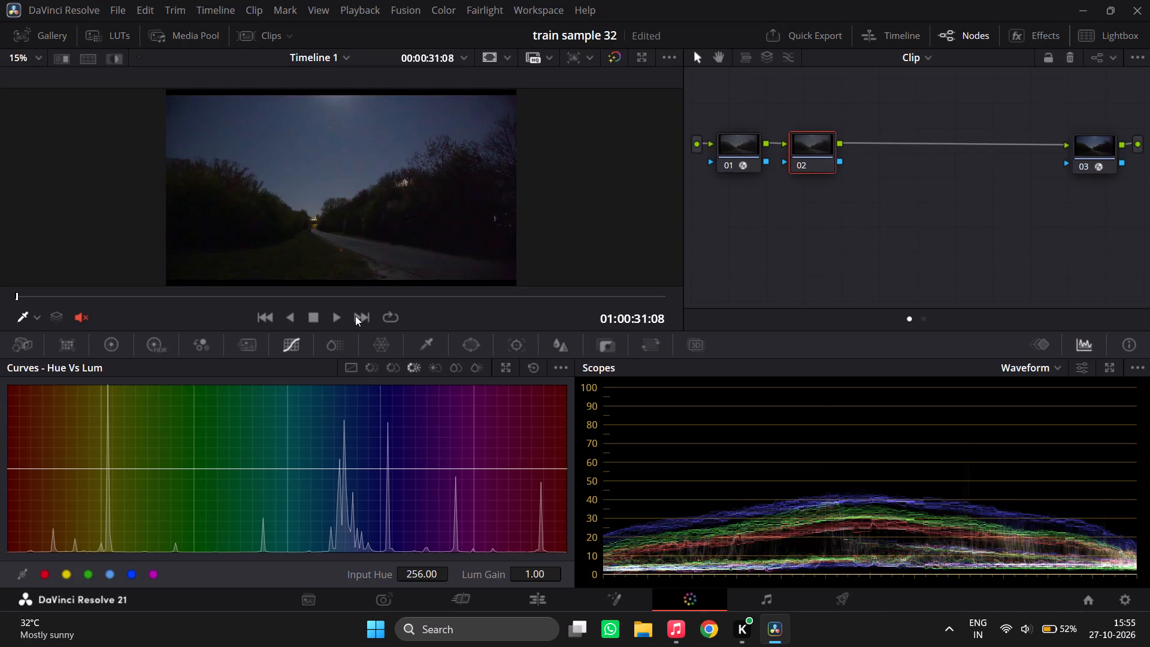
click(140, 341)
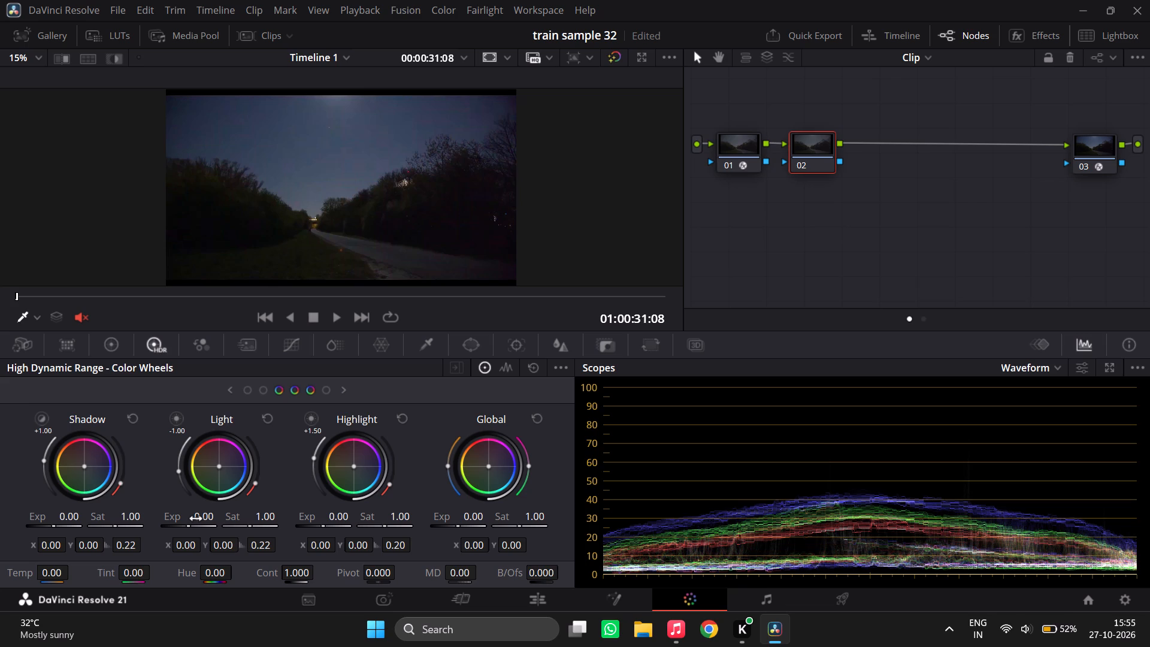
Scrub the night road clip to its end, examine the distant lights in close-up, and toggle node 02 off and on.
drag(145, 298, 322, 315)
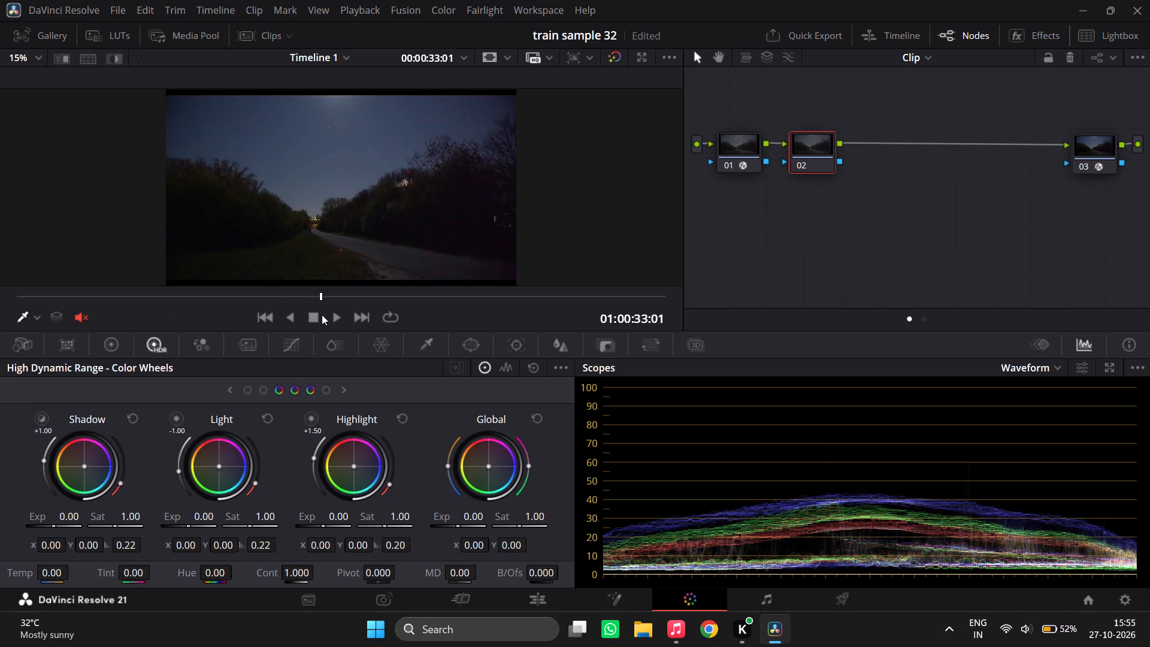
drag(322, 315, 686, 326)
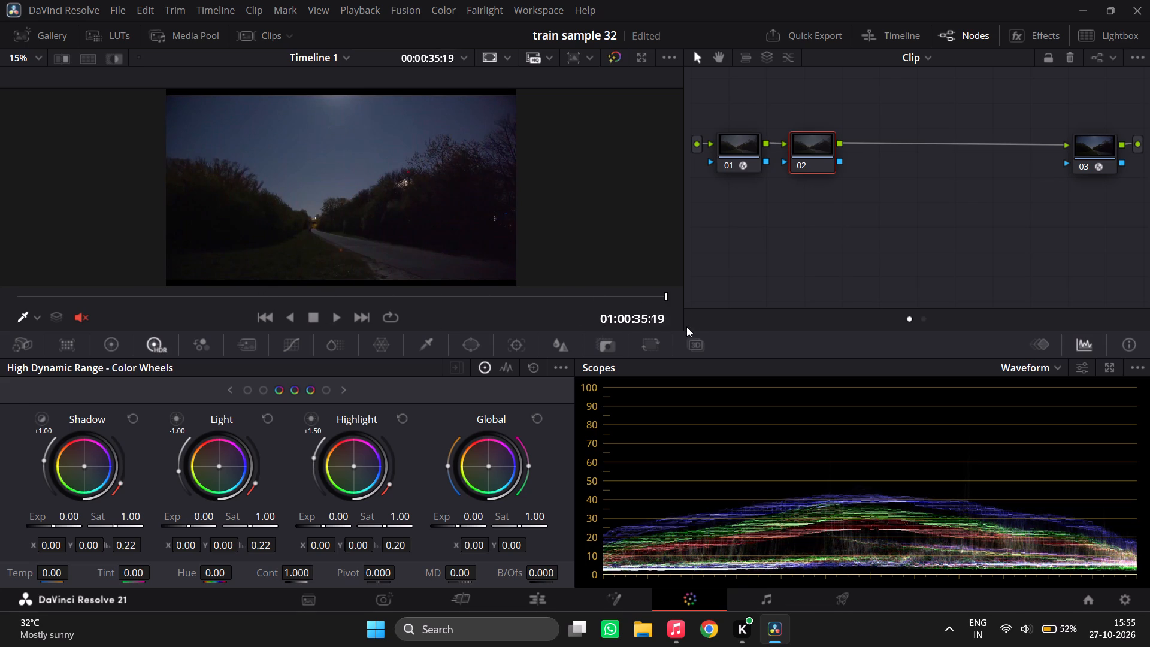
drag(686, 326, 592, 332)
scroll(478, 305, down, 5)
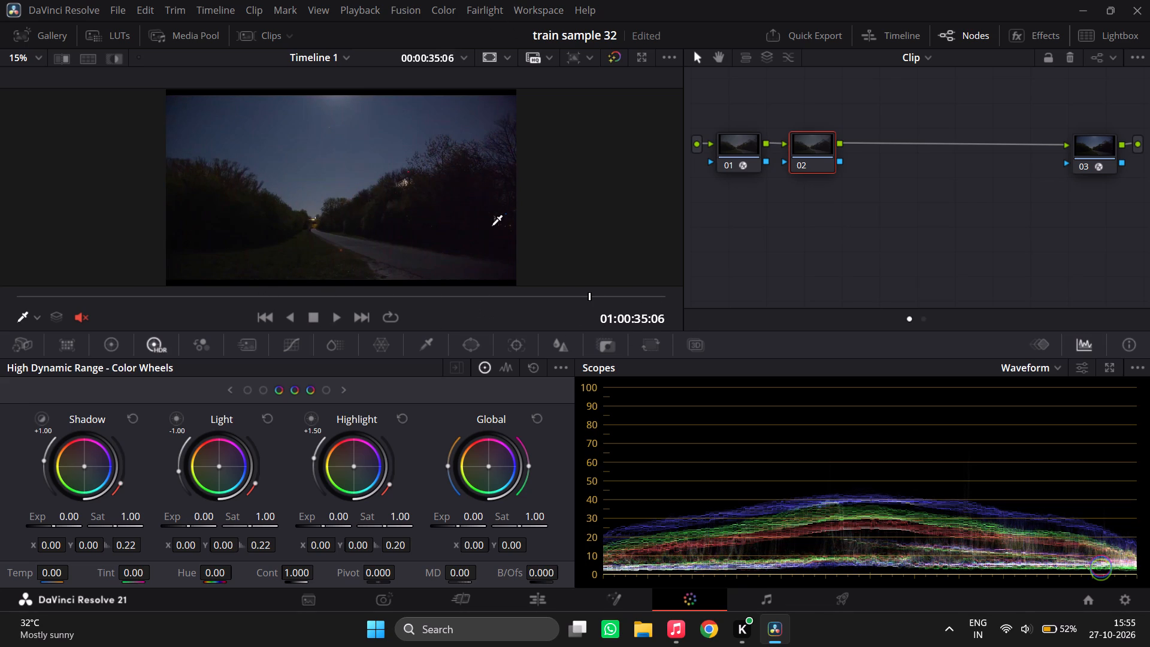
click(481, 298)
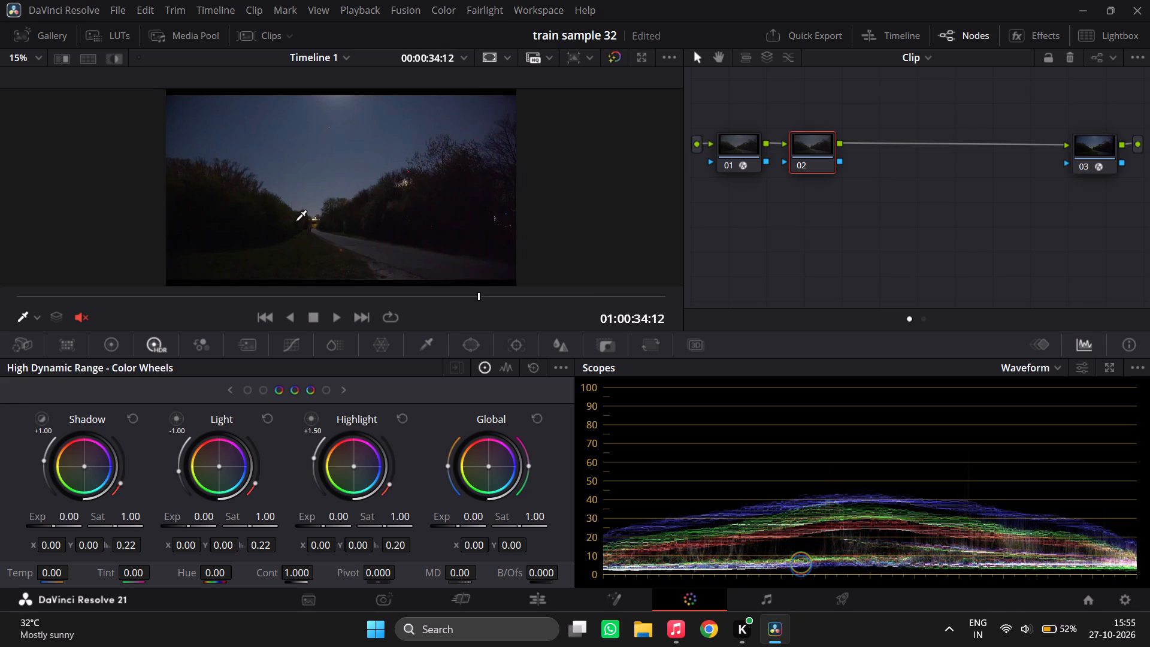
scroll(296, 222, right, 10)
scroll(494, 174, left, 1)
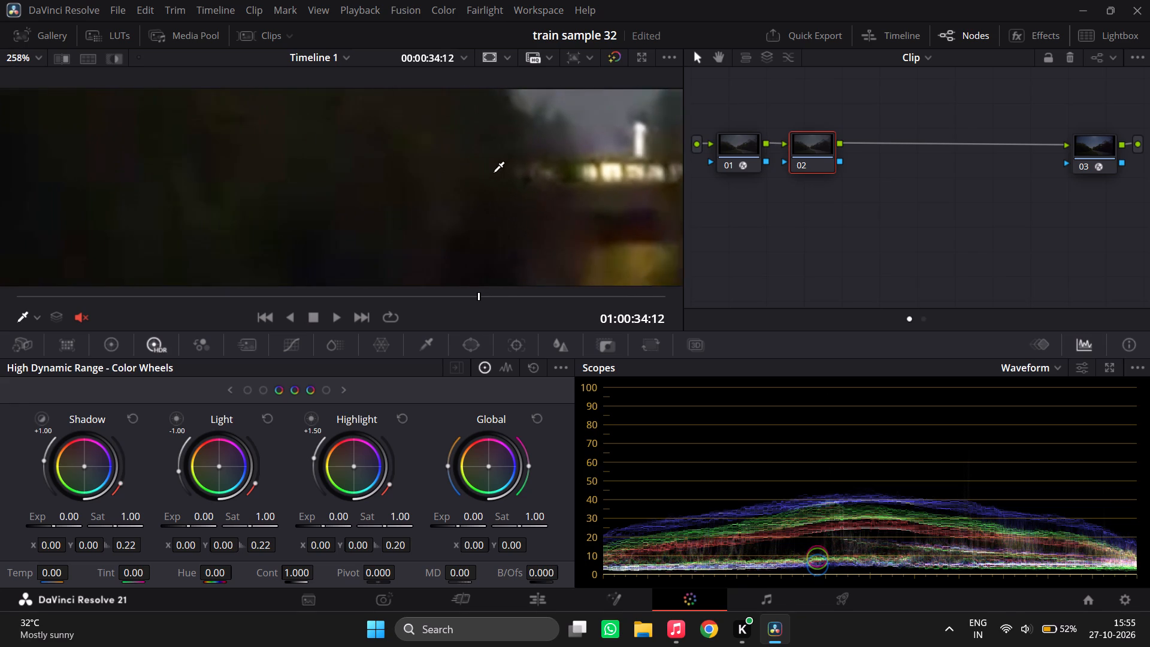
scroll(494, 174, left, 1)
key(z)
key(ctrl+d)
key(ctrl+d)
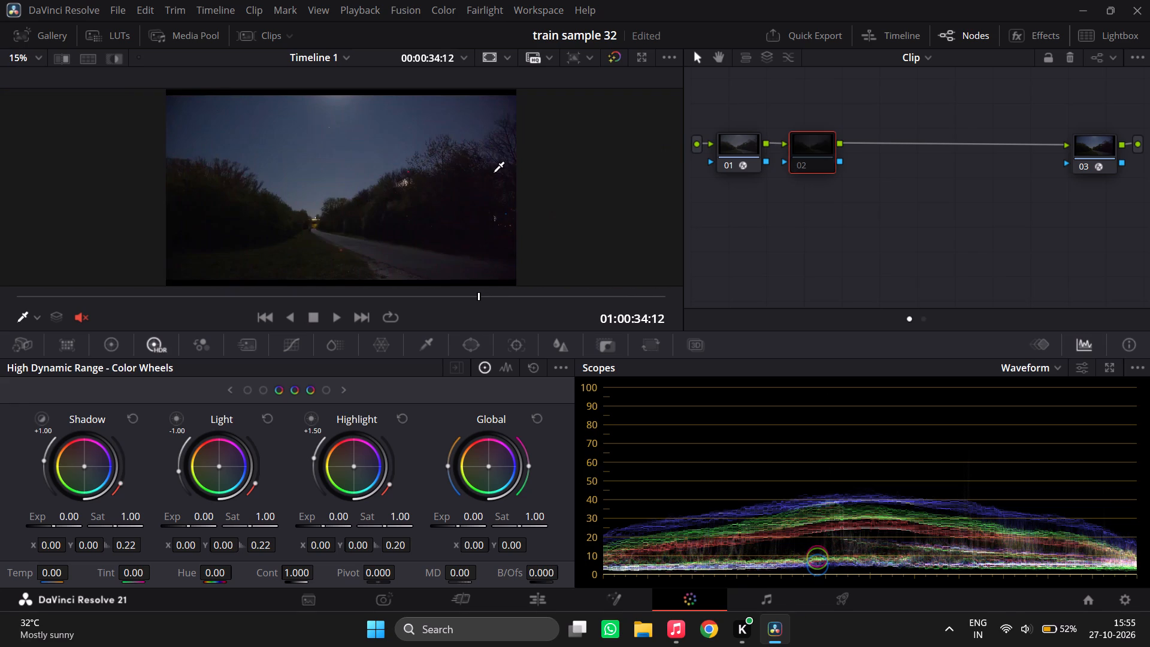
Scrub back and forth through the night road clip, stop at 01:00:32:02, and examine the frame full screen.
drag(295, 300, 414, 305)
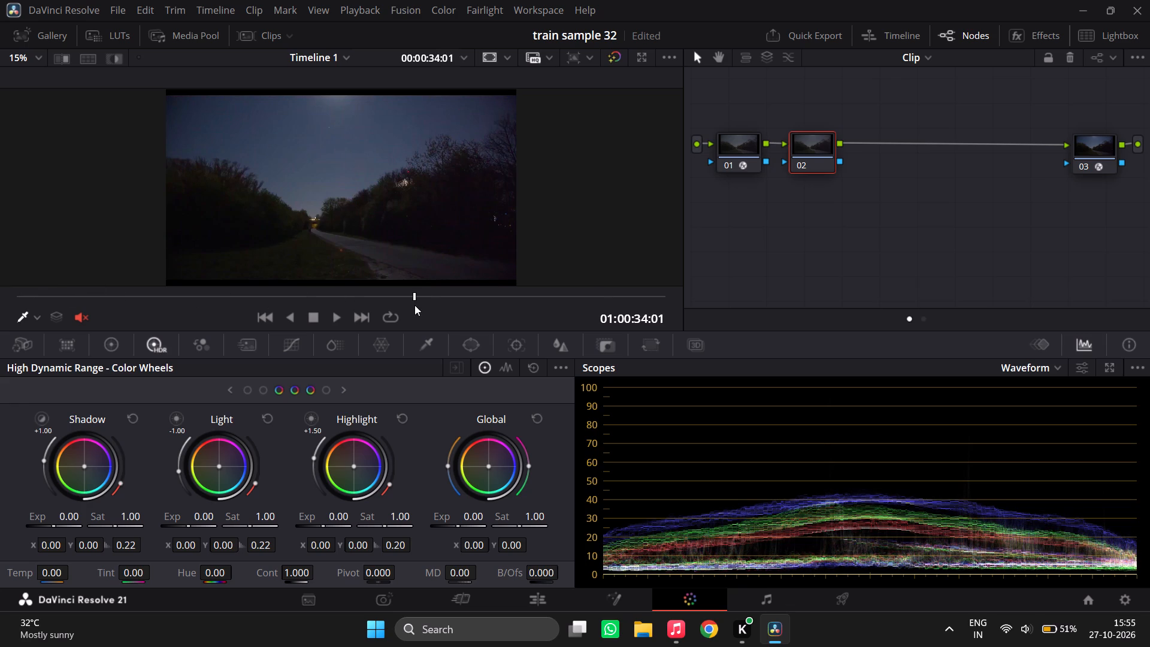
drag(414, 305, 34, 243)
drag(34, 243, 331, 311)
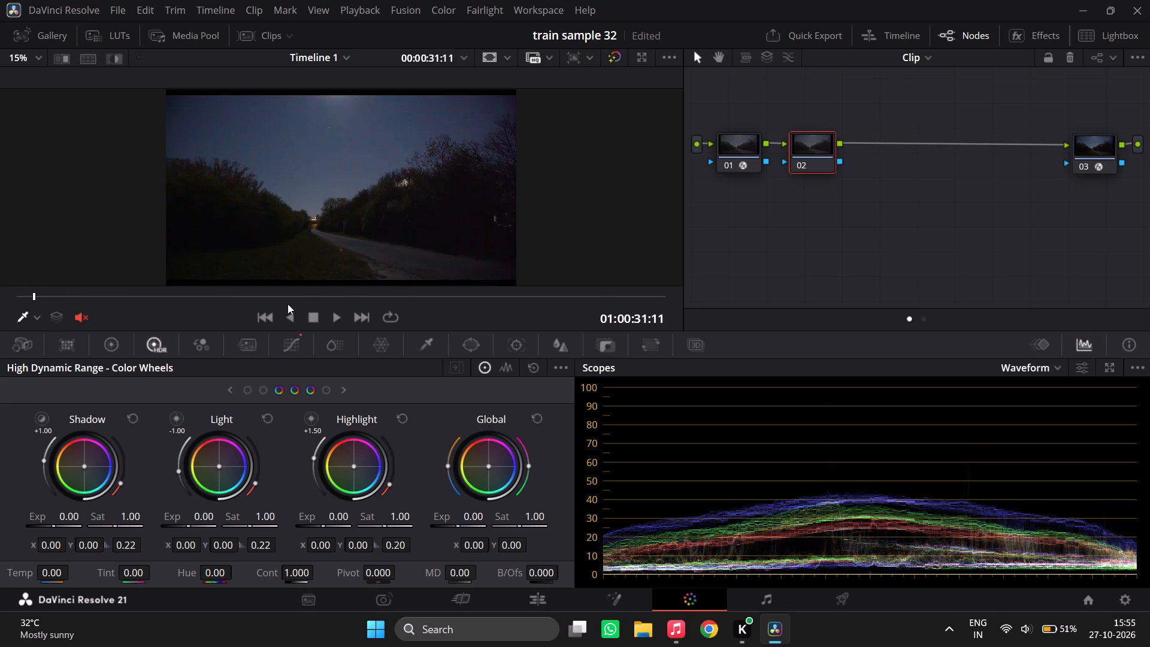
click(259, 294)
drag(259, 294, 194, 333)
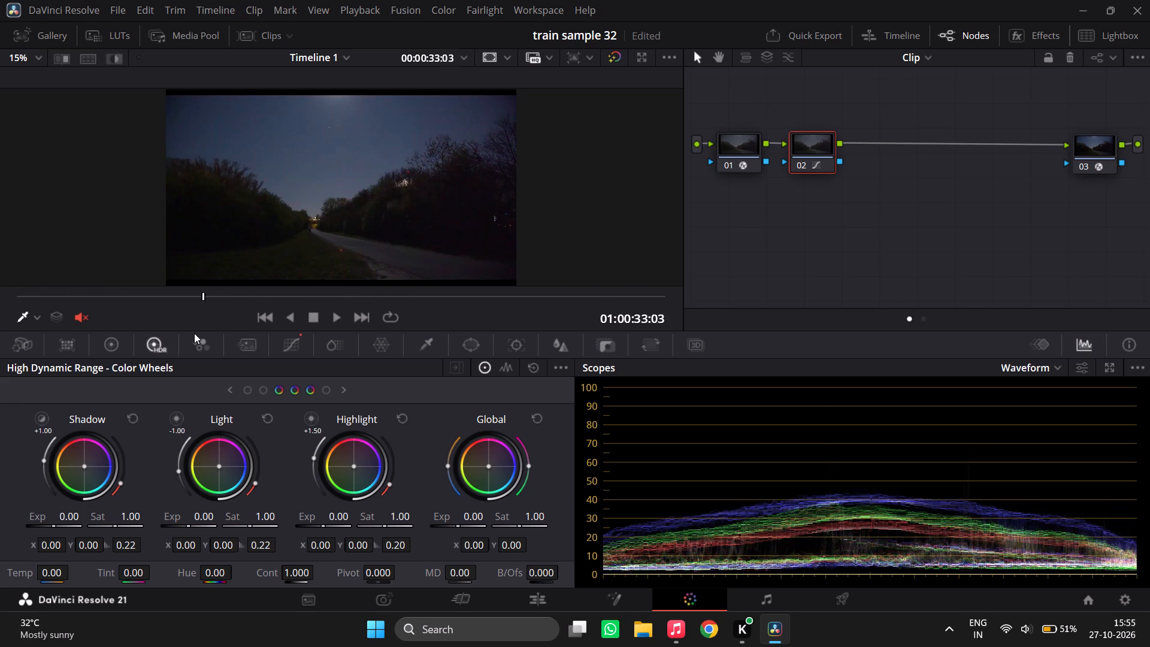
drag(194, 333, 126, 338)
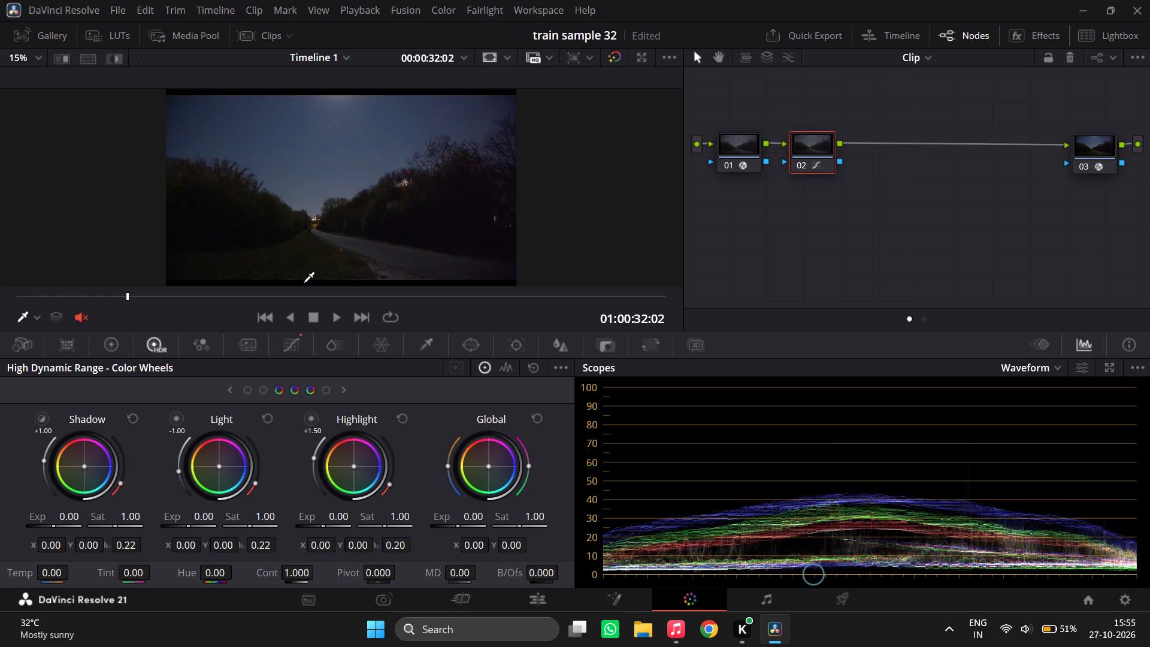
key(ctrl+f)
key(Escape)
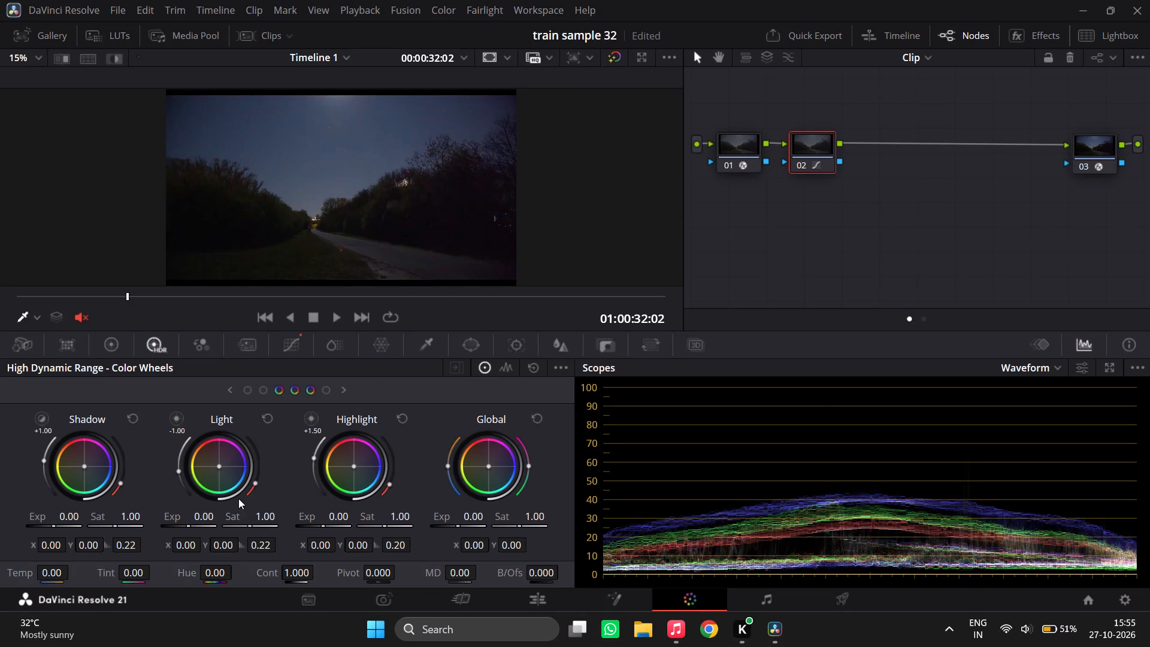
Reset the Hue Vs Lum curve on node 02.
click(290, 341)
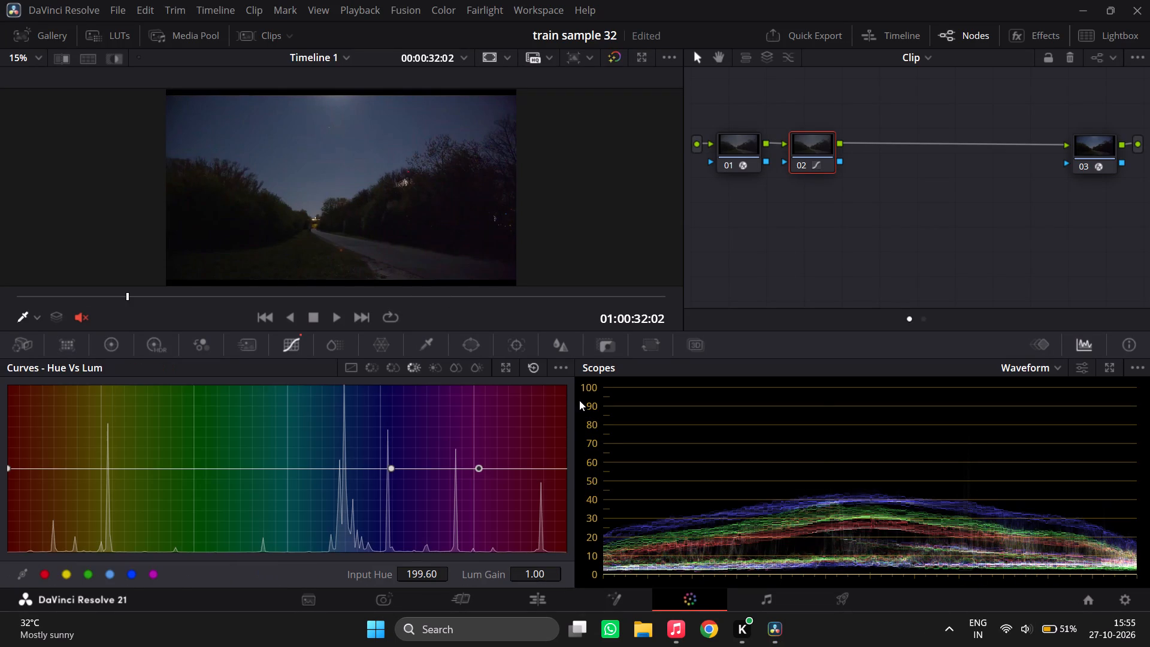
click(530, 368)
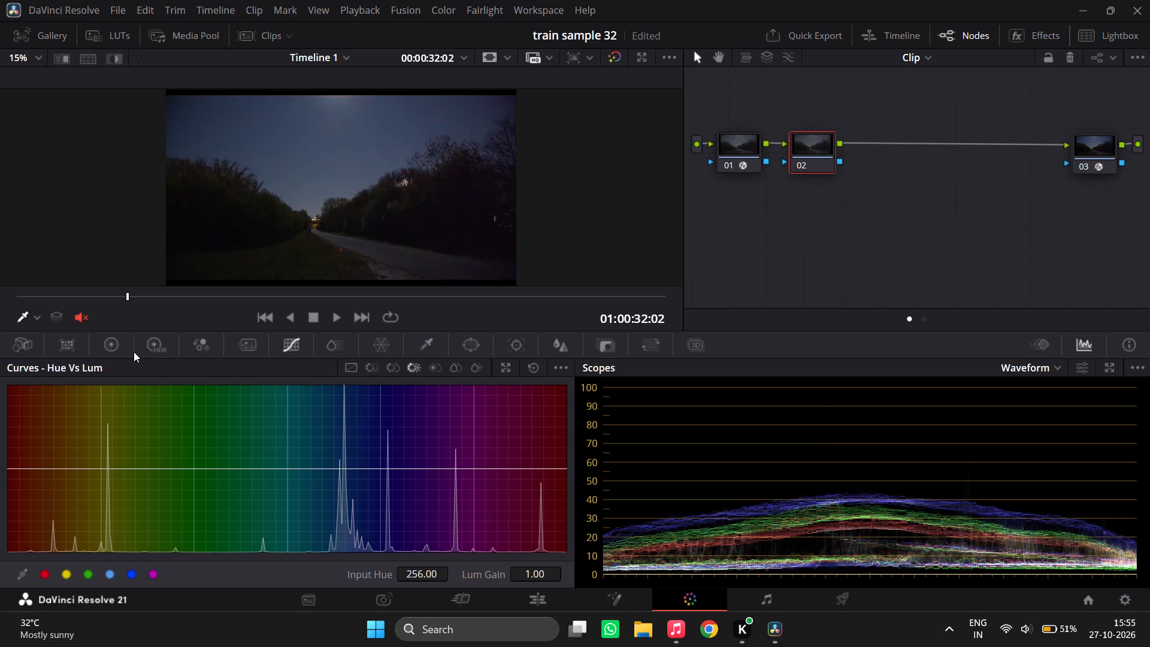
Set the Light zone exposure to -0.10 in node 02's HDR wheels, and compare the image with the node off and on.
click(134, 352)
click(119, 351)
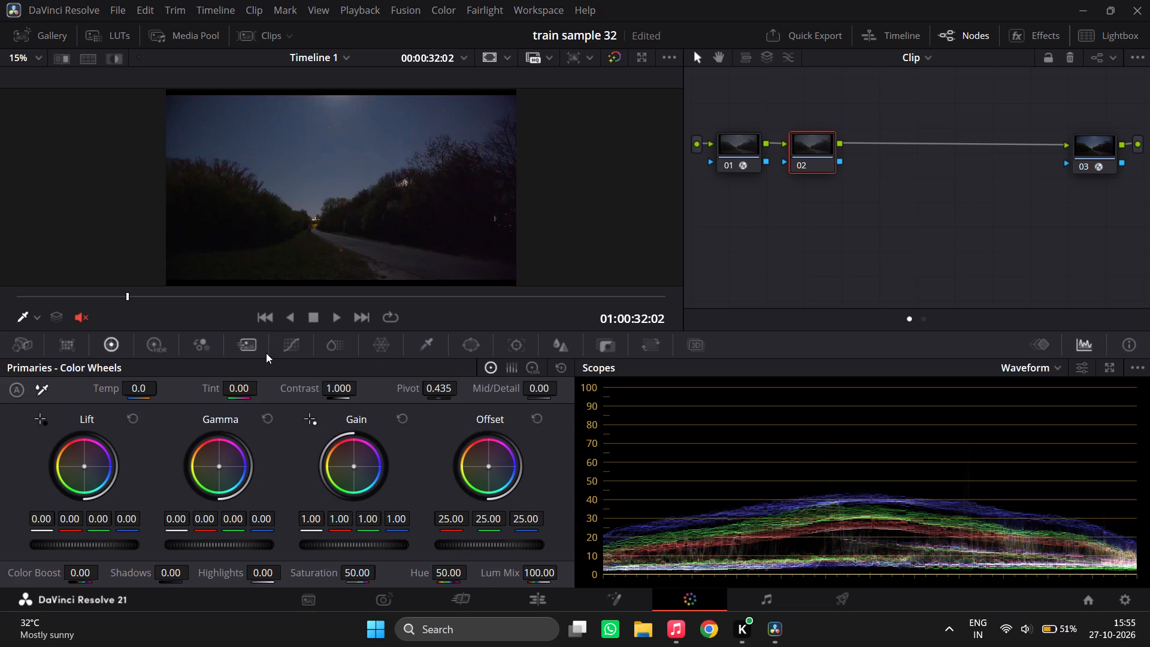
click(158, 351)
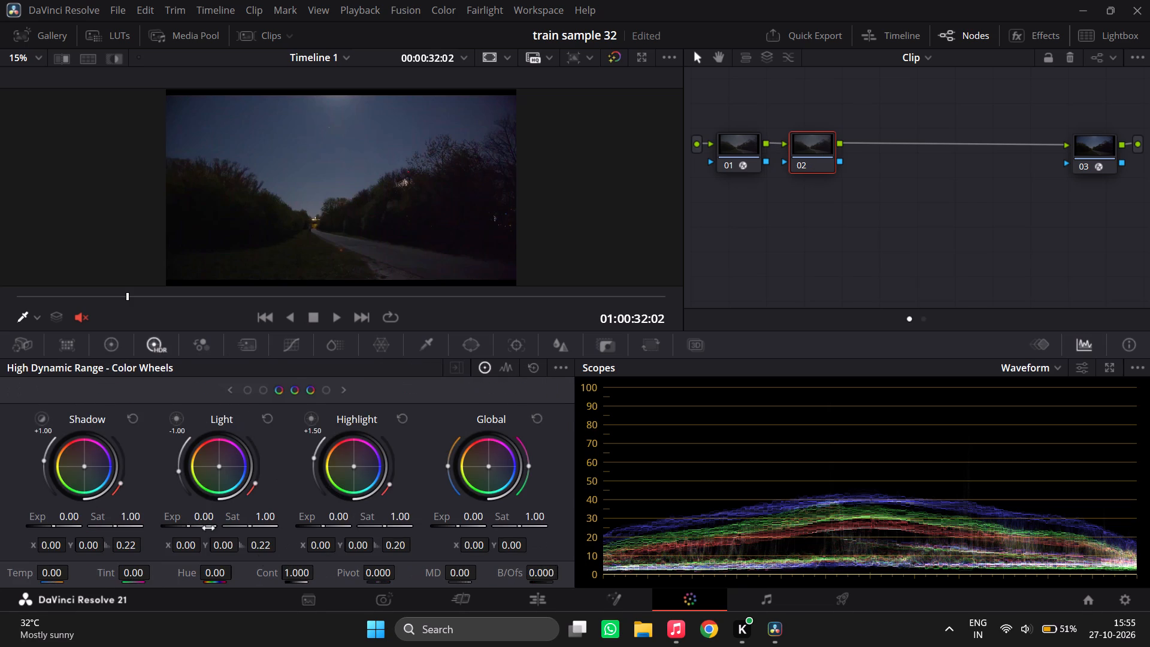
drag(196, 524, 573, 323)
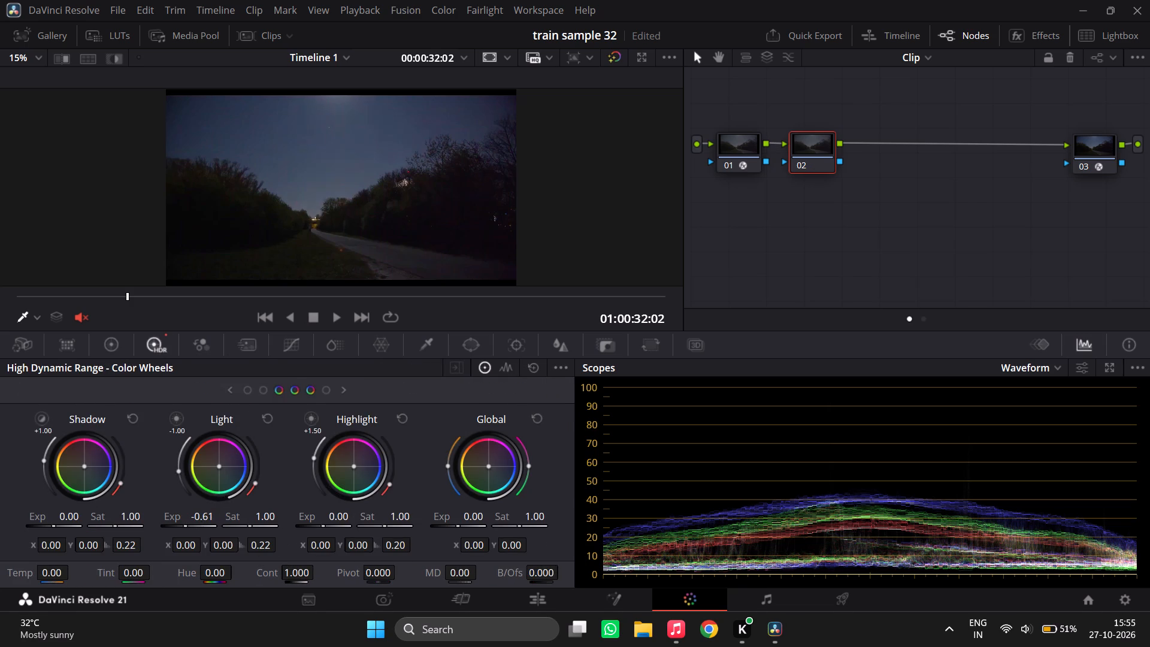
drag(573, 323, 665, 326)
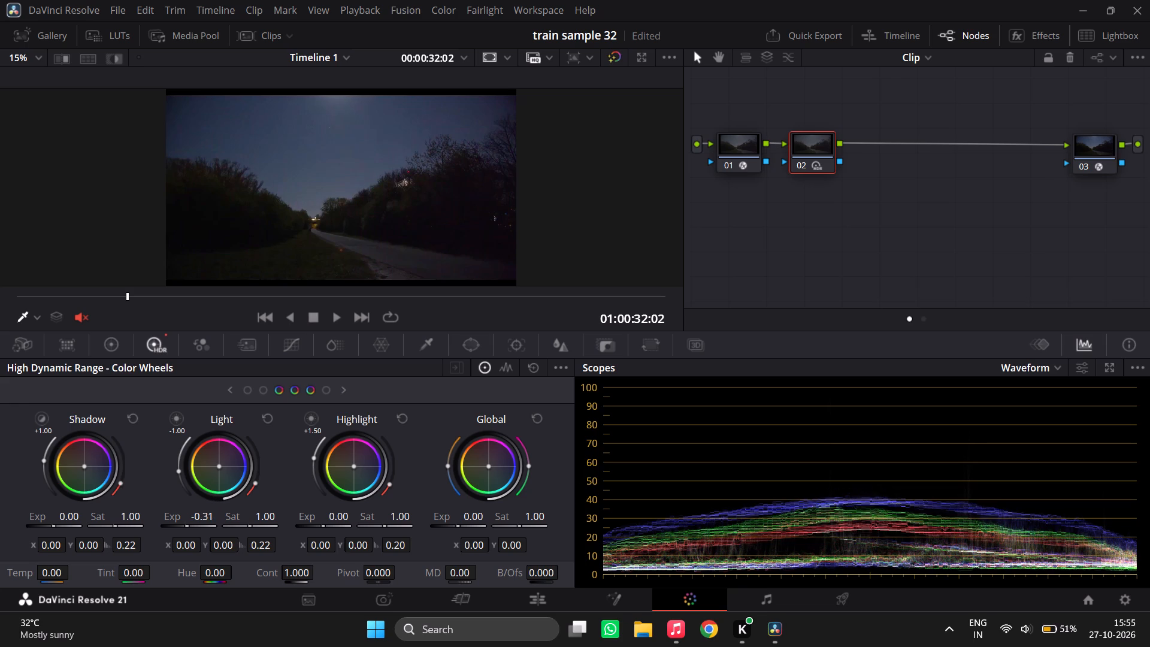
drag(665, 326, 779, 303)
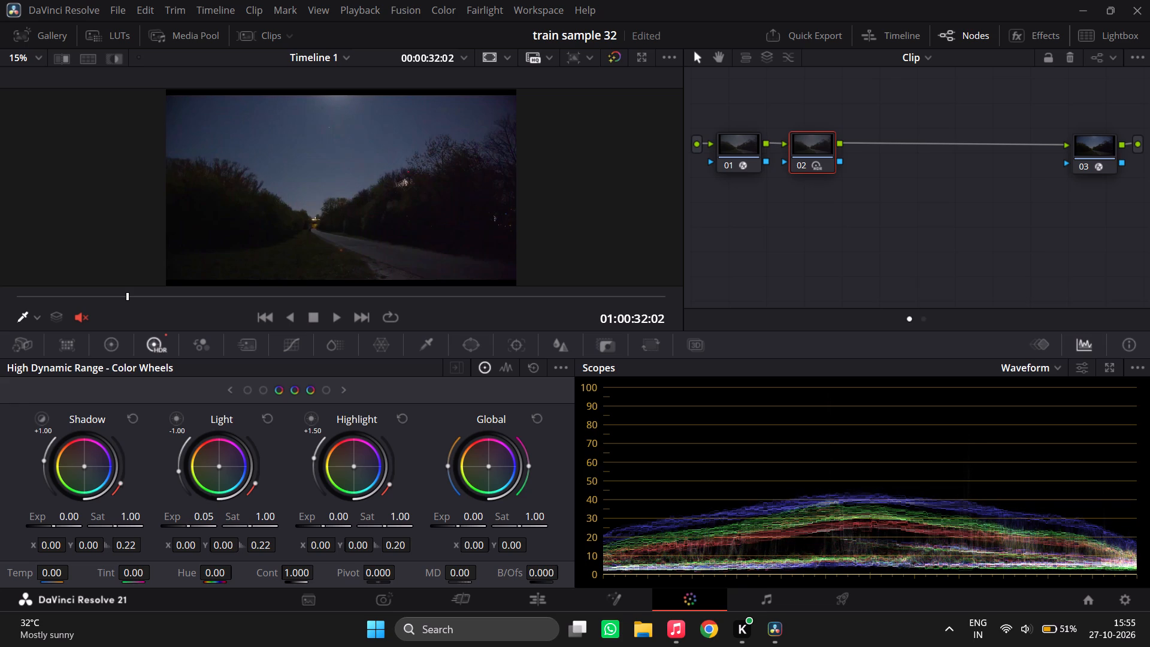
drag(779, 303, 730, 308)
key(ctrl+d)
key(ctrl+d)
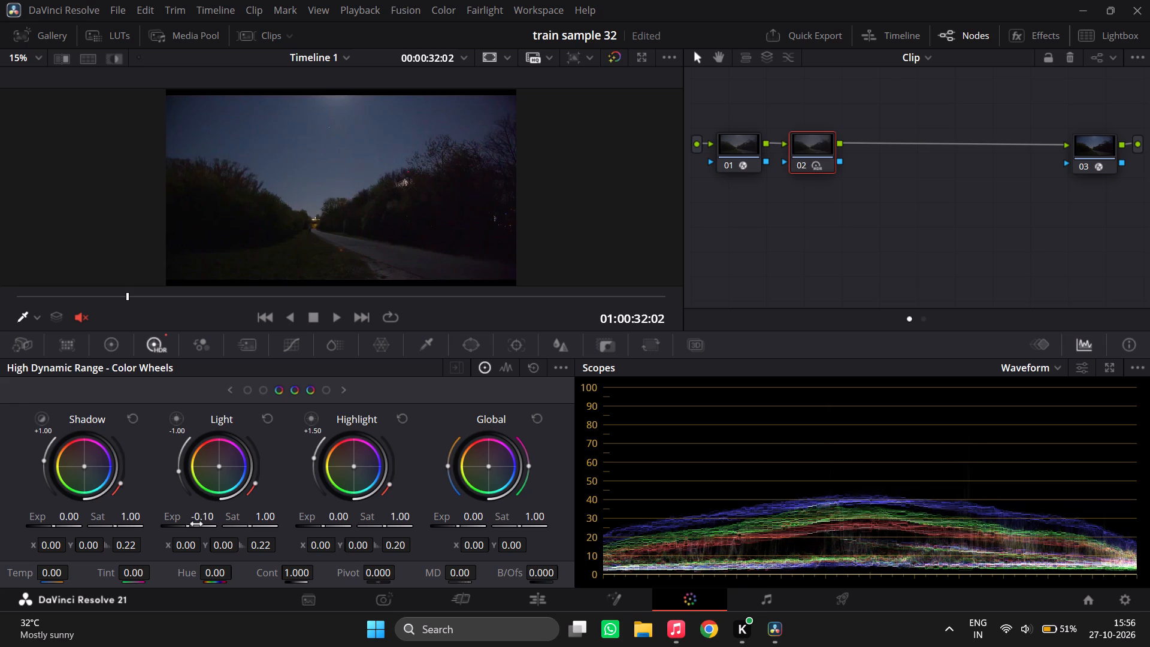
key(ctrl+d)
key(ctrl+d)
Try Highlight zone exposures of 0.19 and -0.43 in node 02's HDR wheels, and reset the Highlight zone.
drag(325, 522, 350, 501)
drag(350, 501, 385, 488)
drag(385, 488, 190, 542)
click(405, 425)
Set the Shadow zone exposure to 0.05 in node 02's HDR wheels, and compare the image with the node off and on.
drag(56, 522, 111, 503)
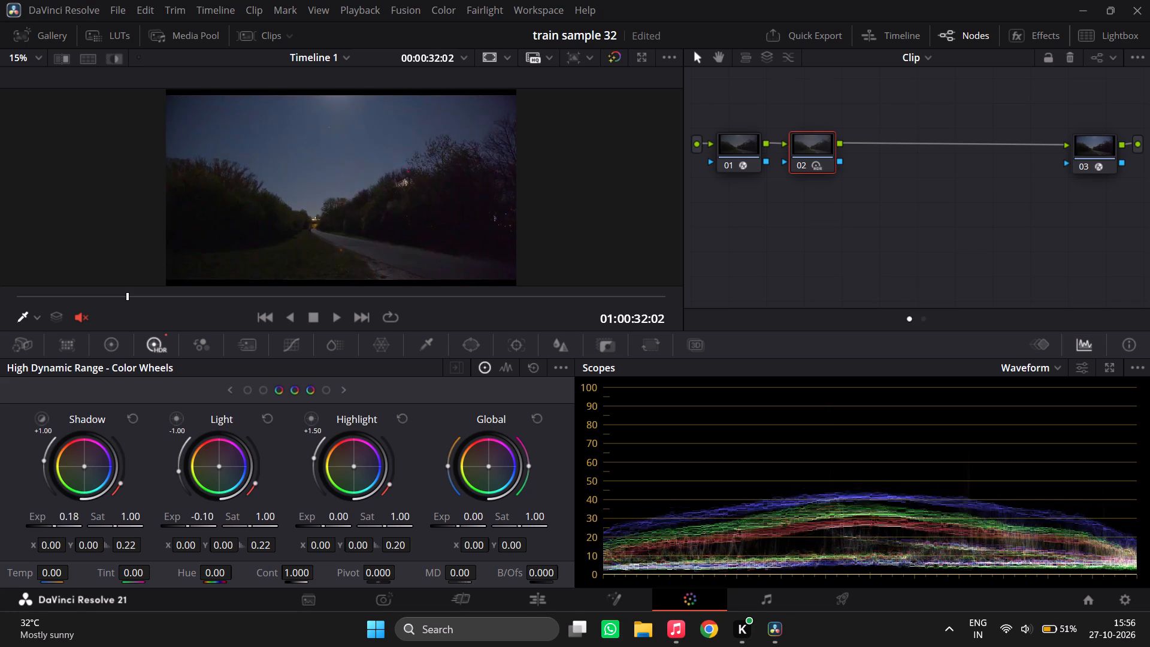
drag(111, 503, 62, 509)
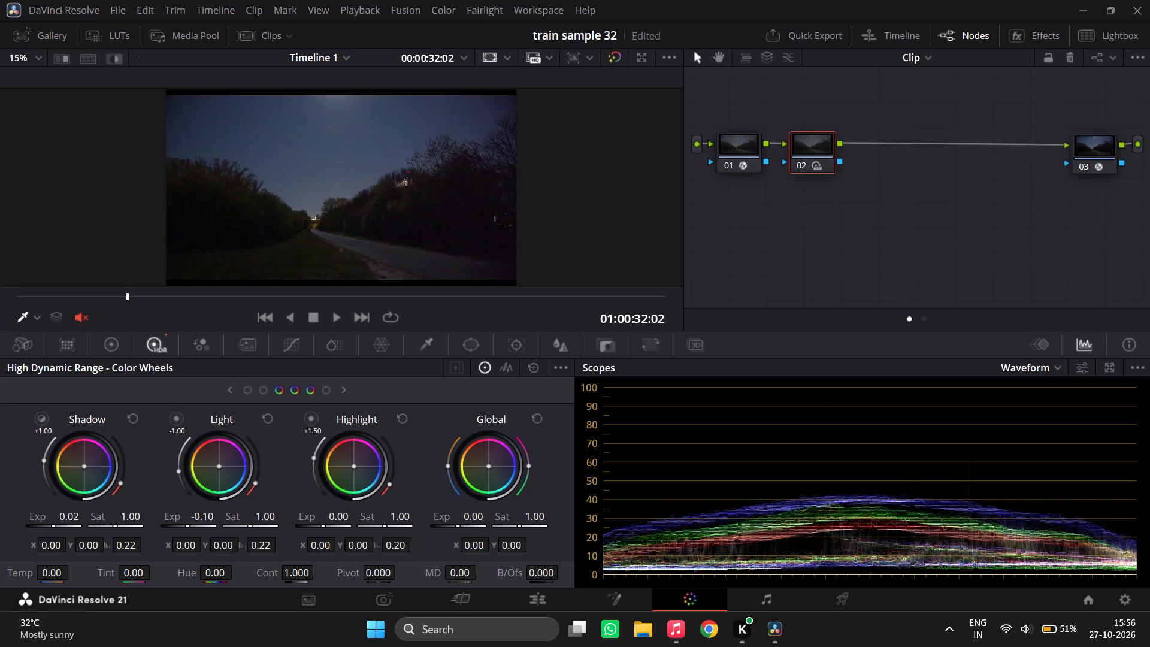
drag(62, 509, 113, 516)
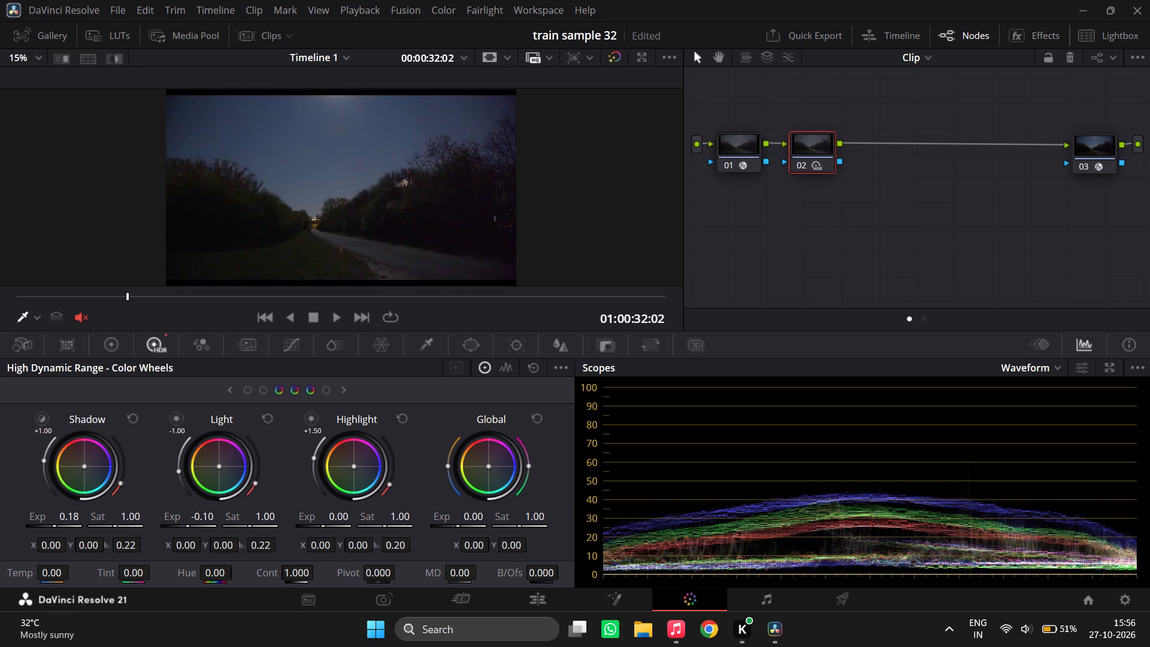
drag(113, 516, 97, 518)
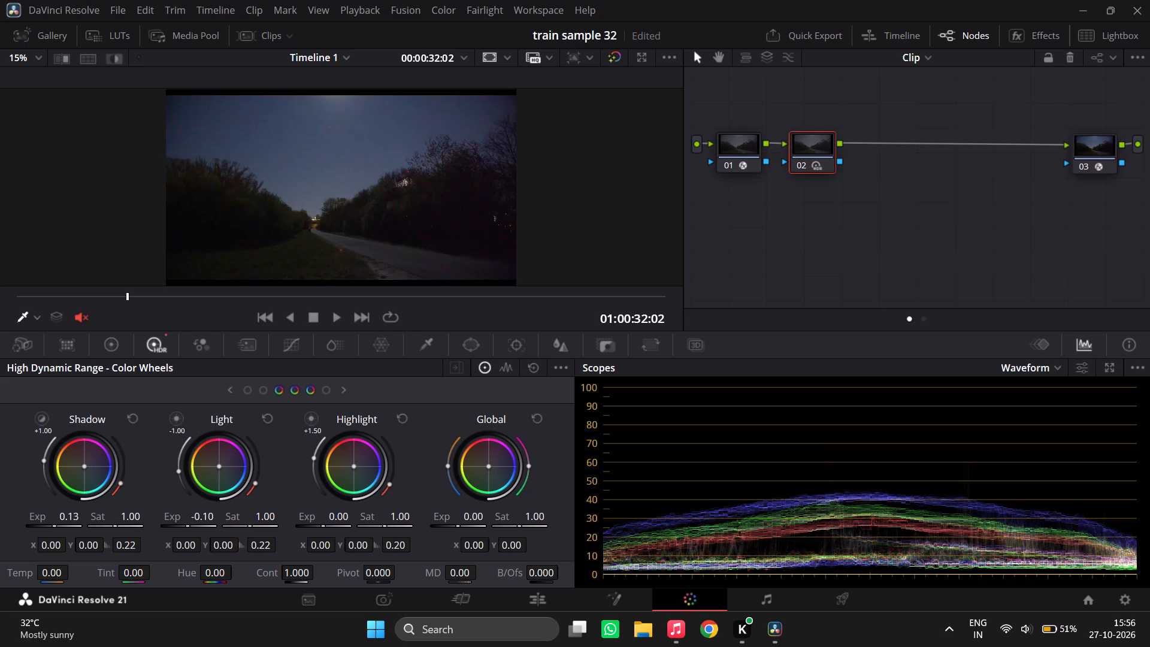
drag(97, 518, 70, 519)
key(ctrl+d)
key(ctrl+d)
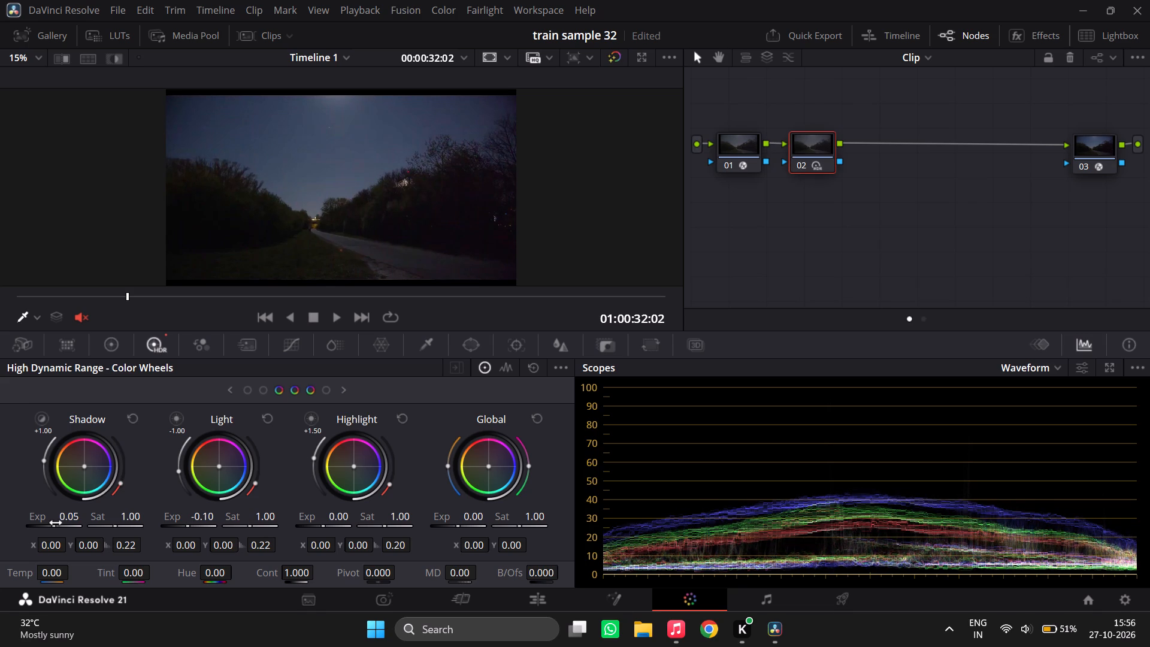
Set node 02's primary Gain to 0.95 and Gamma to -0.01, and compare the full-screen image with the node off and on.
click(112, 353)
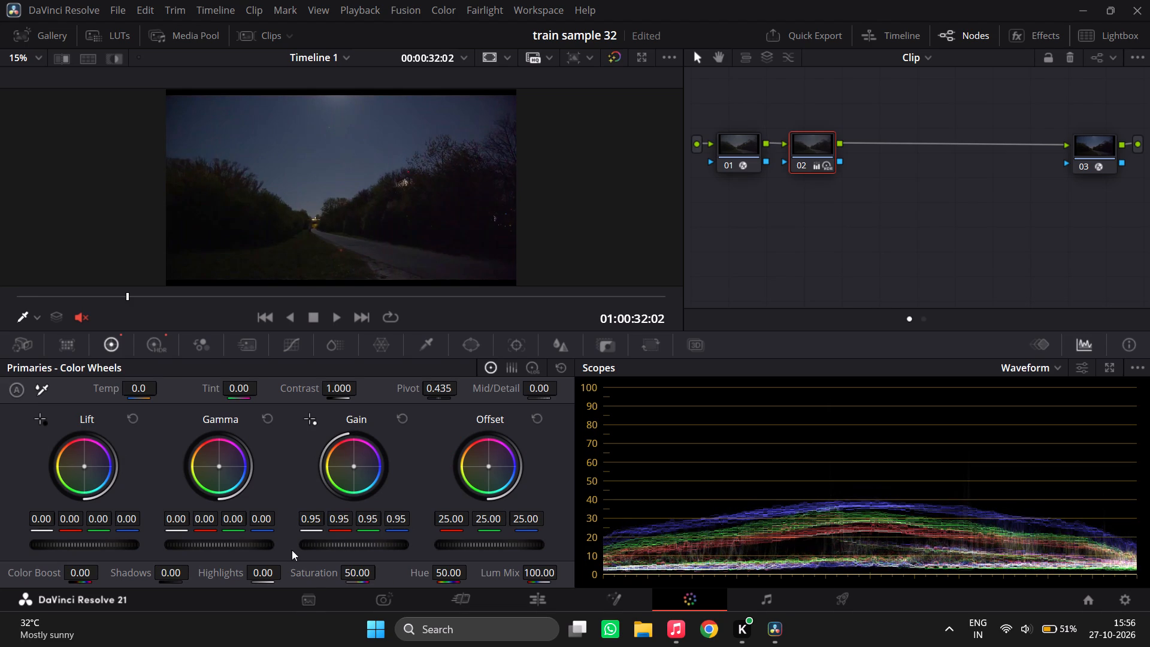
scroll(247, 548, left, 1)
scroll(247, 548, right, 1)
scroll(247, 548, left, 1)
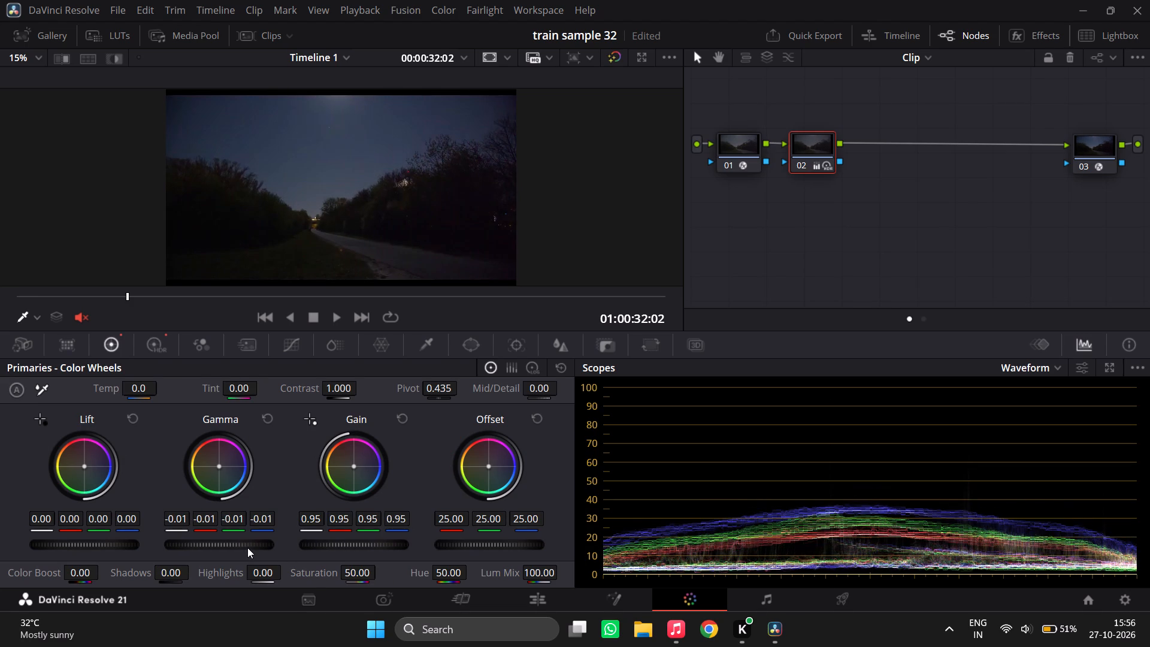
key(ctrl+f)
key(ctrl+d)
key(ctrl+d)
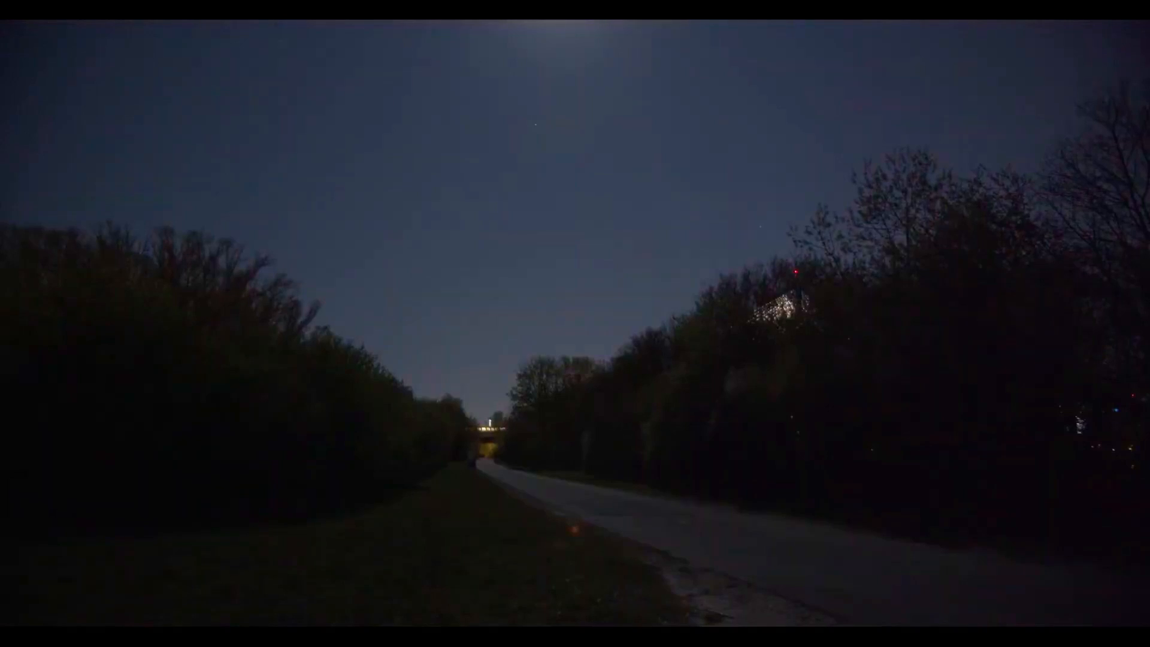
key(Escape)
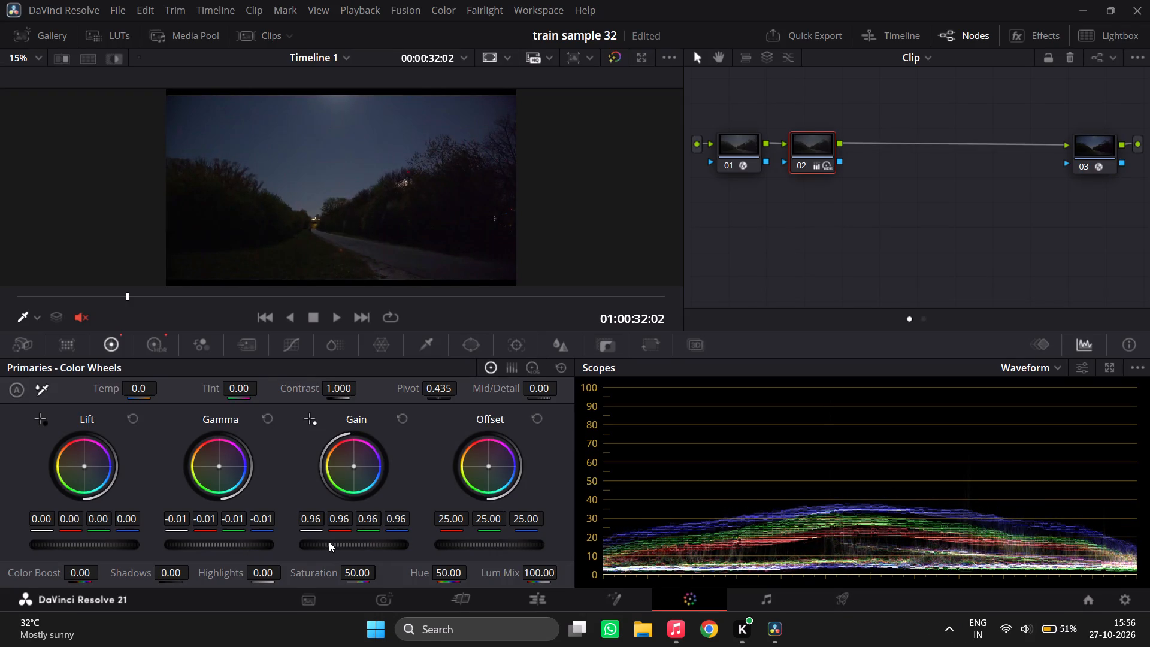
Set node 02's primary Gain to 0.96, and compare the image with the node off and on.
key(ctrl+d)
key(ctrl+d)
key(ctrl+d)
key(ctrl+d)
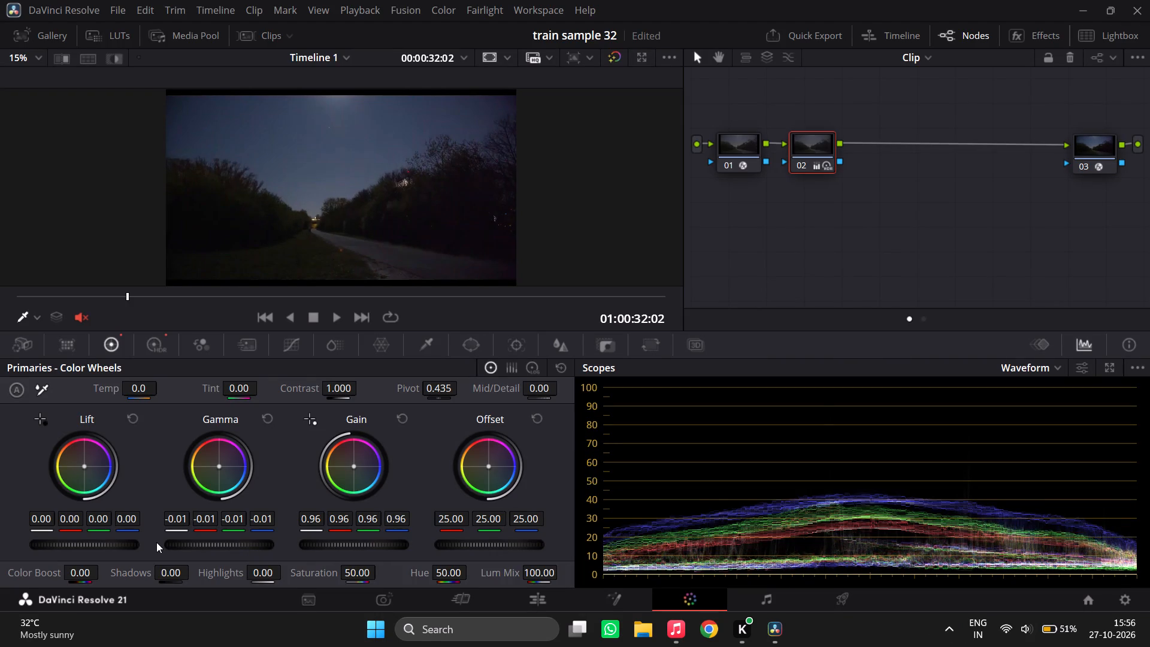
key(ctrl+d)
key(ctrl+d)
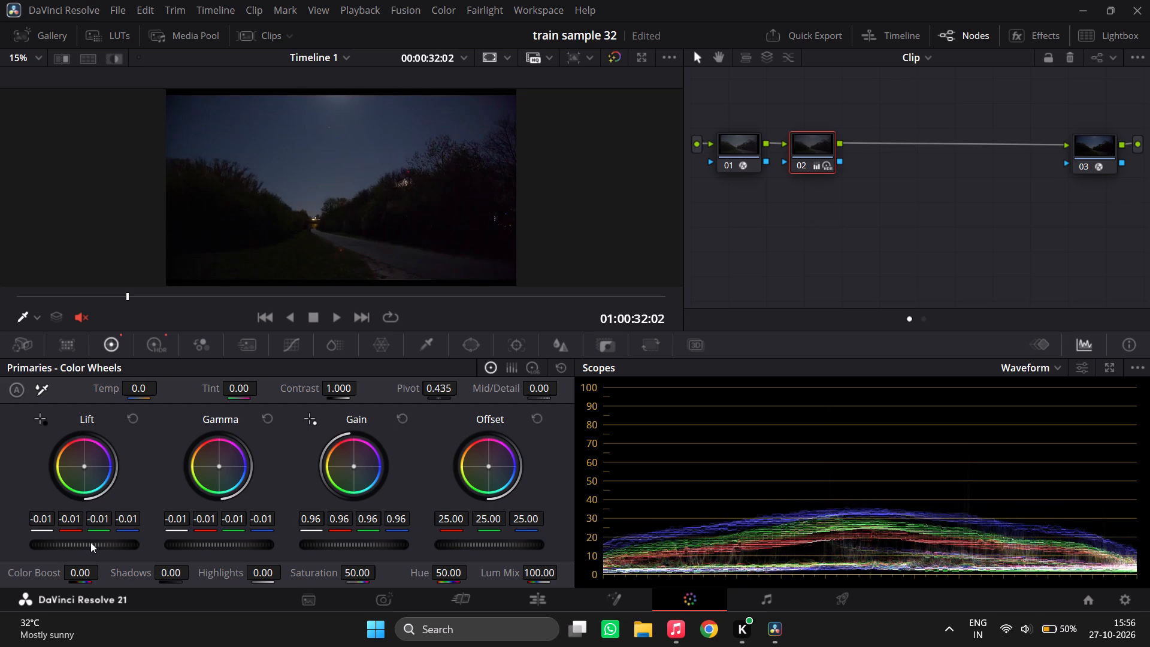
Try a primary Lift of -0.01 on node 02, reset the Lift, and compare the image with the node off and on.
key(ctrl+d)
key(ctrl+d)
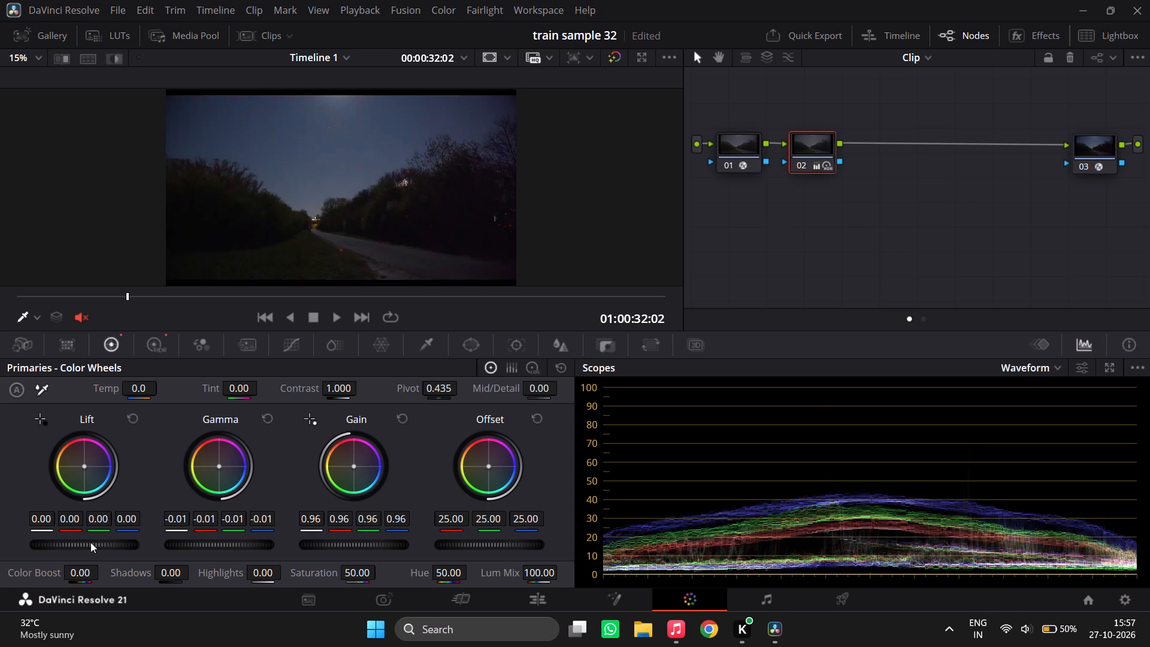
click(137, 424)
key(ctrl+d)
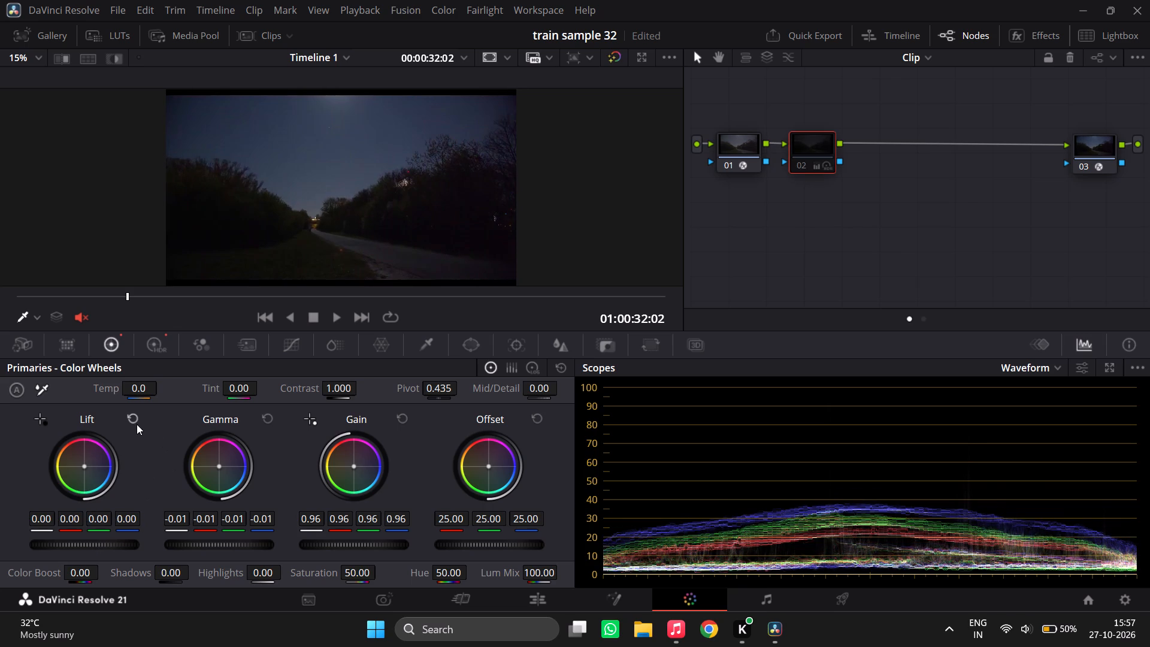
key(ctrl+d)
Add a new serial node directly after node 02.
key(alt+s)
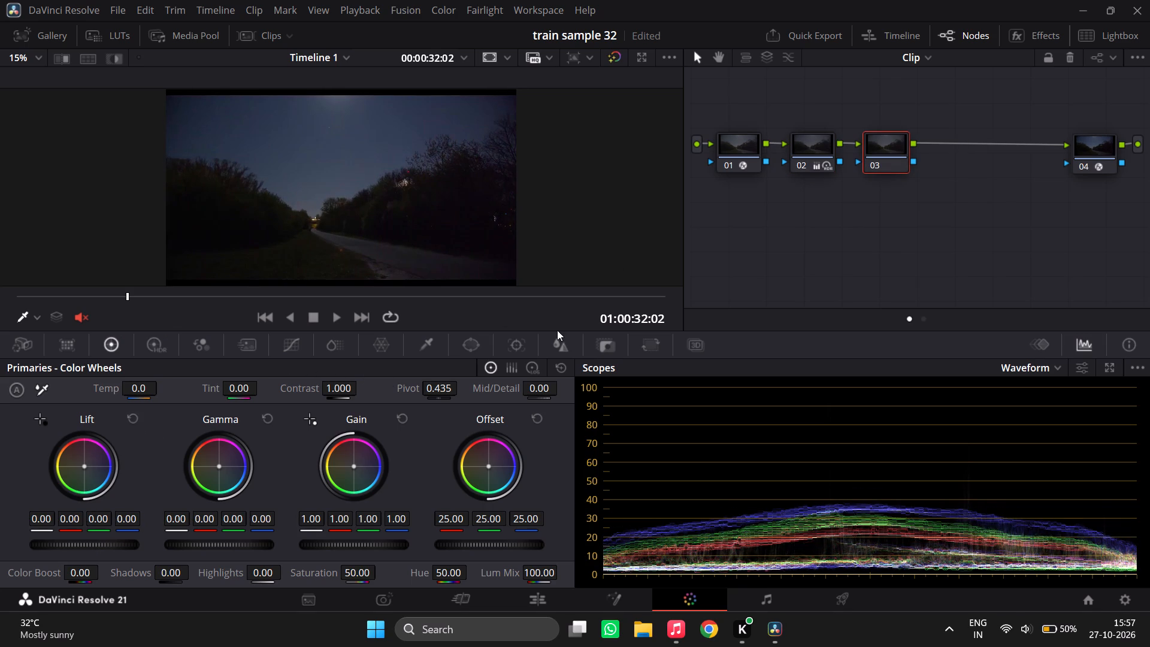
Switch the scopes from Waveform to Parade.
click(1037, 368)
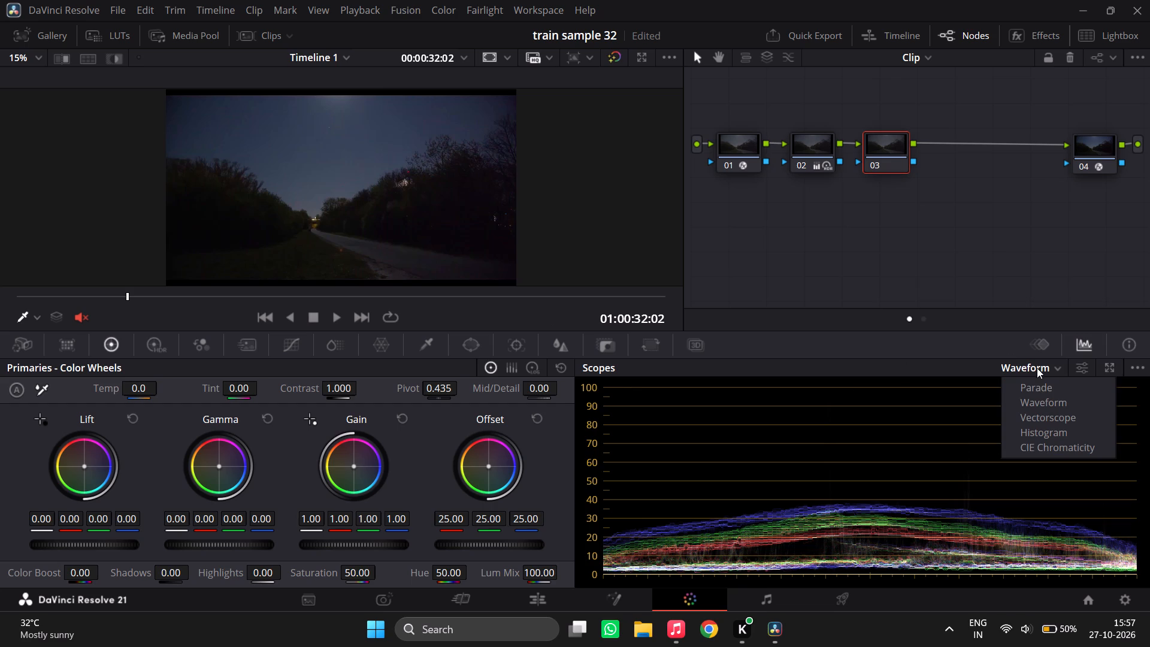
click(1043, 385)
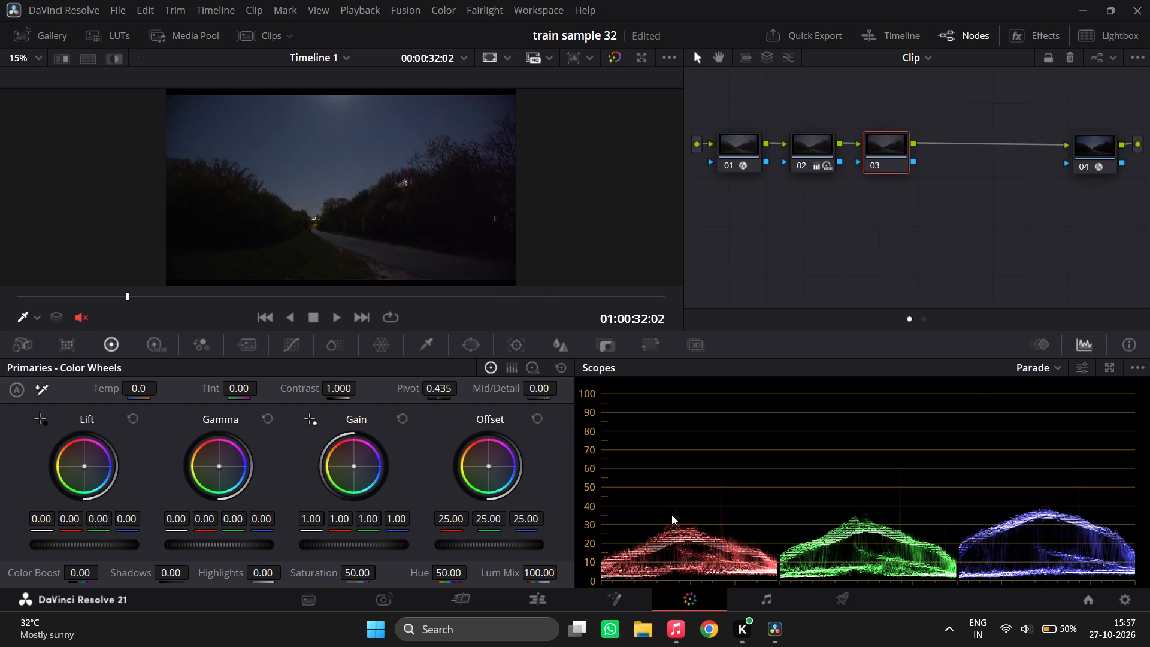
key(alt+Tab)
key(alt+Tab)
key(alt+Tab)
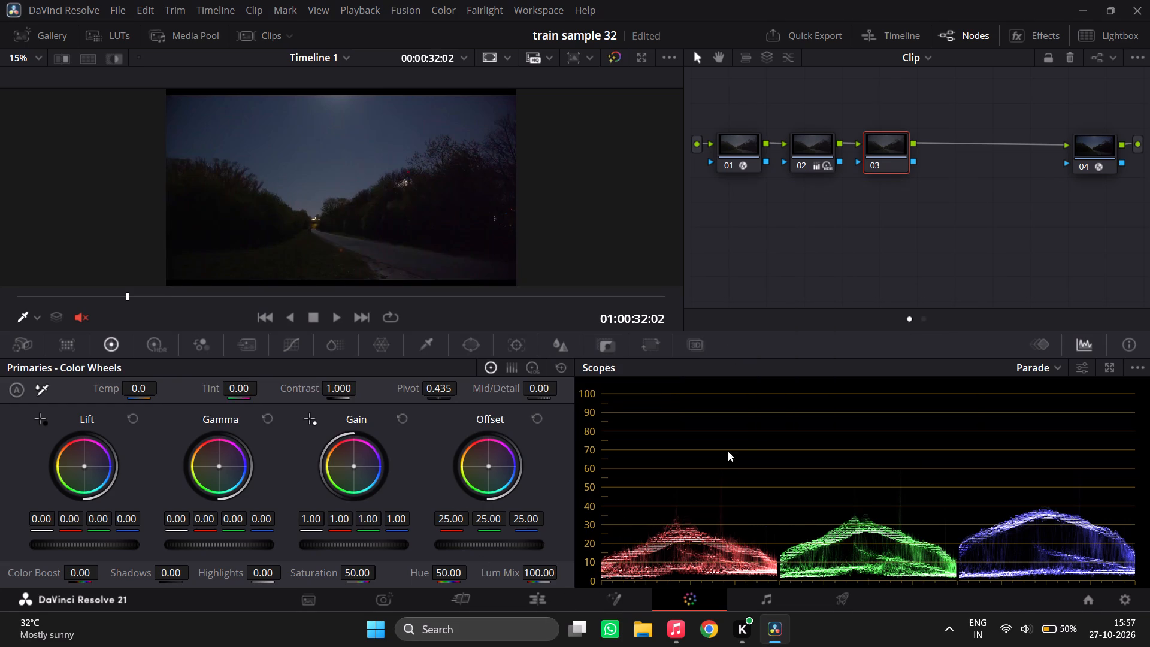
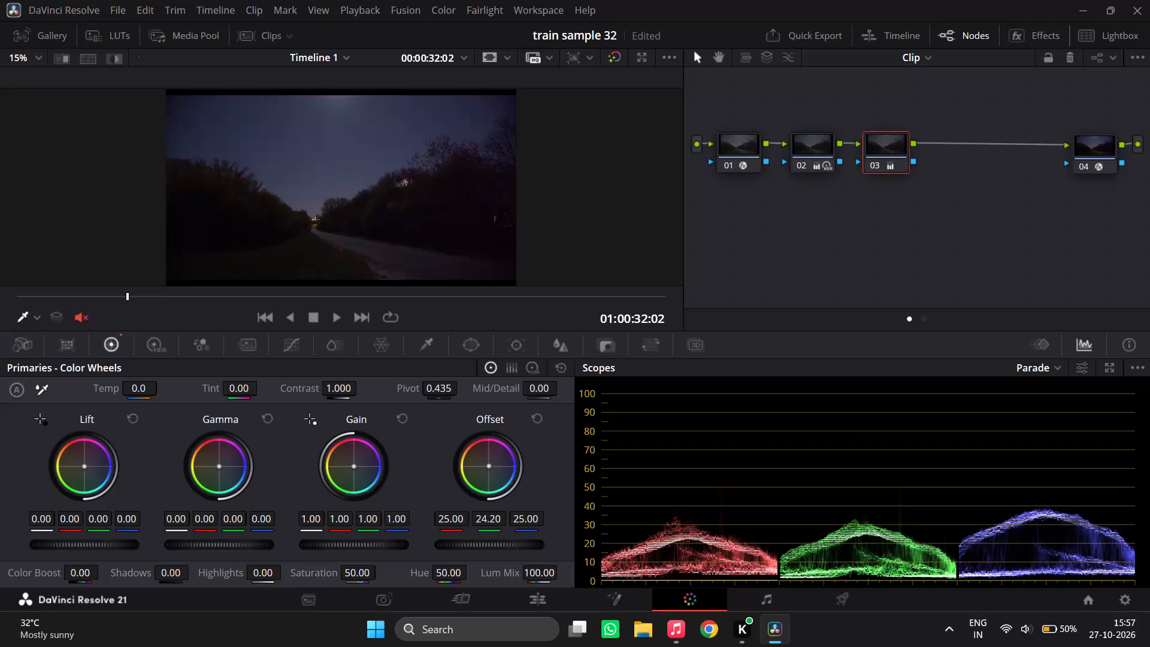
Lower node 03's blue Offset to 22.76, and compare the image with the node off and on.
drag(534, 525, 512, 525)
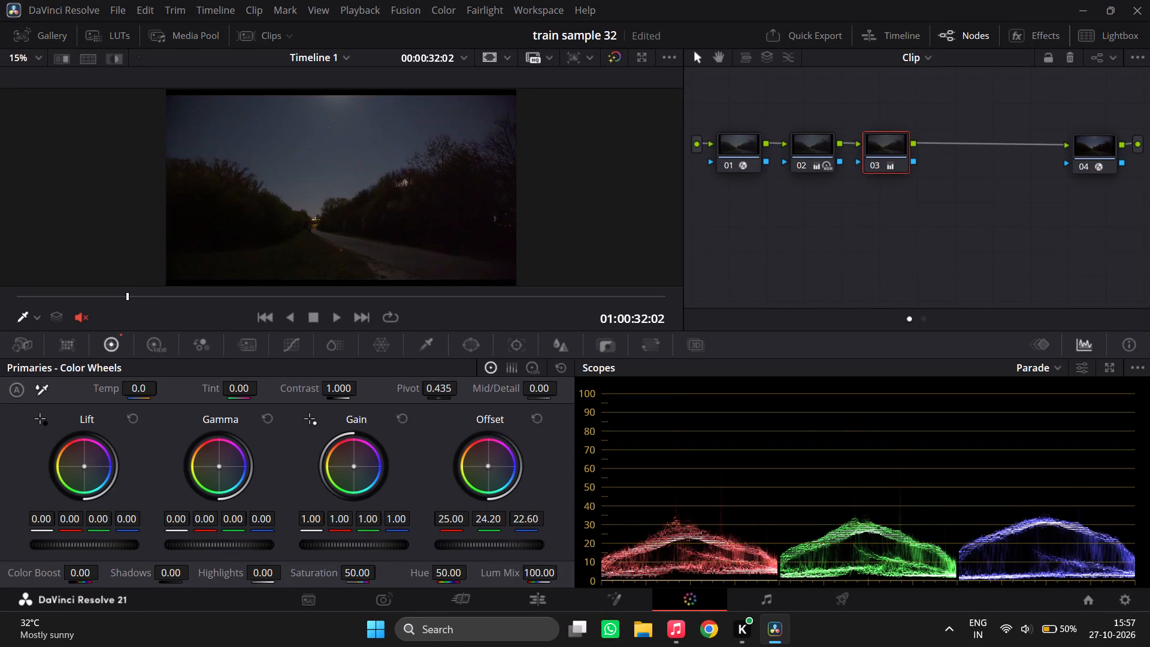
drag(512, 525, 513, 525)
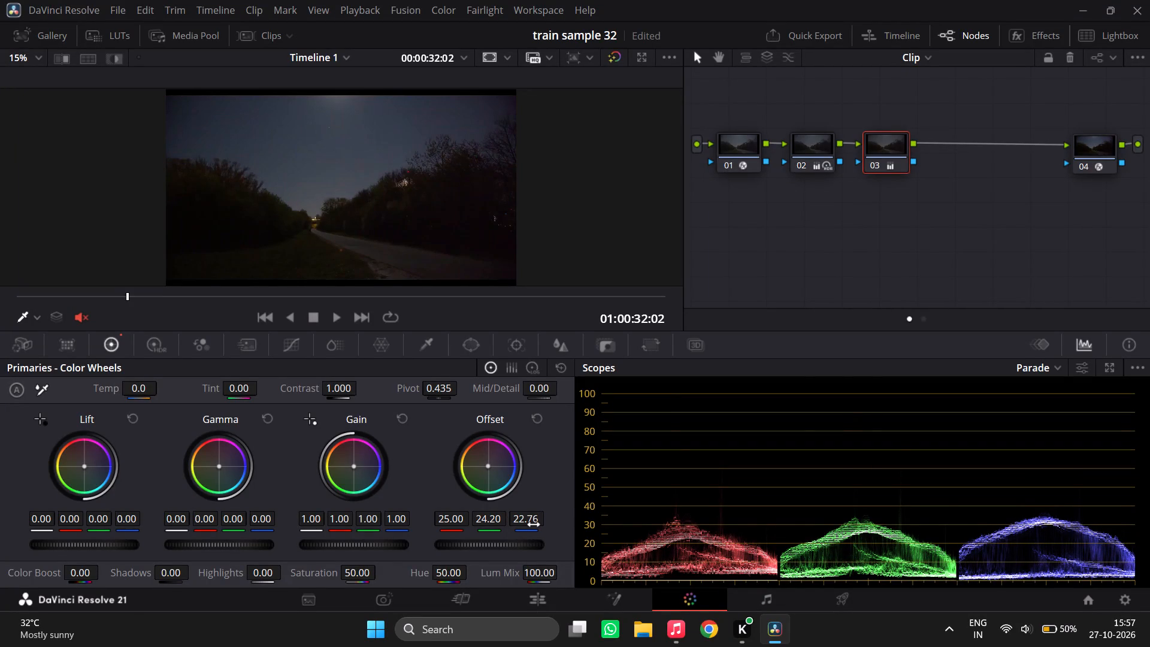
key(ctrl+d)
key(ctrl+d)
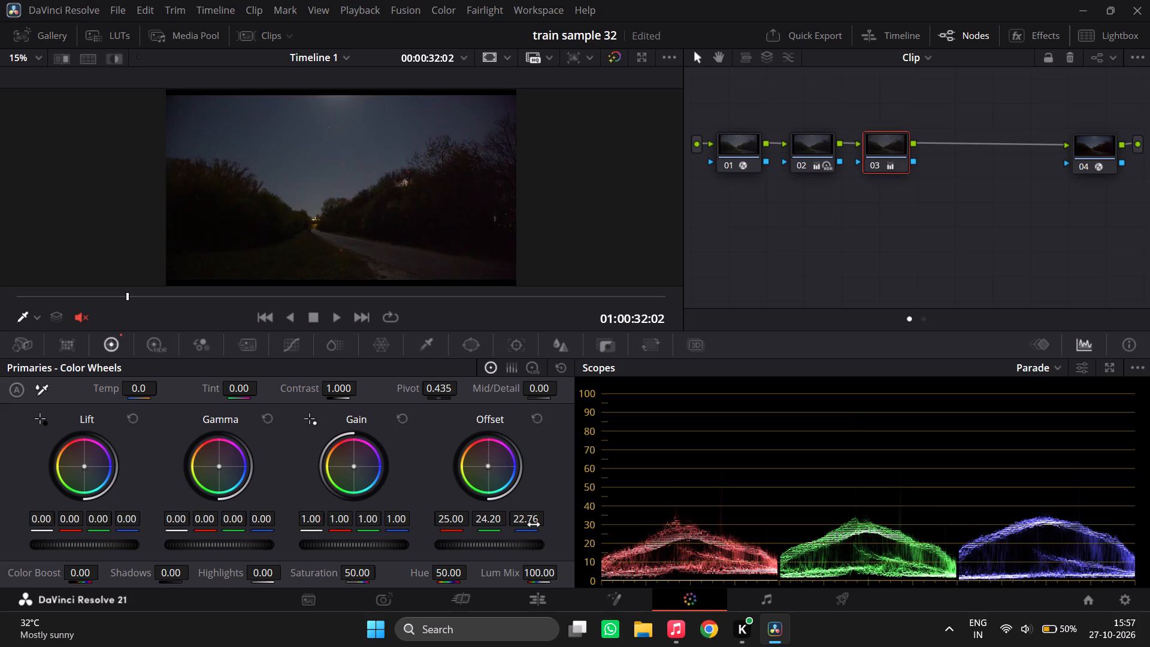
Set node 03's red Offset to 24.52, and compare the node off and on, including in a full-screen view.
click(459, 520)
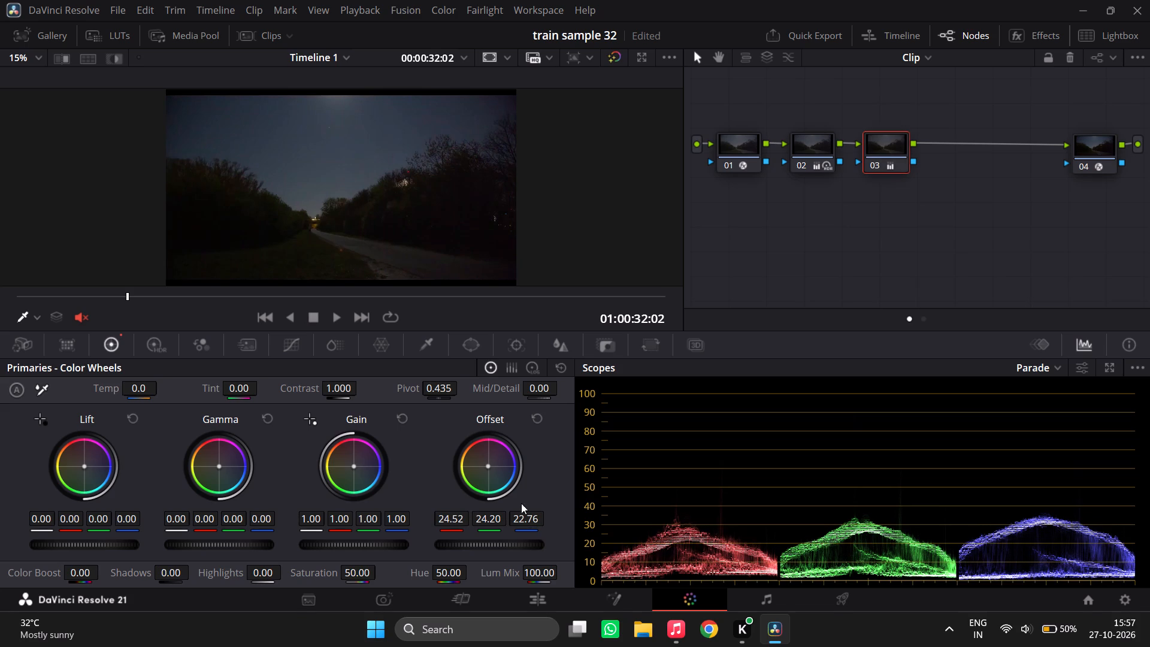
key(ctrl+d)
key(ctrl+d)
key(ctrl+f)
key(ctrl+d)
key(ctrl+d)
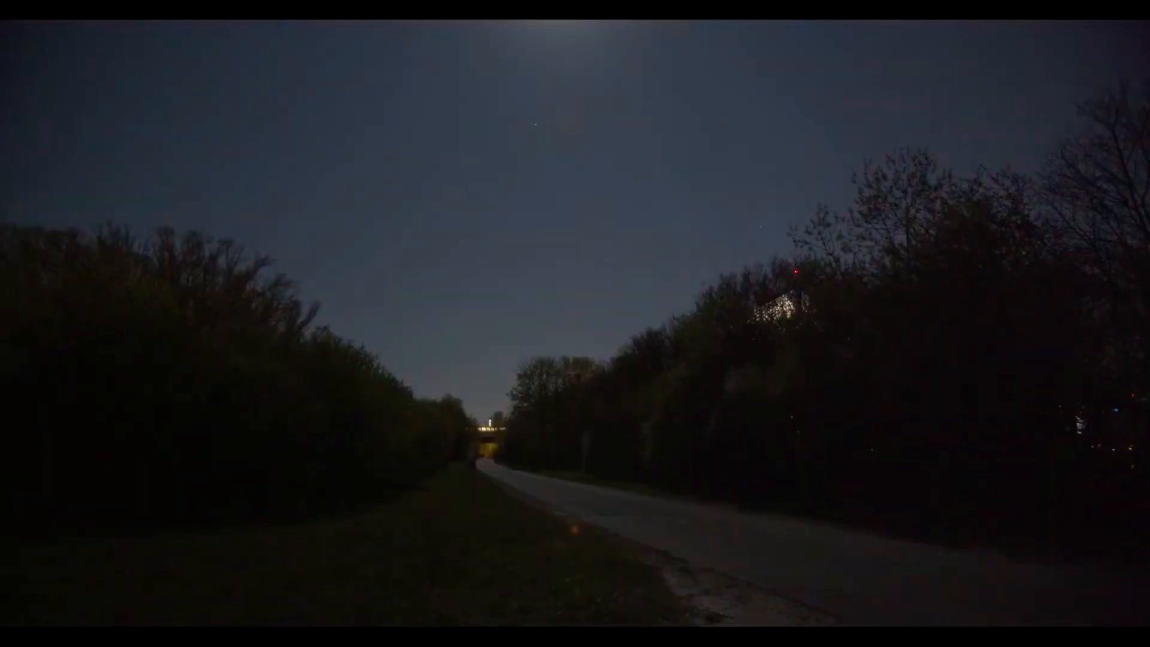
key(ctrl+d)
key(ctrl+d)
key(ctrl+d)
key(ctrl+d)
key(Escape)
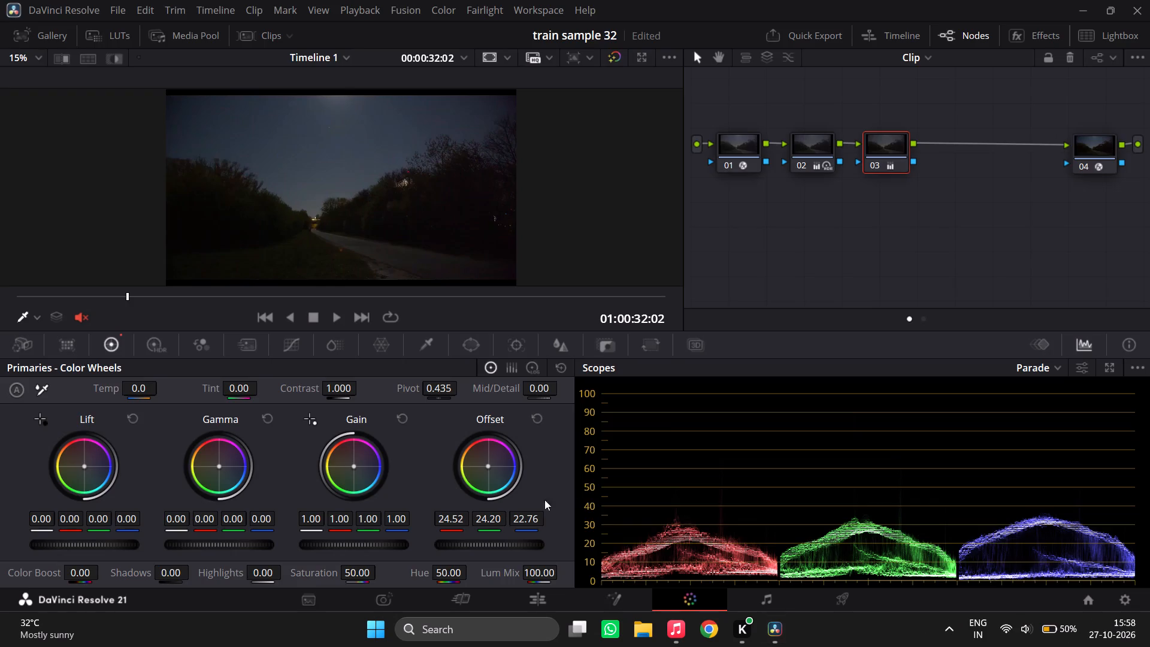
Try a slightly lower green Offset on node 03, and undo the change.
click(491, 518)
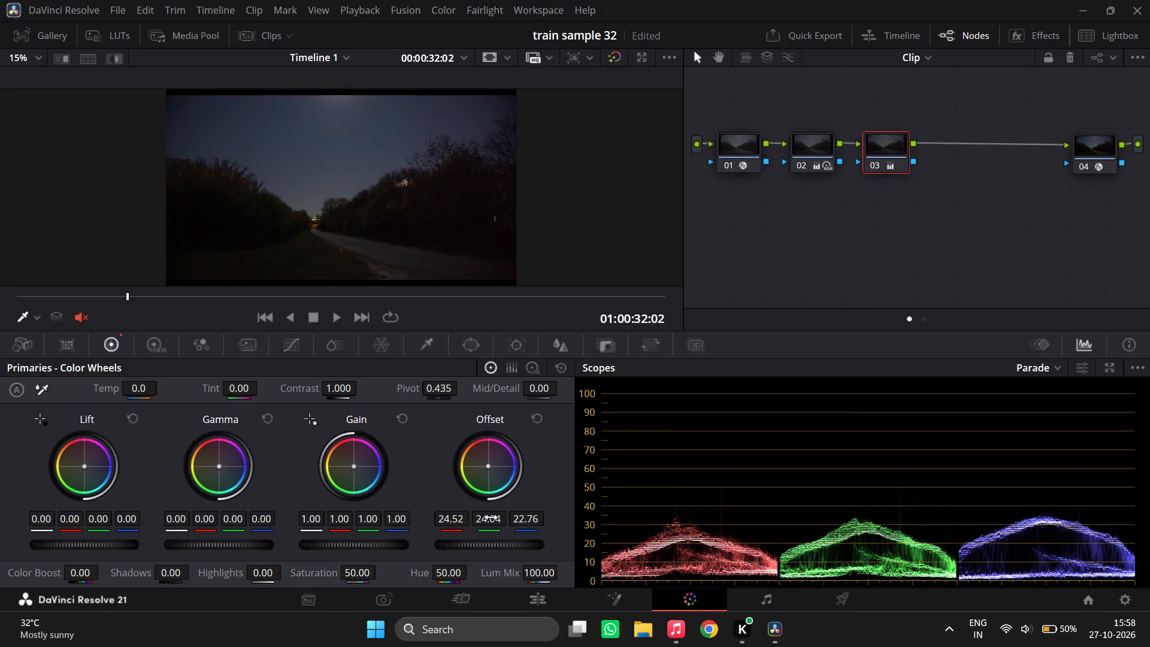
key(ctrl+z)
Raise node 03's blue Offset to 23.56, and compare the node off and on, including in a full-screen view.
drag(536, 514, 543, 510)
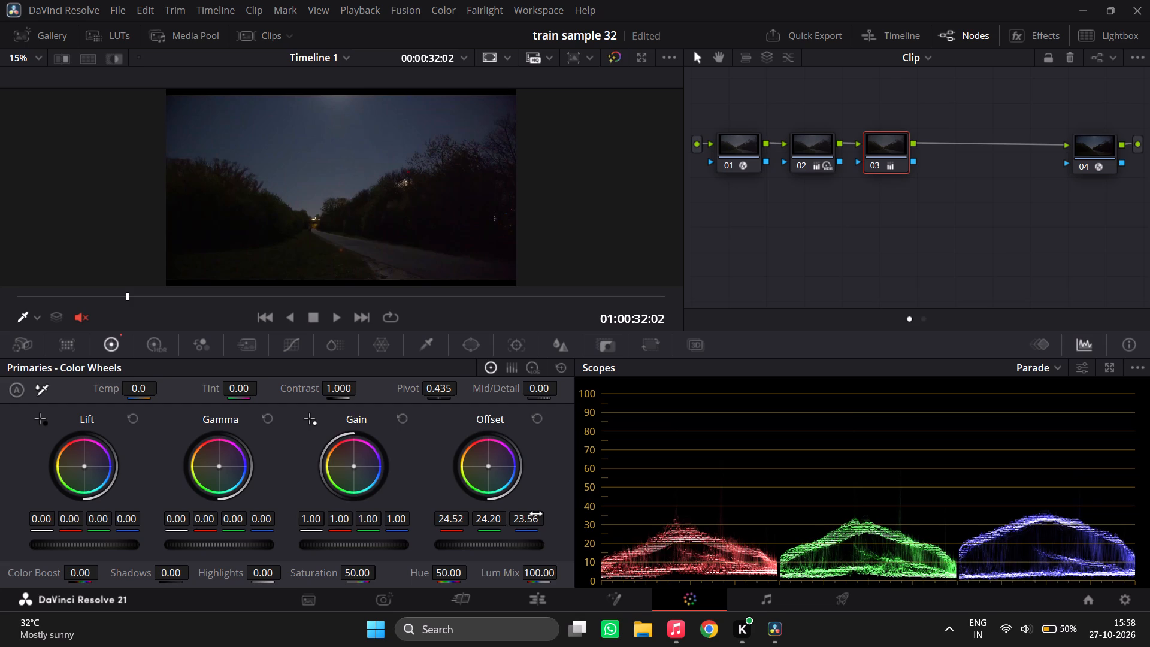
key(ctrl+d)
key(ctrl+d)
key(ctrl+f)
key(ctrl+d)
key(ctrl+d)
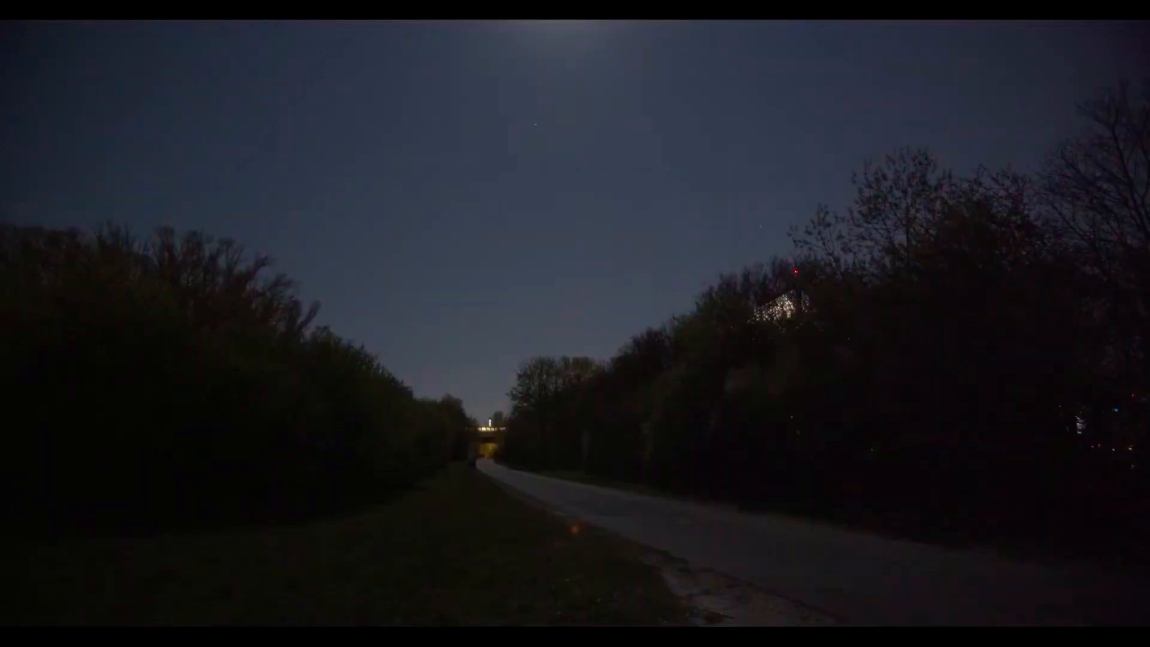
key(ctrl+d)
key(ctrl+d)
key(ctrl+d)
key(ctrl+d)
key(Escape)
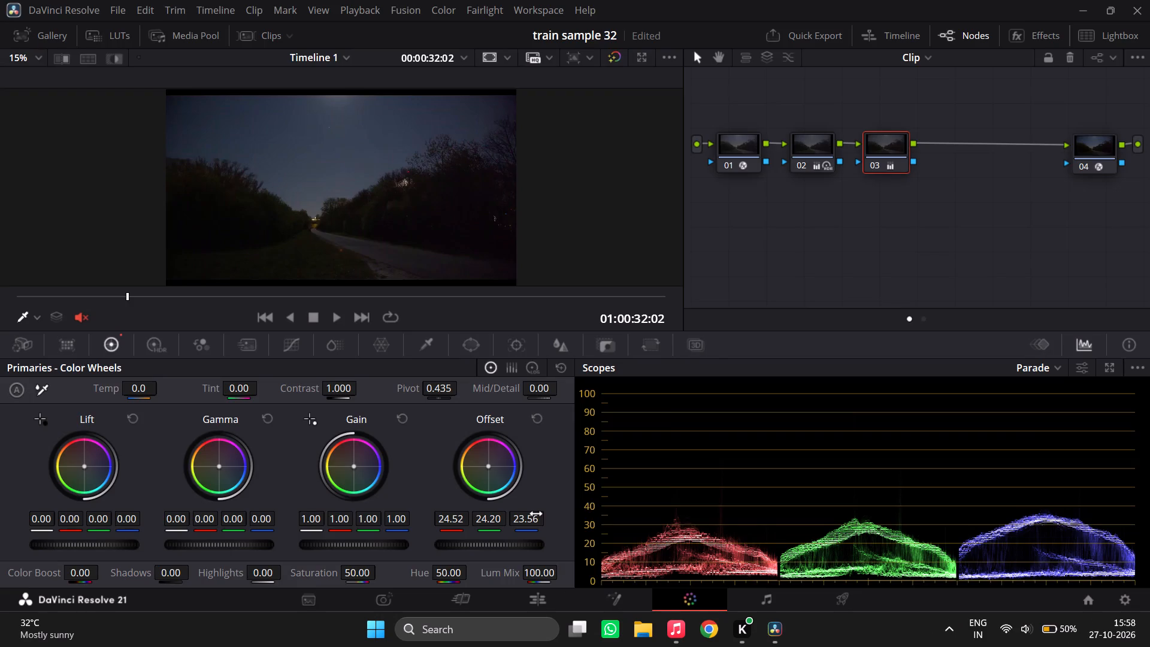
key(ctrl+d)
key(ctrl+d)
Add a new serial node after node 03 and show its Custom curve.
key(alt+s)
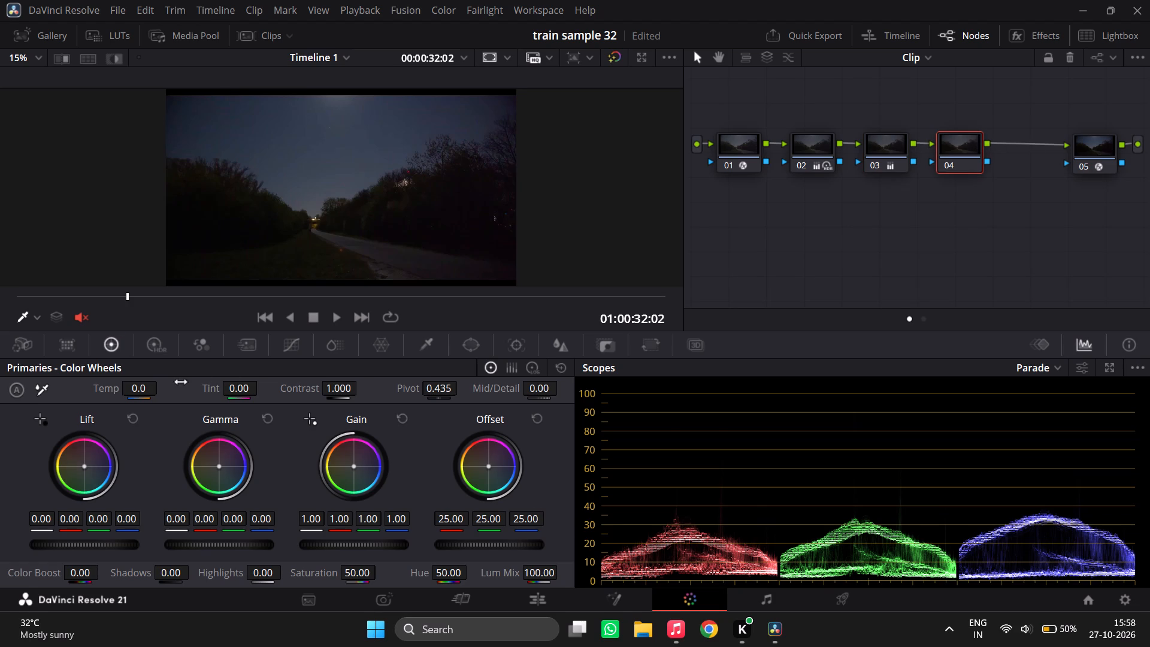
click(296, 352)
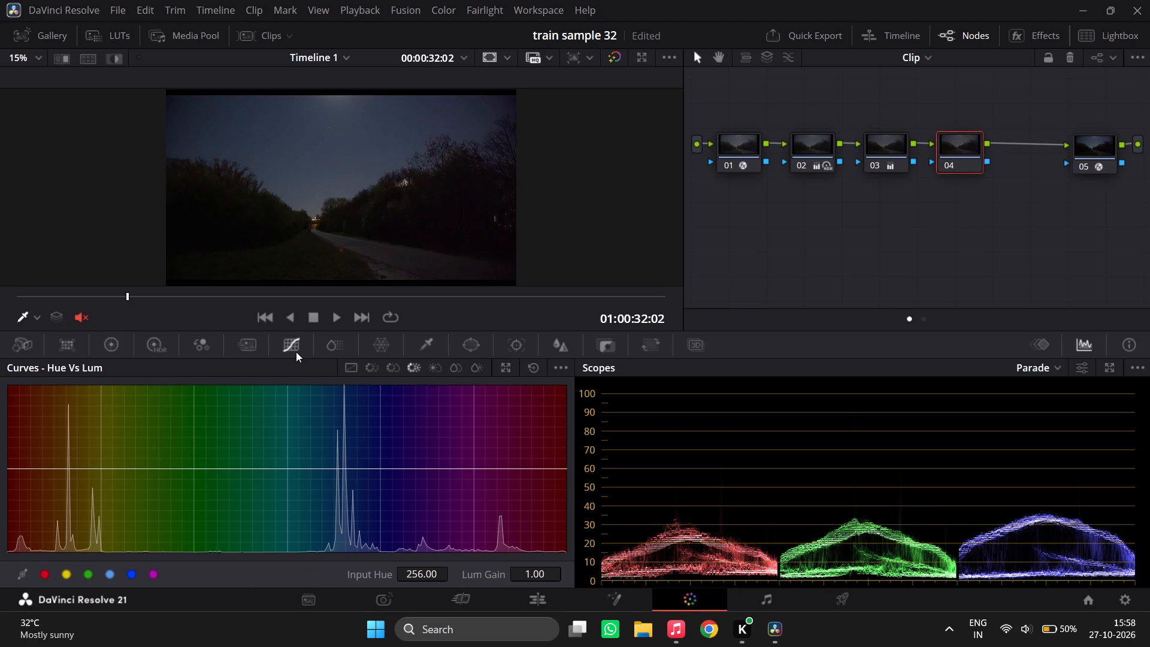
click(355, 371)
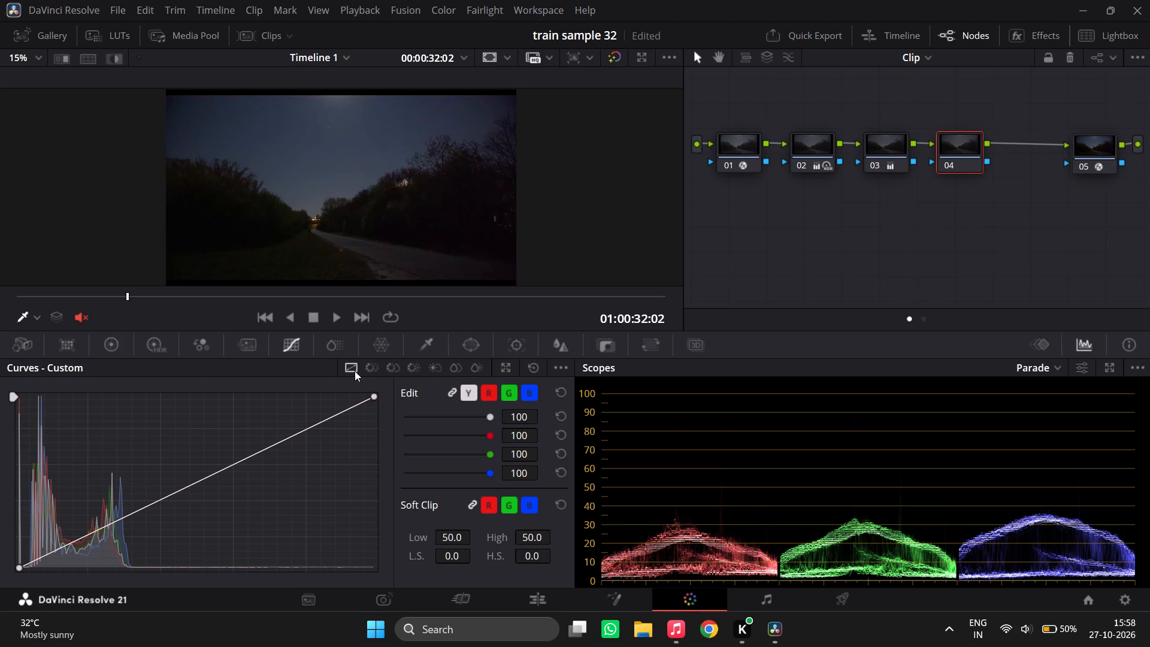
Insert a new serial node directly before node 02.
drag(807, 191, 882, 125)
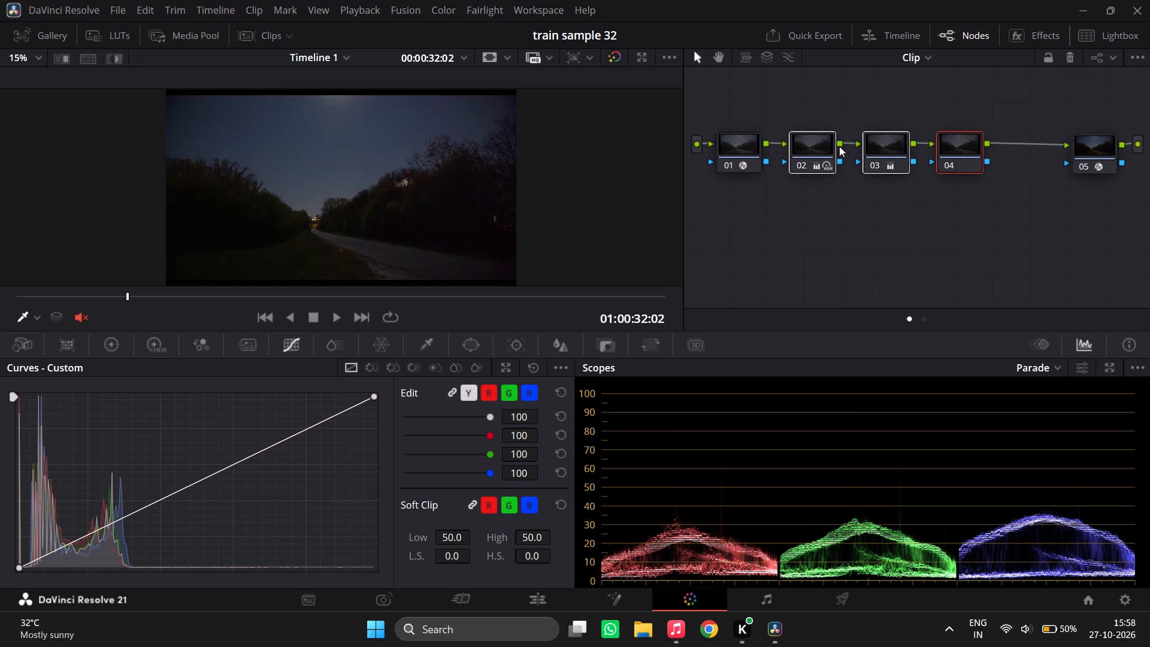
click(839, 146)
click(822, 152)
key(shift+s)
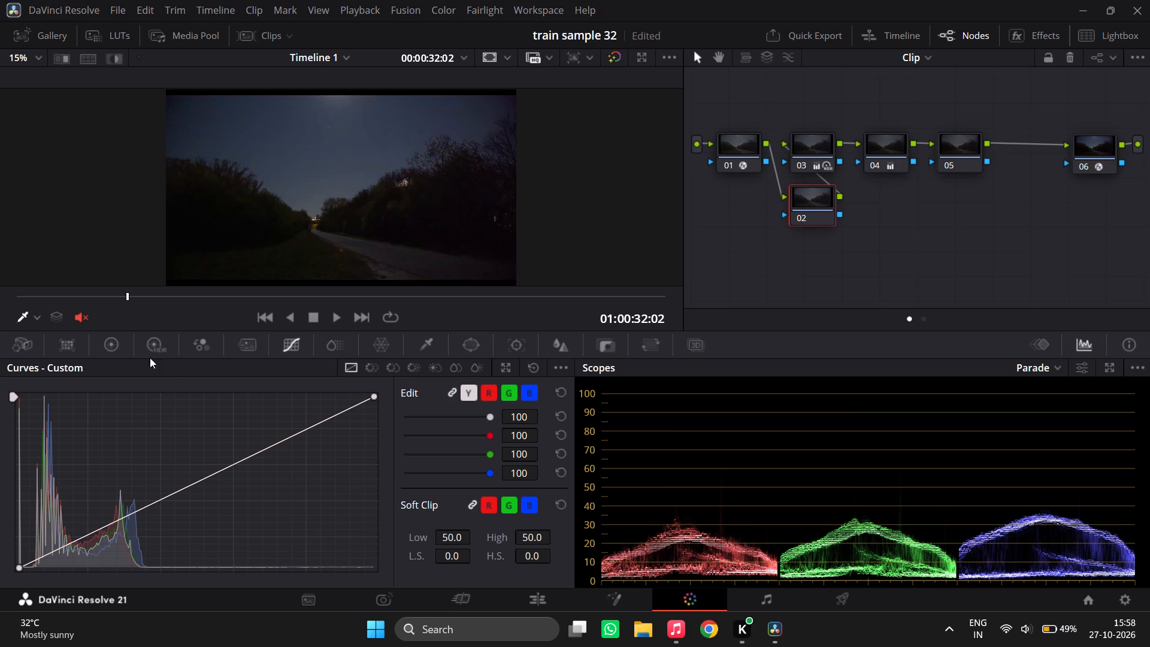
Set the inserted node 02's Pivot to 0.336 and its Contrast to 0.000 in the primary color wheels.
click(113, 346)
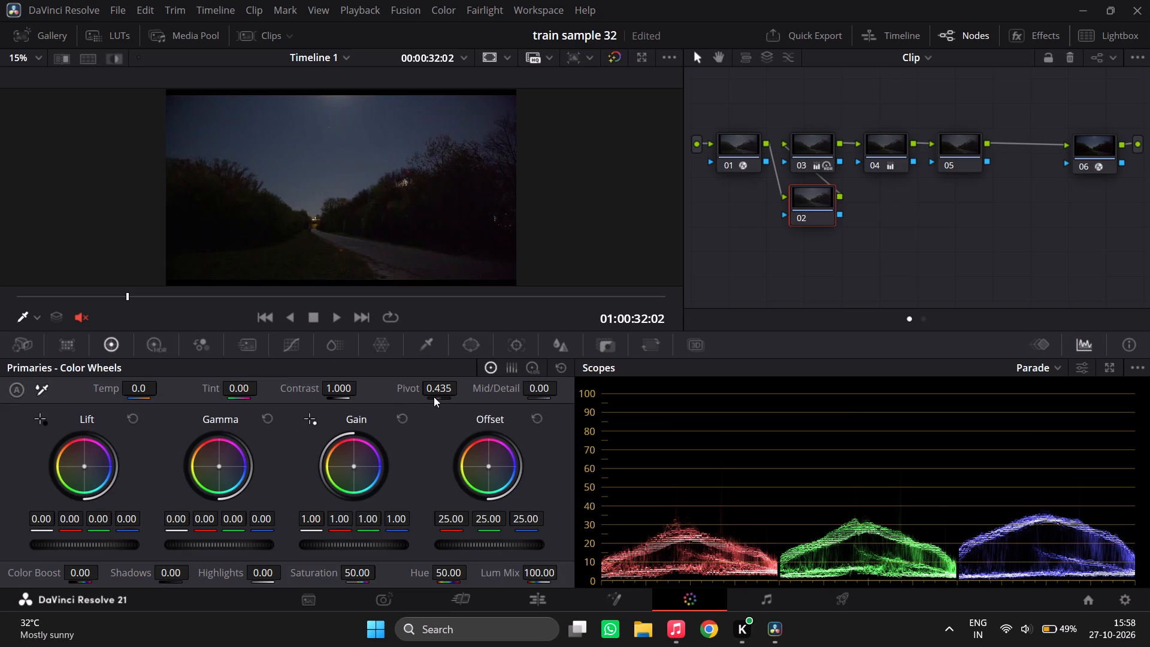
click(452, 385)
click(444, 387)
text(0.336)
click(447, 412)
drag(340, 386, 489, 343)
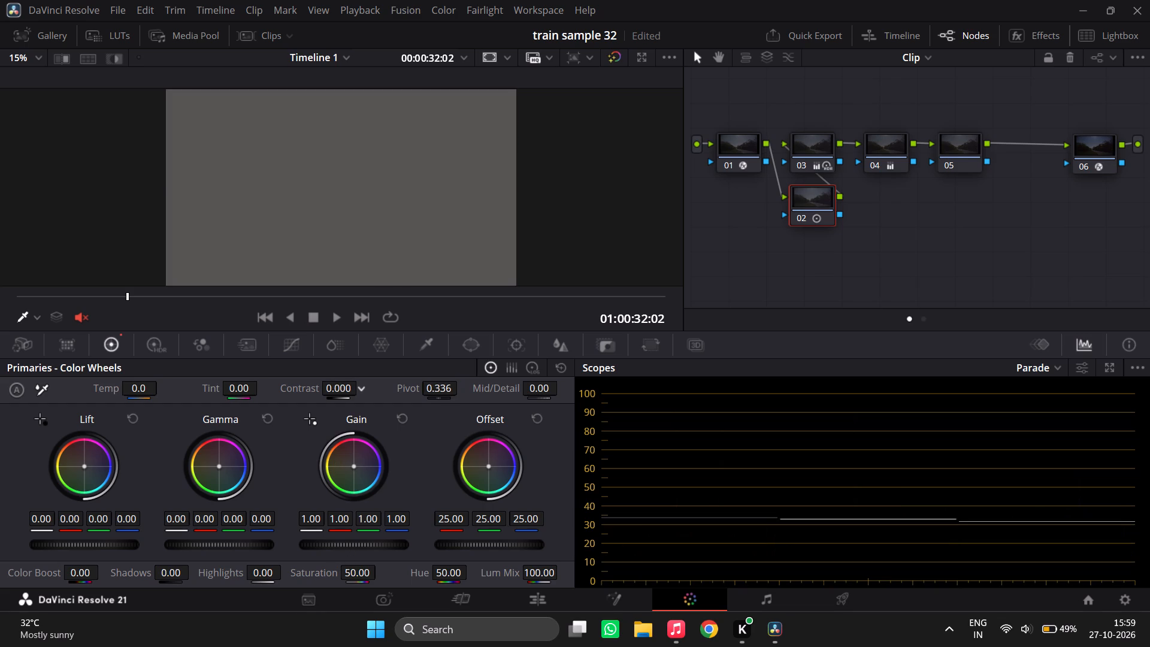
drag(489, 343, 404, 383)
Disable nodes 03 and 04 together.
drag(895, 191, 796, 151)
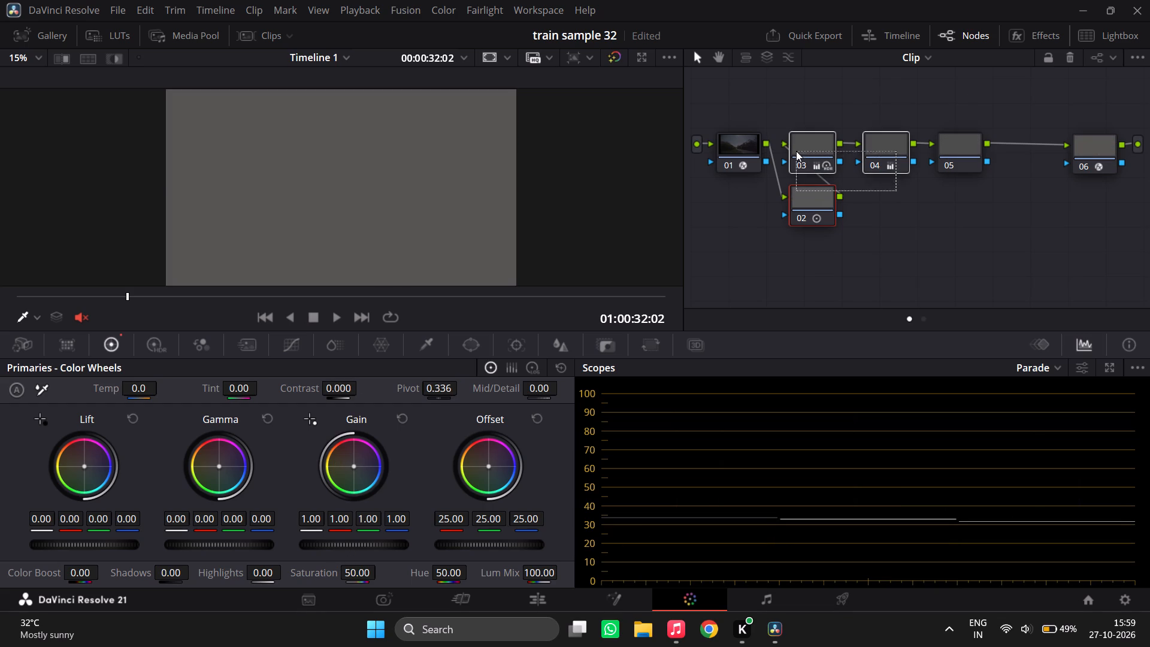
drag(796, 151, 797, 150)
key(ctrl+d)
key(ctrl+d)
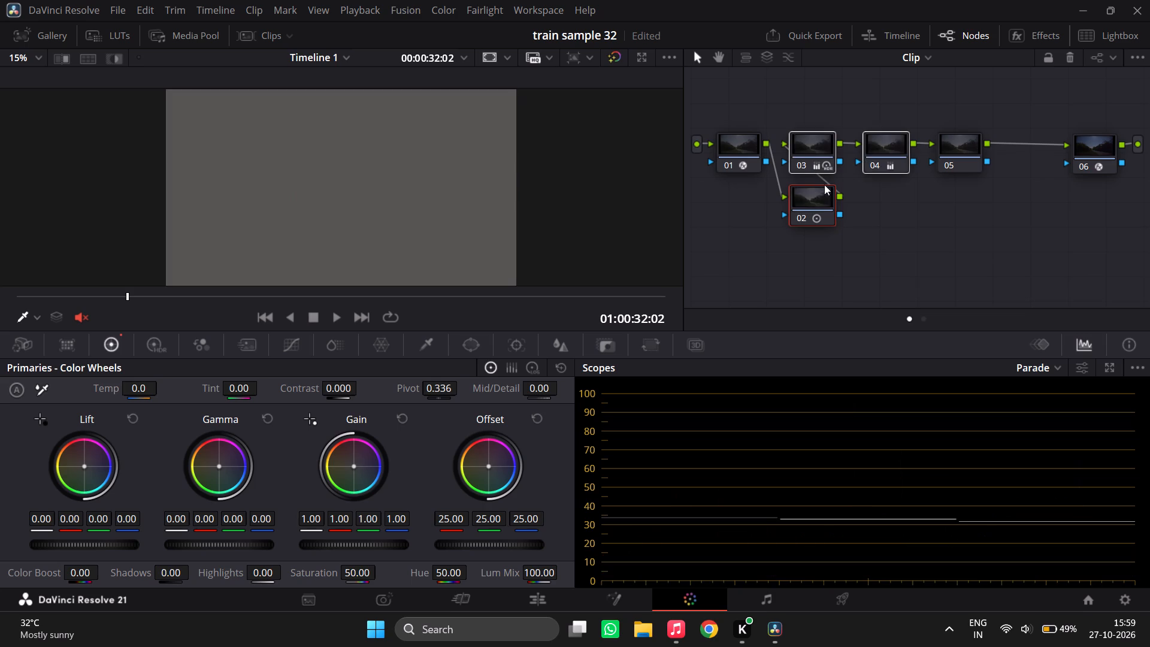
click(825, 153)
click(877, 179)
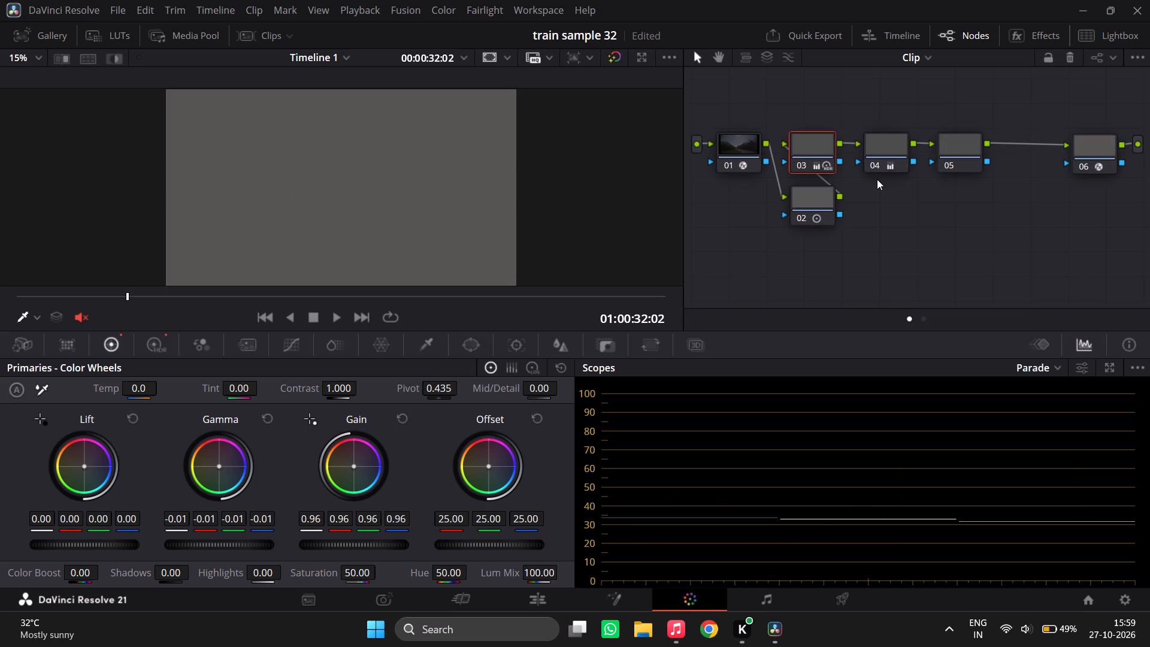
drag(877, 179, 815, 150)
key(ctrl+d)
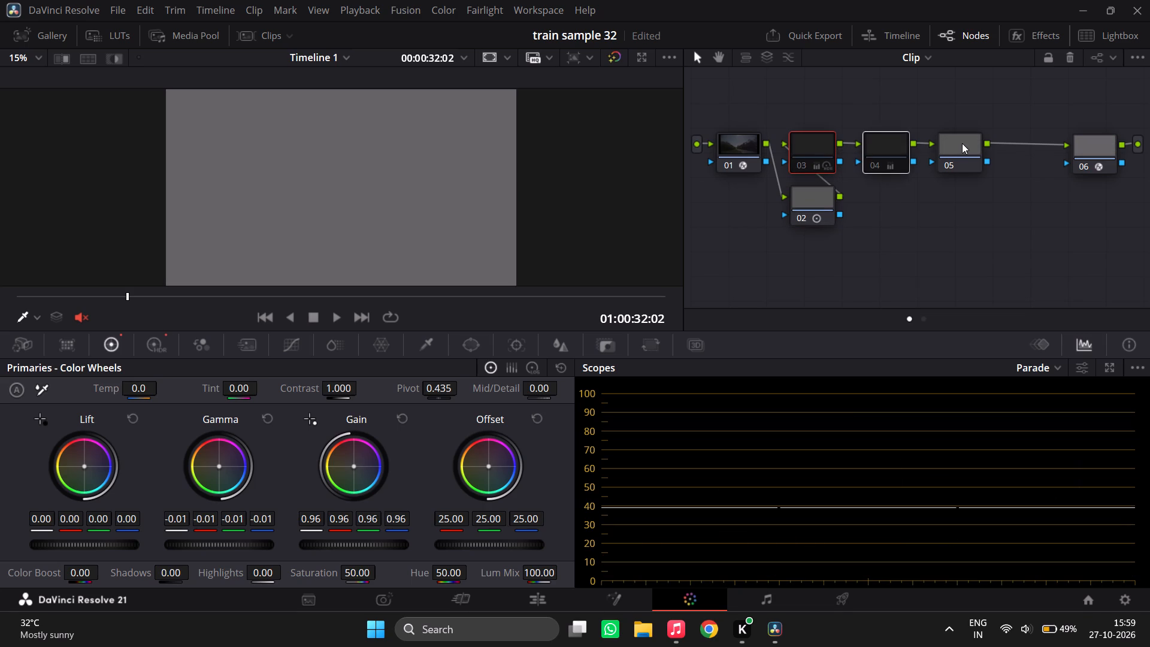
Add a control point on node 05's Custom curve where the diagonal crosses the single histogram spike.
click(962, 143)
click(289, 351)
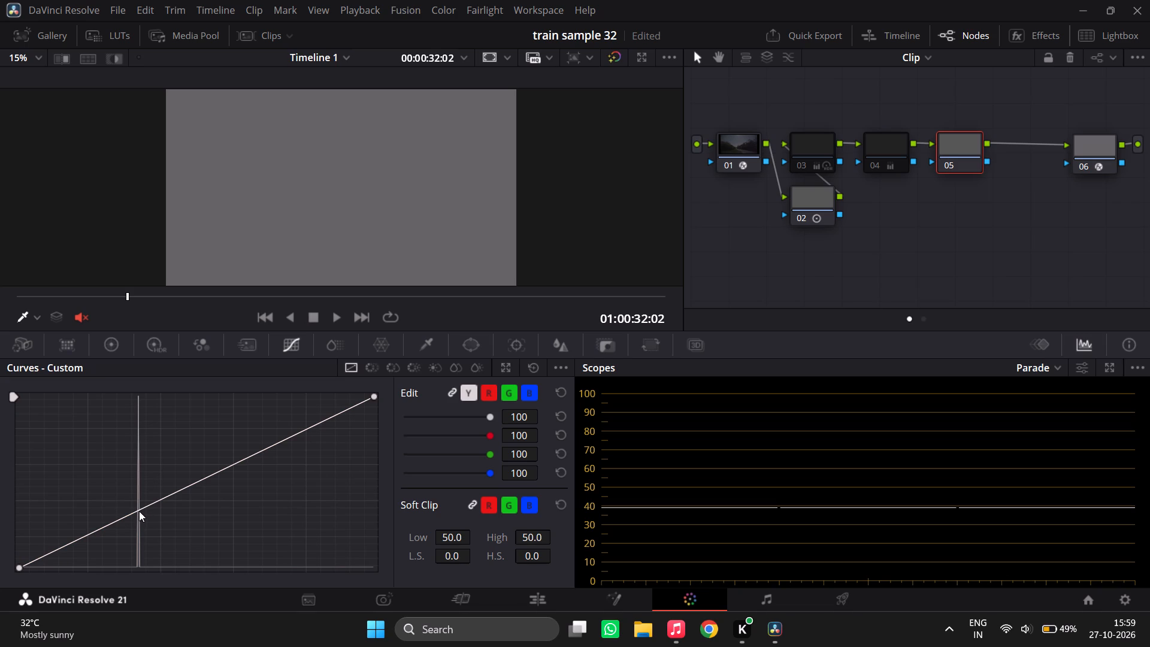
click(138, 511)
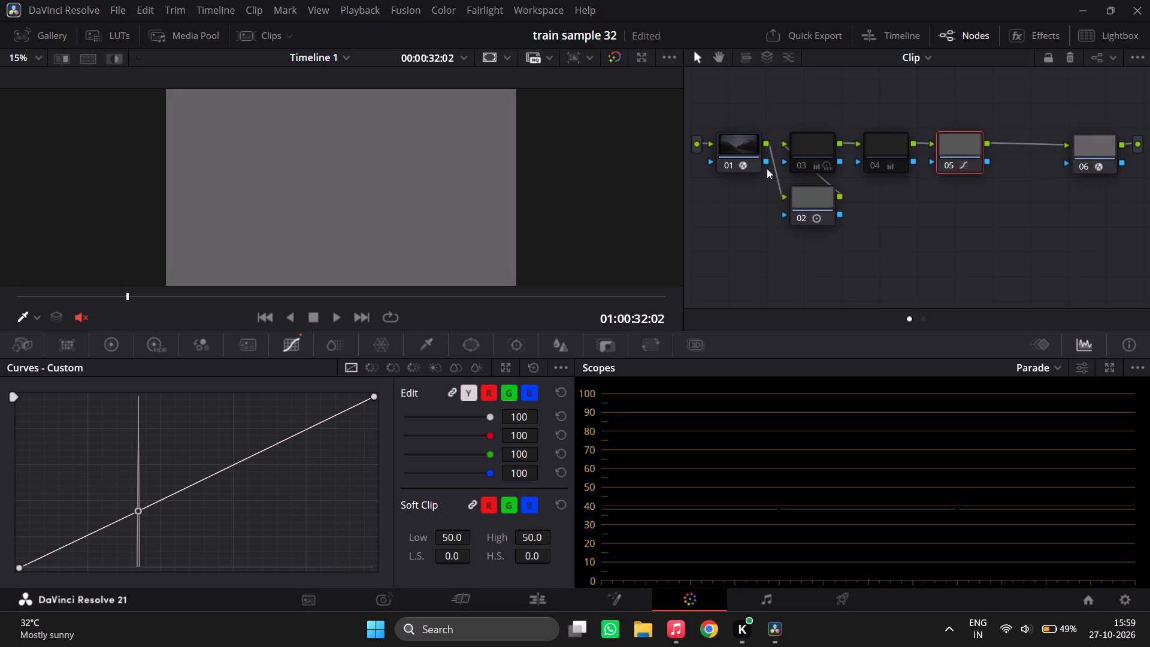
Re-enable nodes 03 and 04.
click(822, 143)
key(ctrl+d)
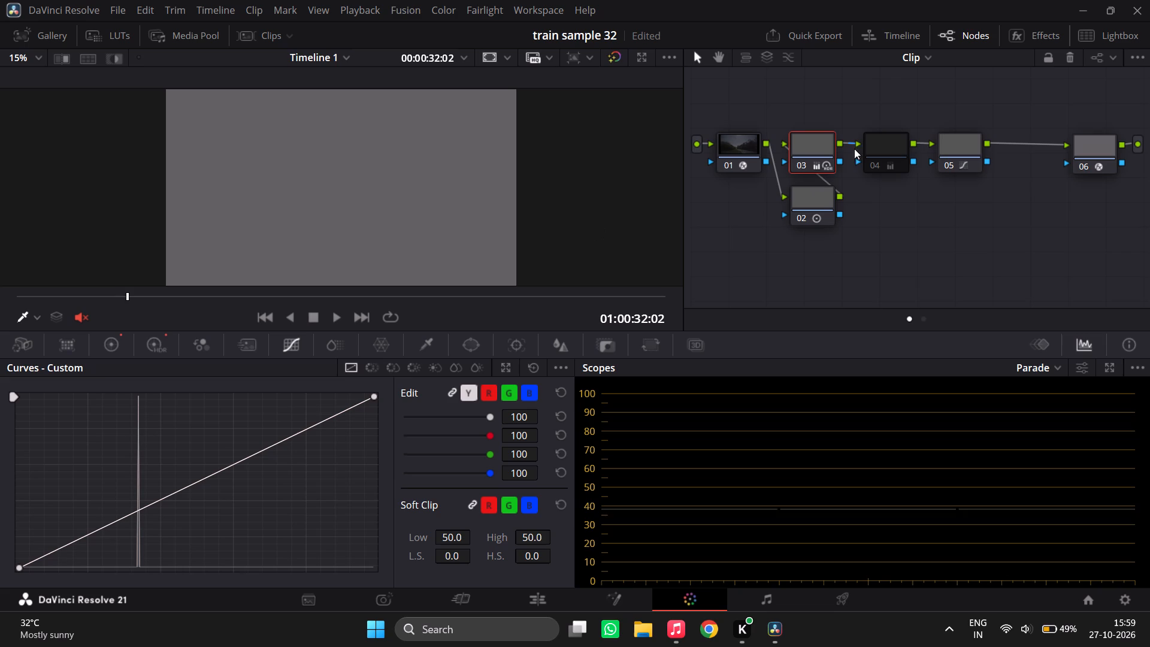
click(884, 156)
key(ctrl+d)
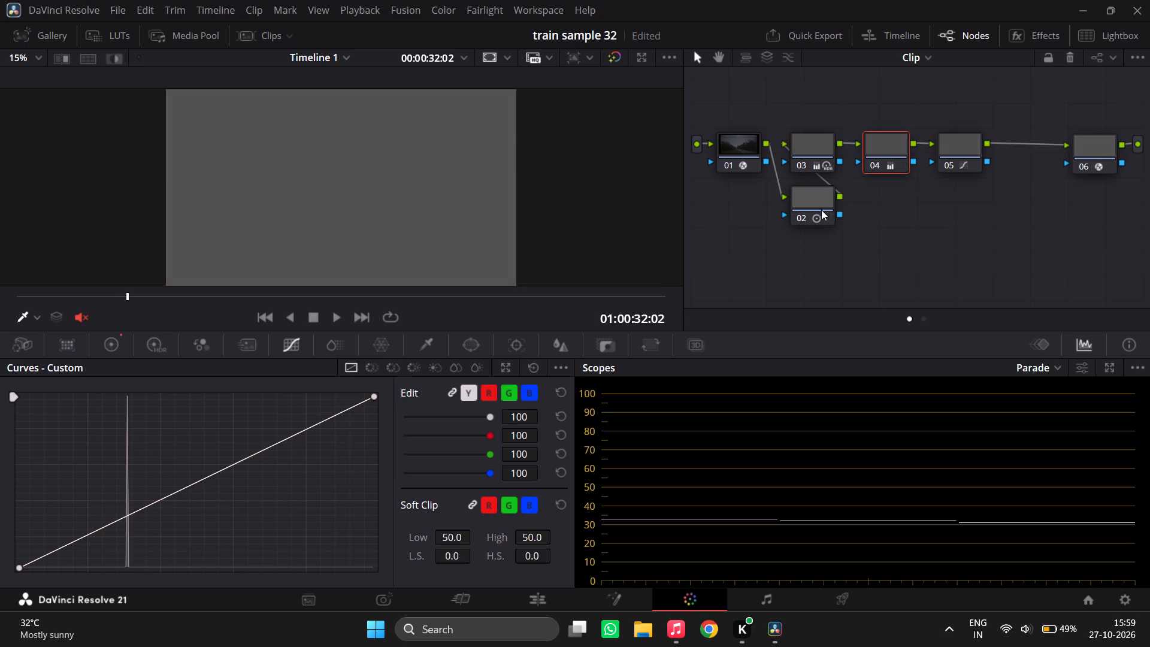
Delete the zero-contrast node 02 from the node graph.
click(821, 204)
key(Delete)
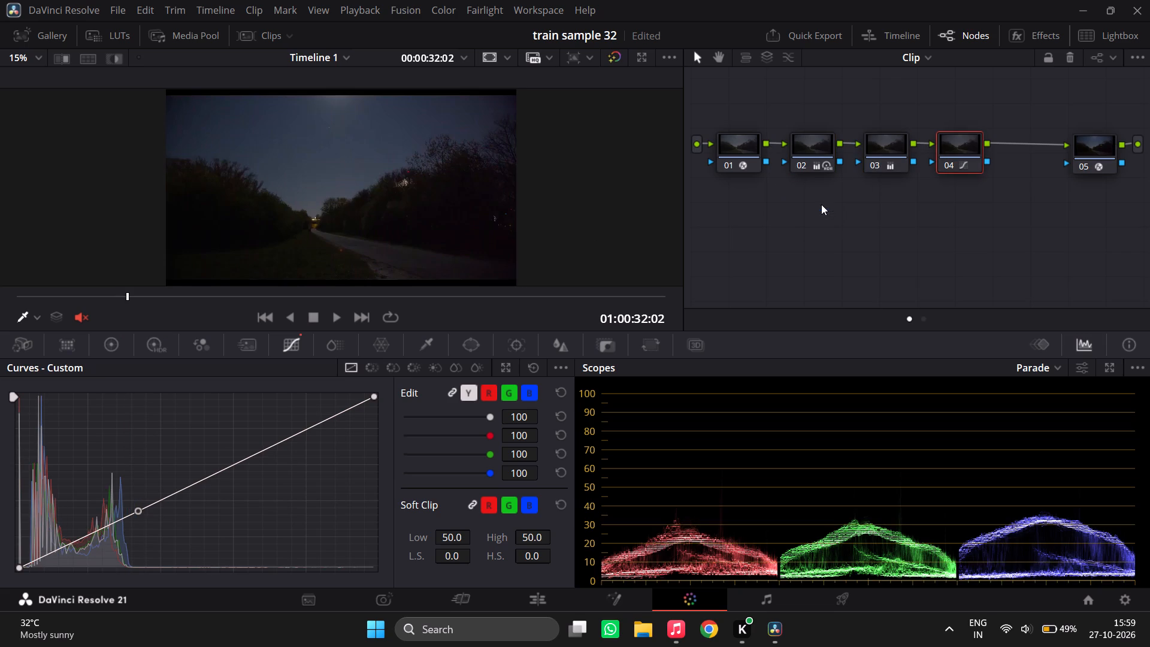
Add a parallel node to node 04.
key(alt+p)
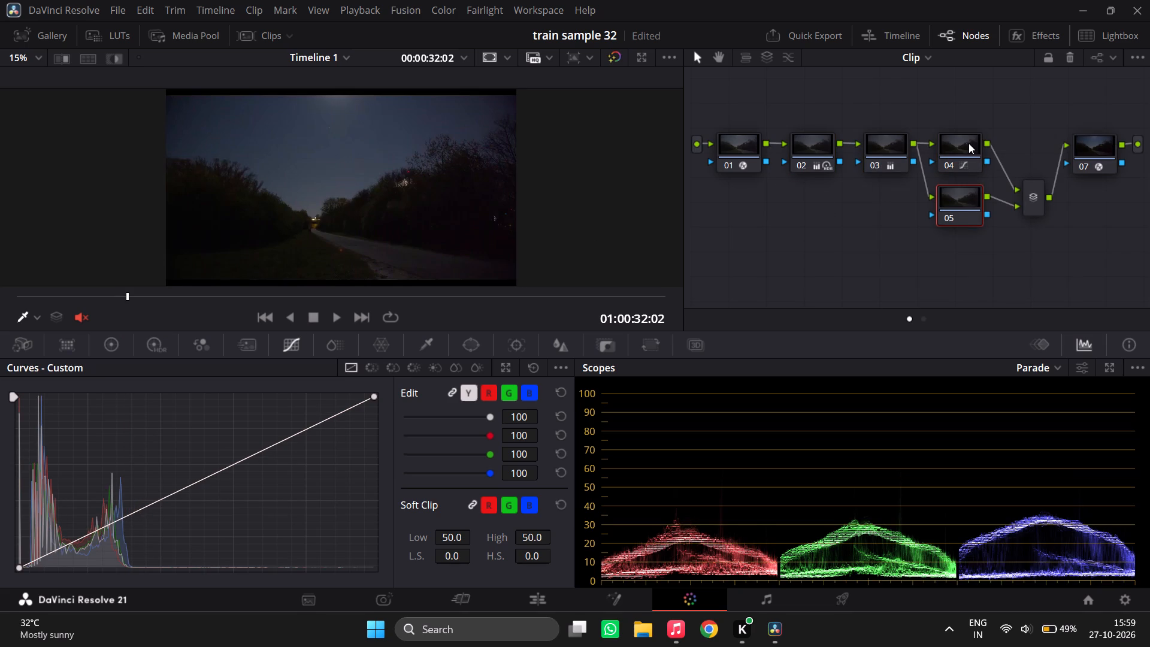
Copy node 04's grade with its mid-grey curve point onto parallel node 05.
click(969, 143)
key(ctrl+c)
click(966, 208)
key(ctrl+v)
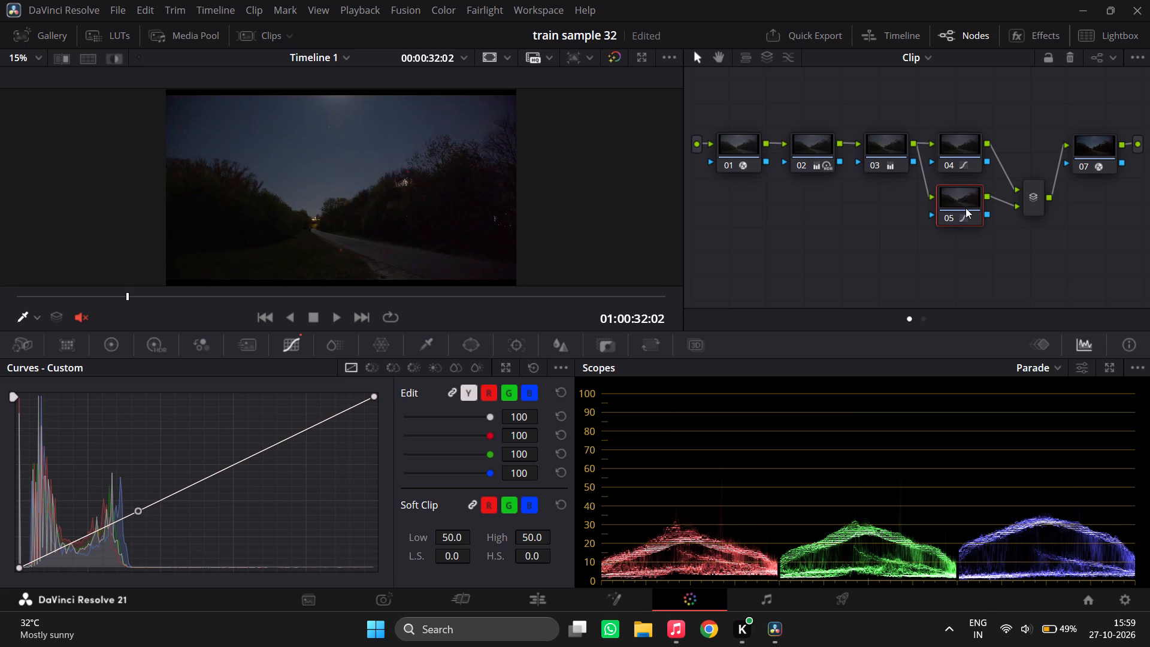
Add two more parallel nodes below node 05.
click(966, 157)
click(966, 206)
key(alt+p)
key(alt+p)
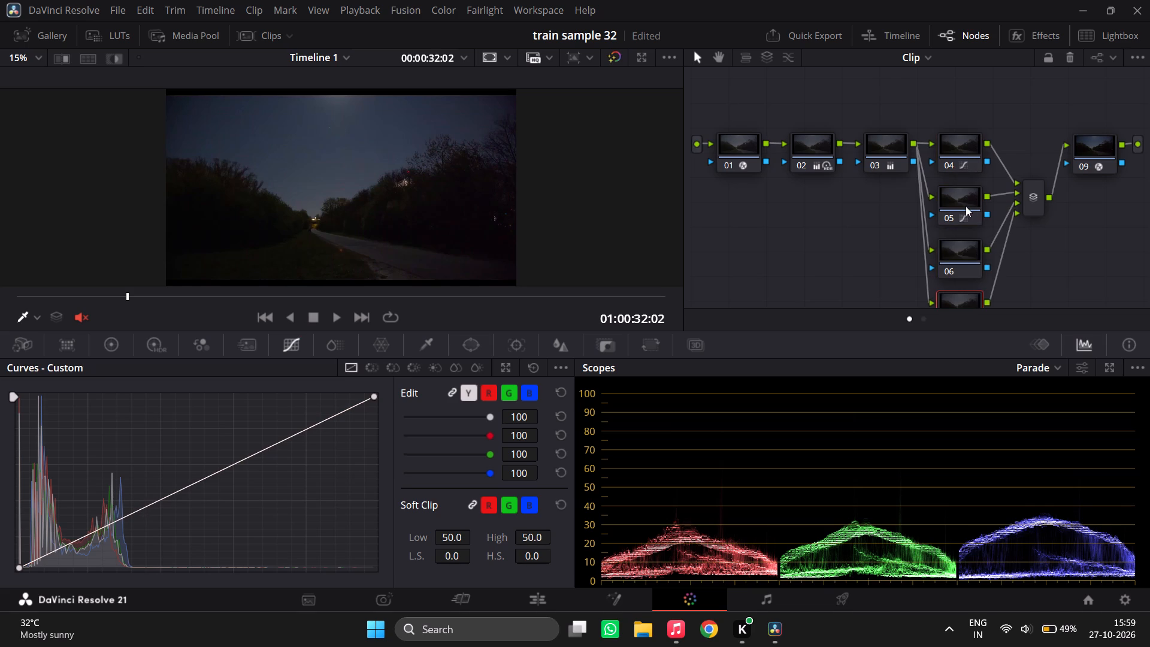
Copy node 04's grade onto node 07, the lowest of the parallel nodes.
click(961, 147)
scroll(961, 147, down, 4)
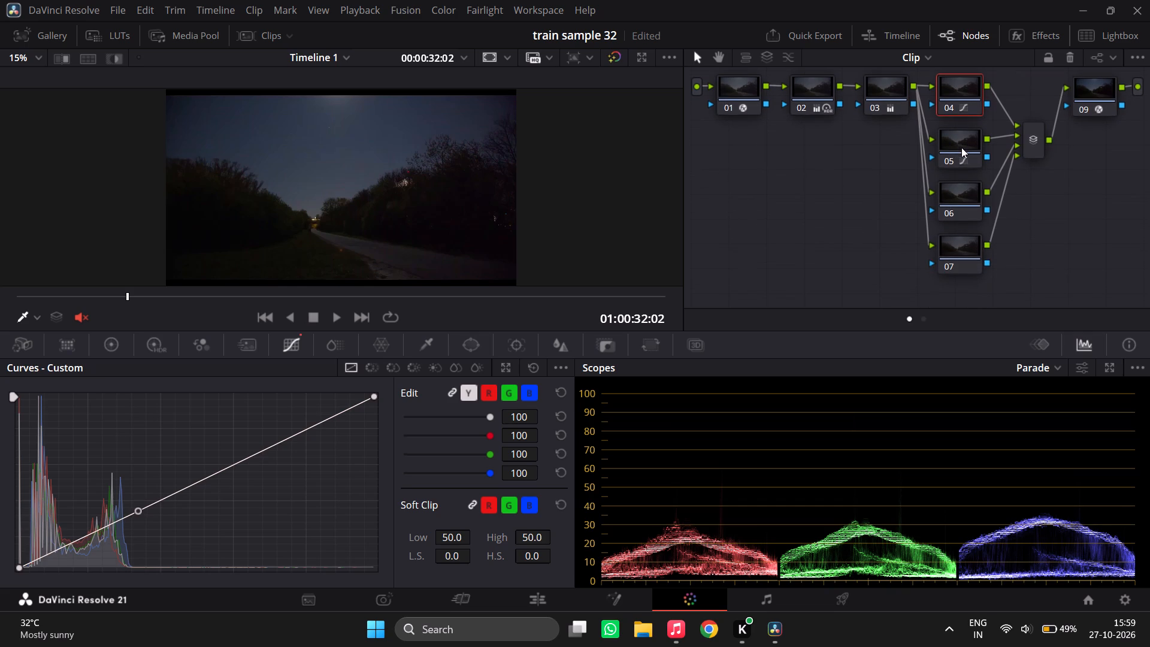
key(ctrl+c)
click(963, 245)
key(ctrl+v)
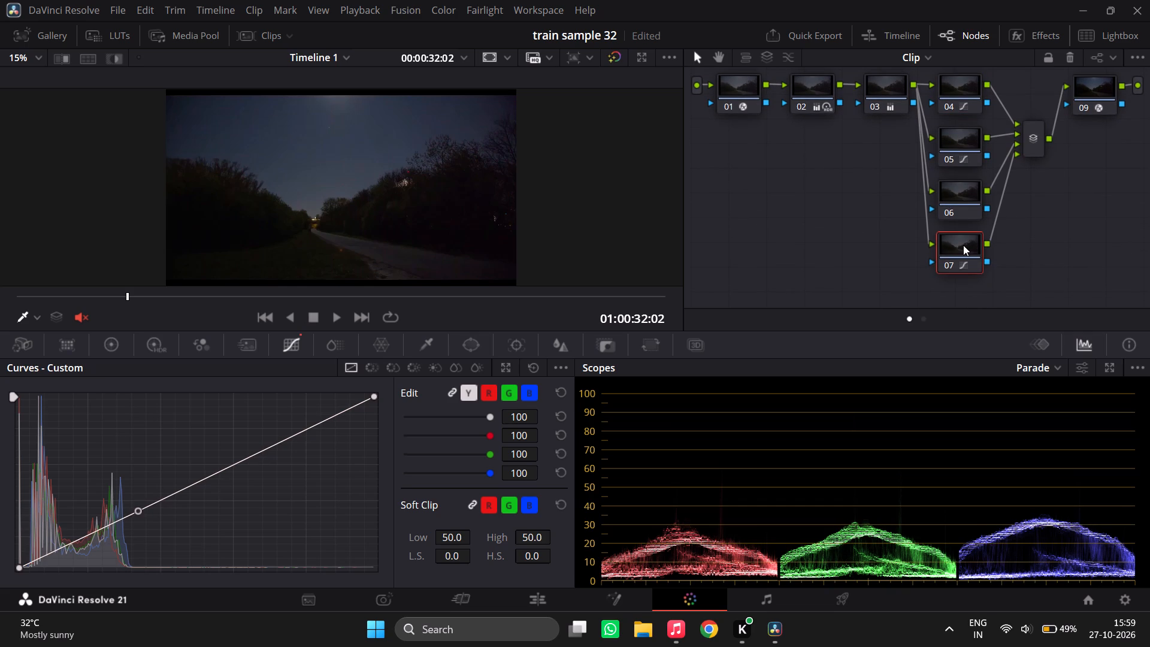
Select node 04 at the top of the parallel group.
click(966, 89)
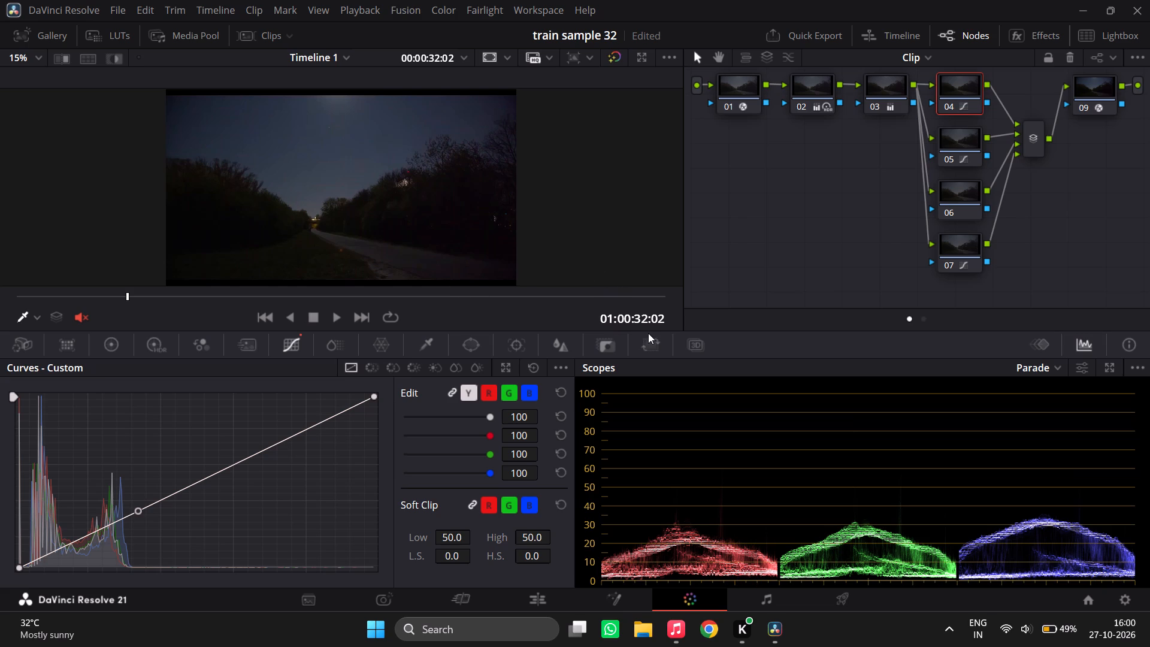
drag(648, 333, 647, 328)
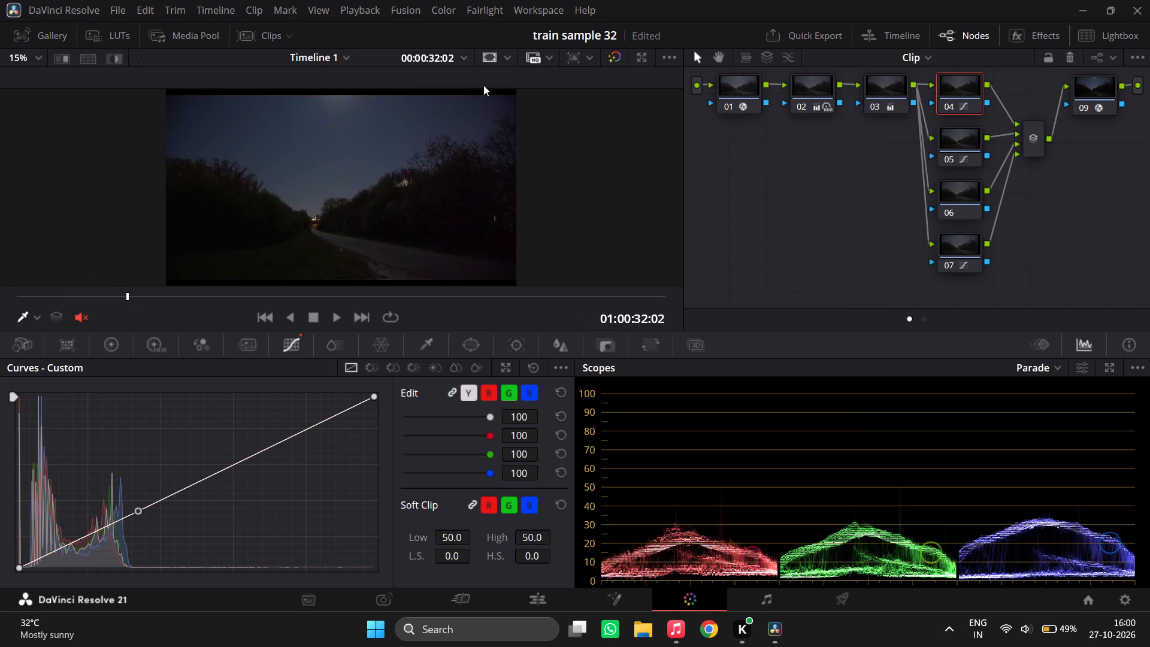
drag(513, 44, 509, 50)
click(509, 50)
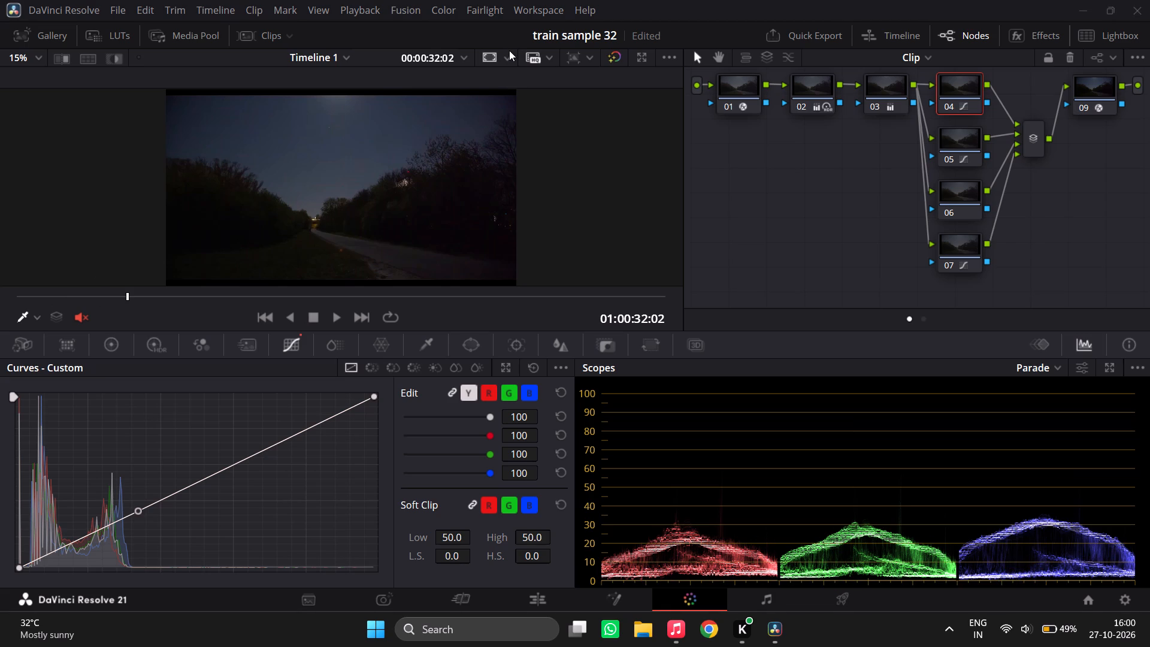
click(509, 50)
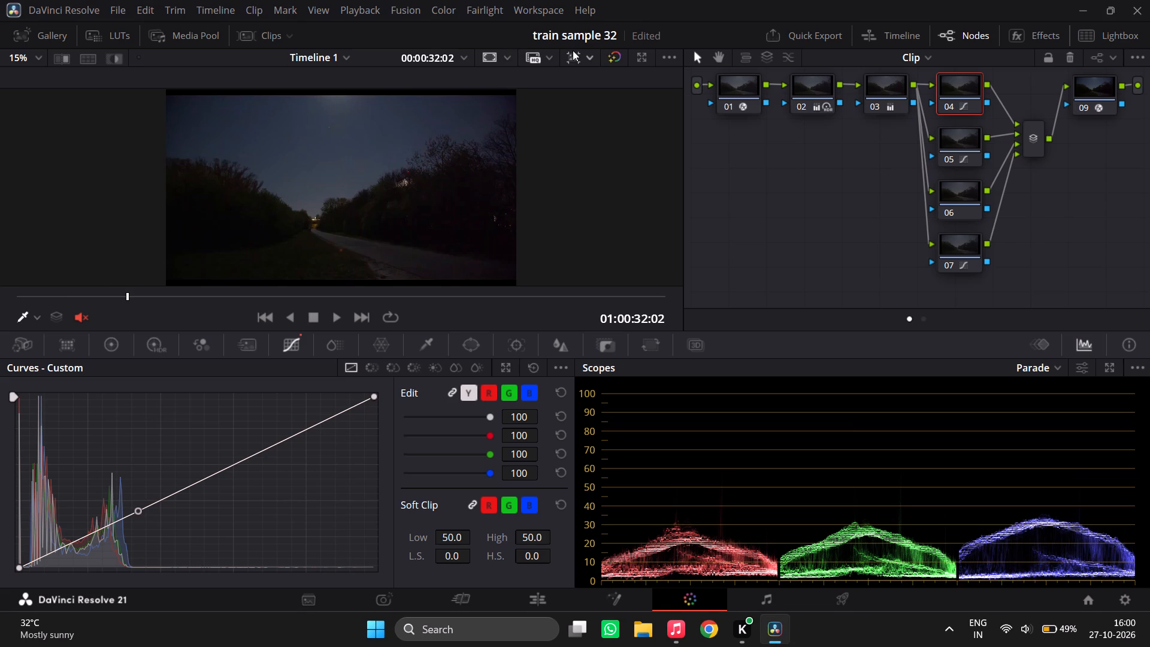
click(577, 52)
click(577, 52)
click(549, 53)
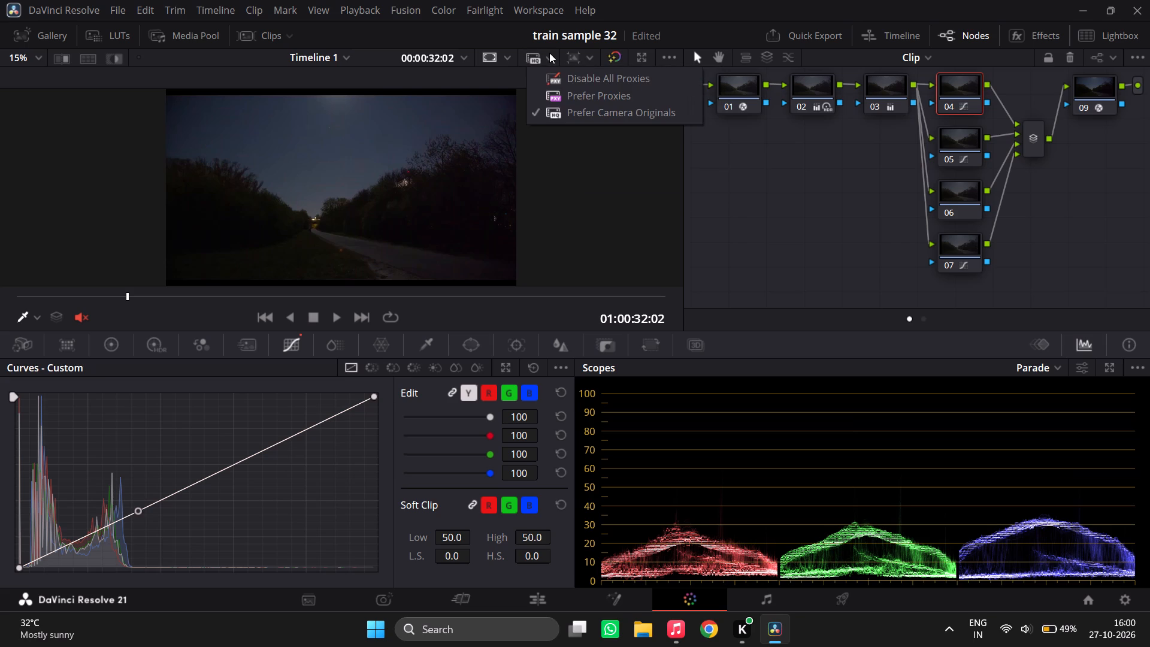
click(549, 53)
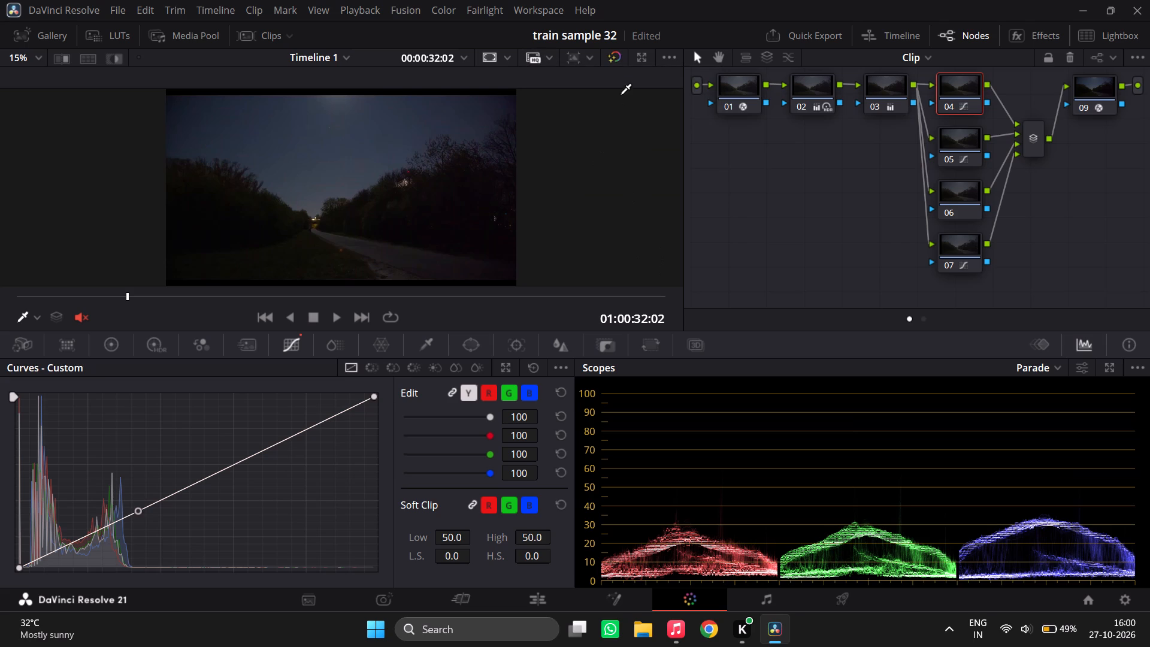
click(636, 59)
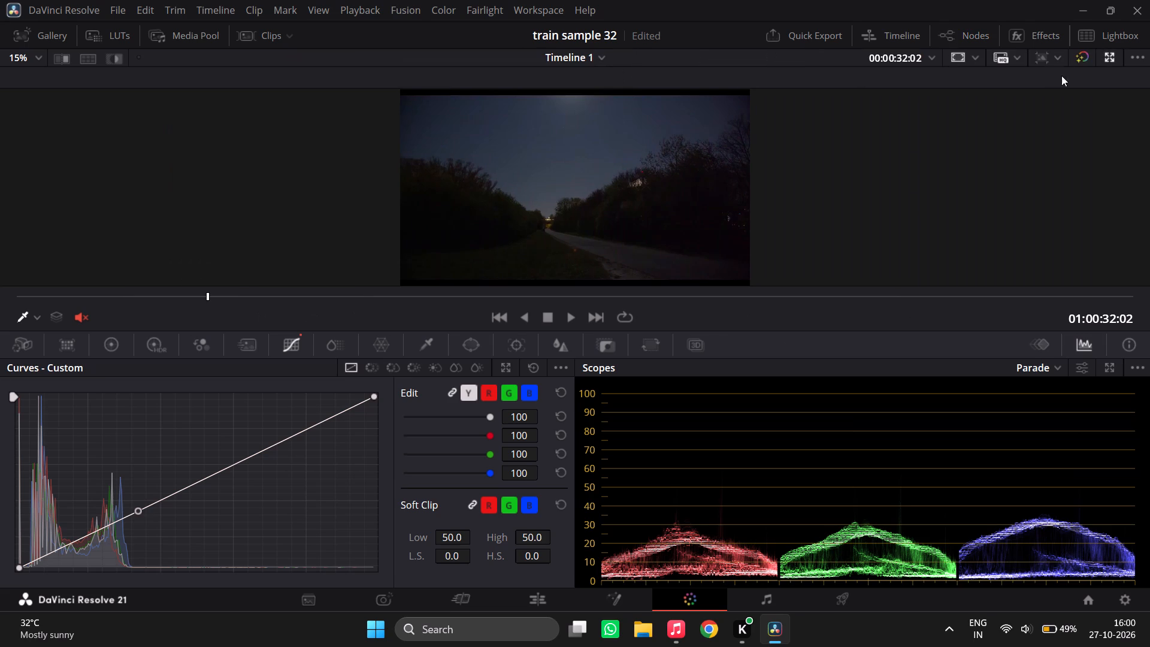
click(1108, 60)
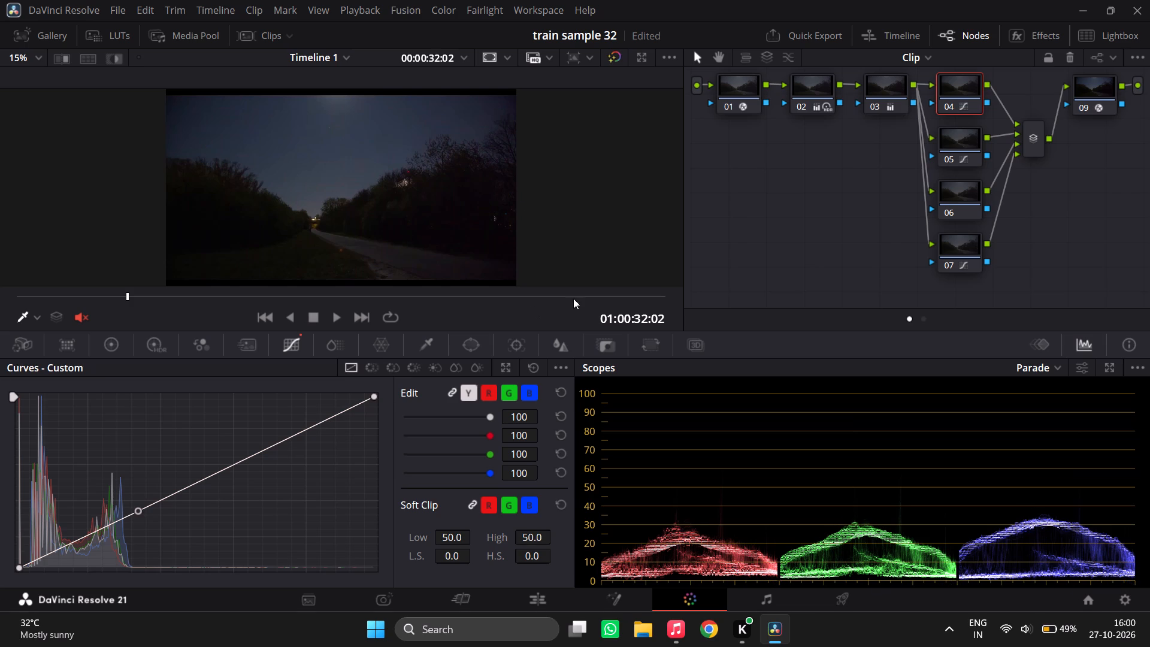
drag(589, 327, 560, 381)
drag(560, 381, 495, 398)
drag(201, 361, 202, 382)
Replace the mid-grey point on node 04's Custom curve with four control points spaced along the straight diagonal from shadows to highlights.
right_click(138, 510)
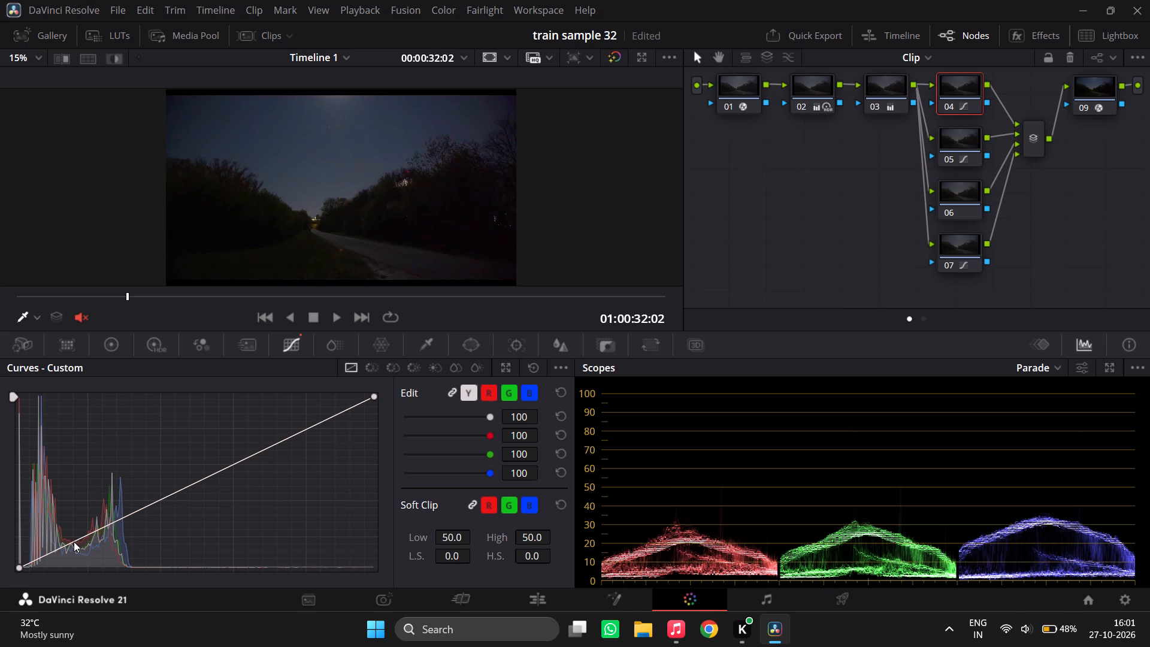
click(72, 542)
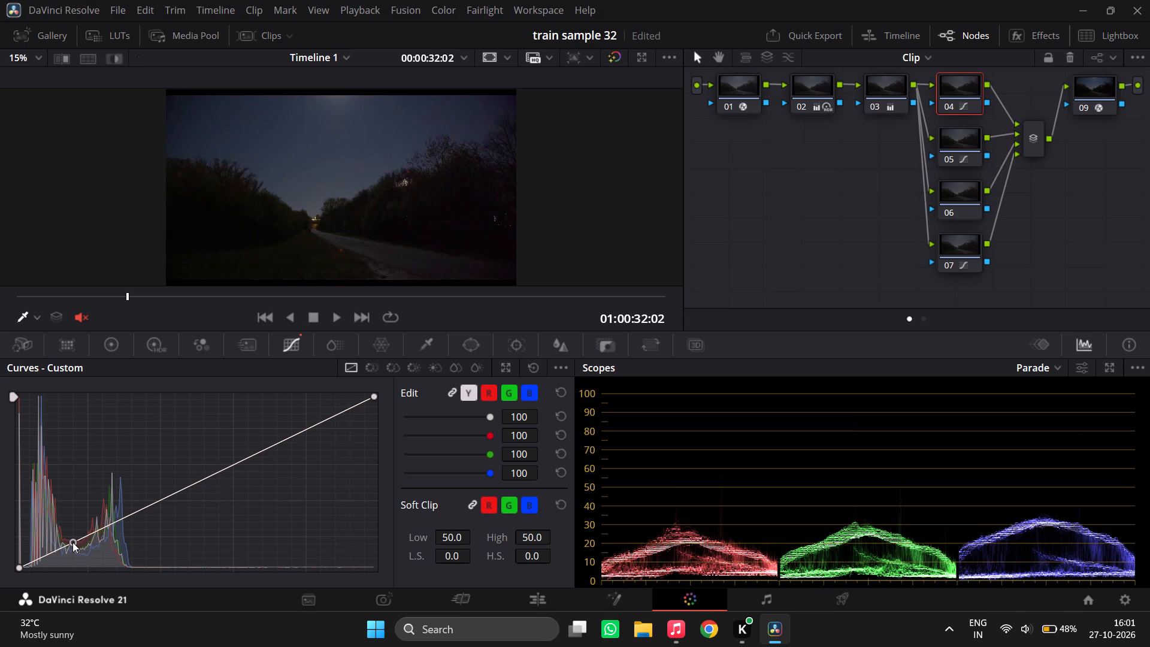
click(71, 543)
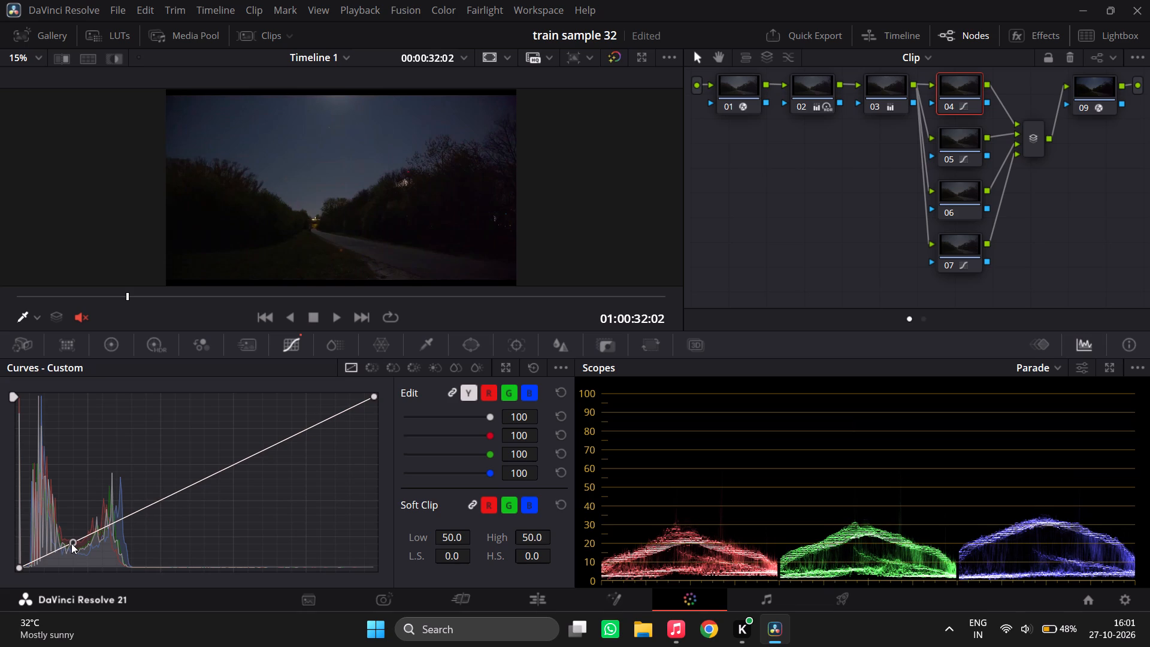
right_click(74, 542)
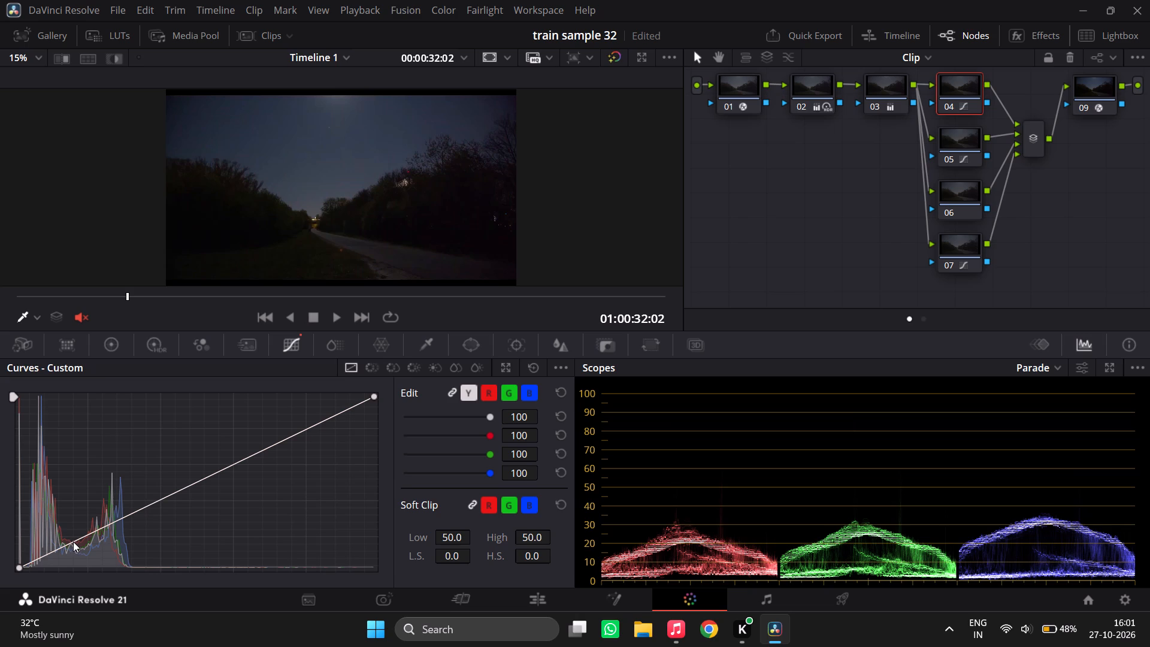
click(73, 542)
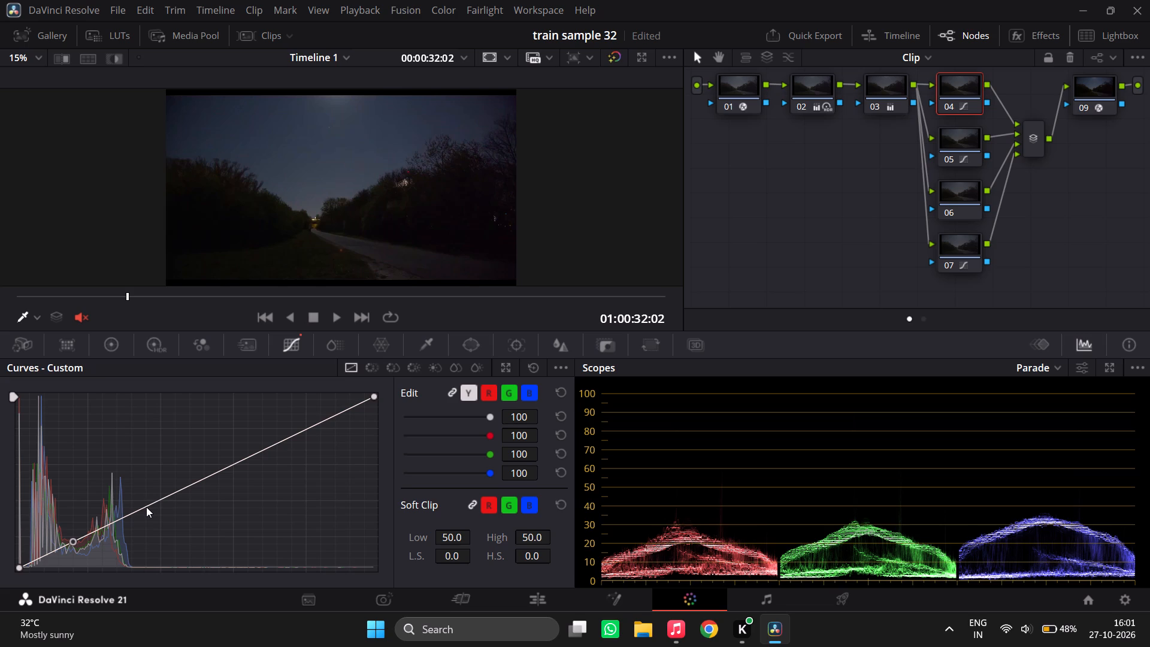
click(146, 506)
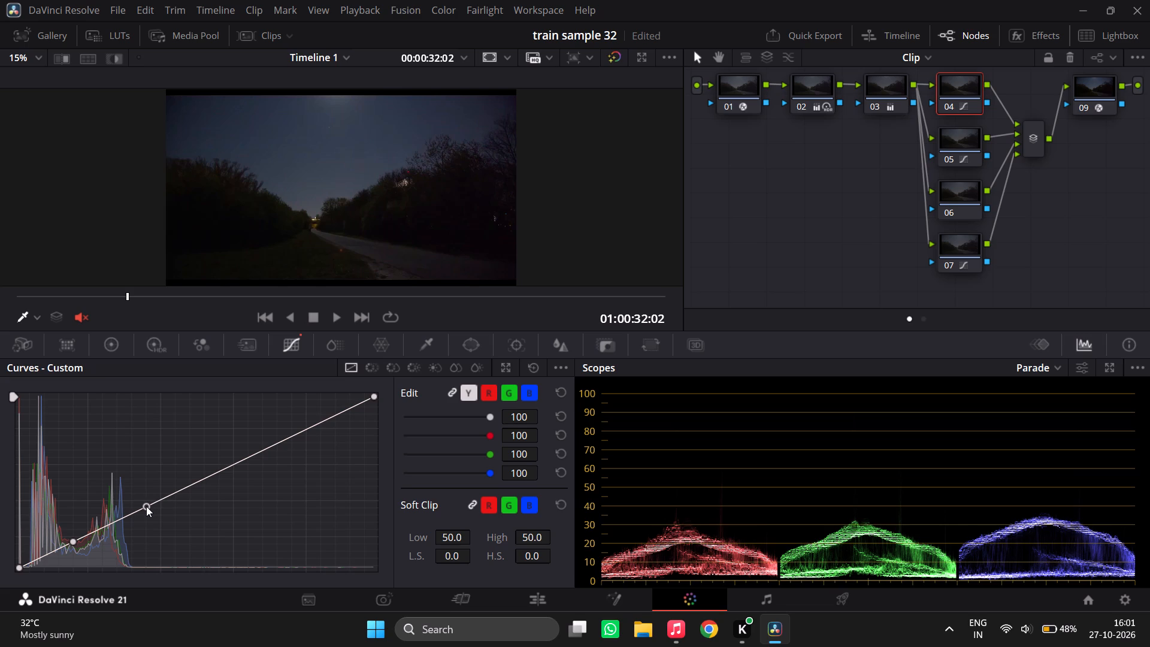
click(255, 453)
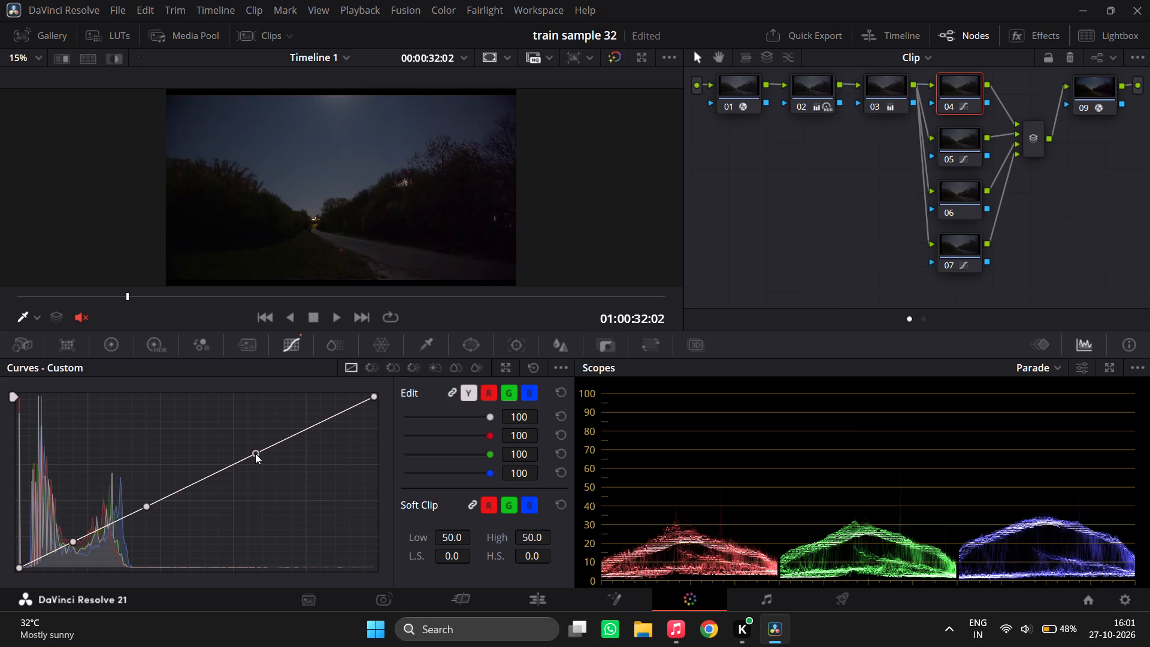
right_click(255, 453)
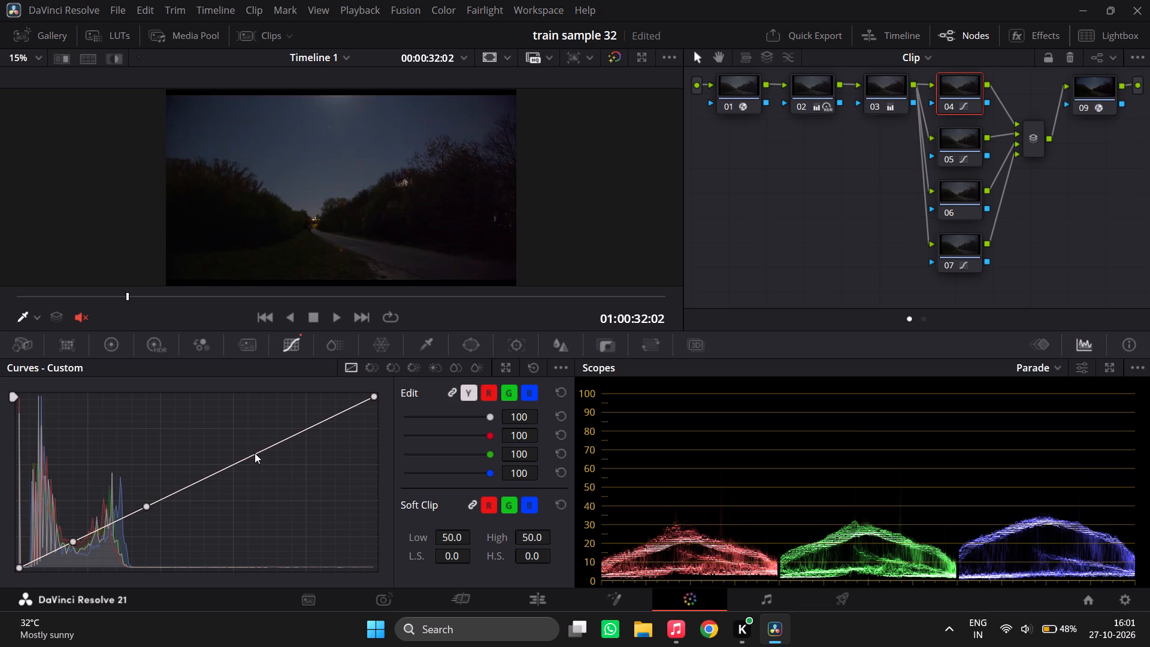
click(255, 453)
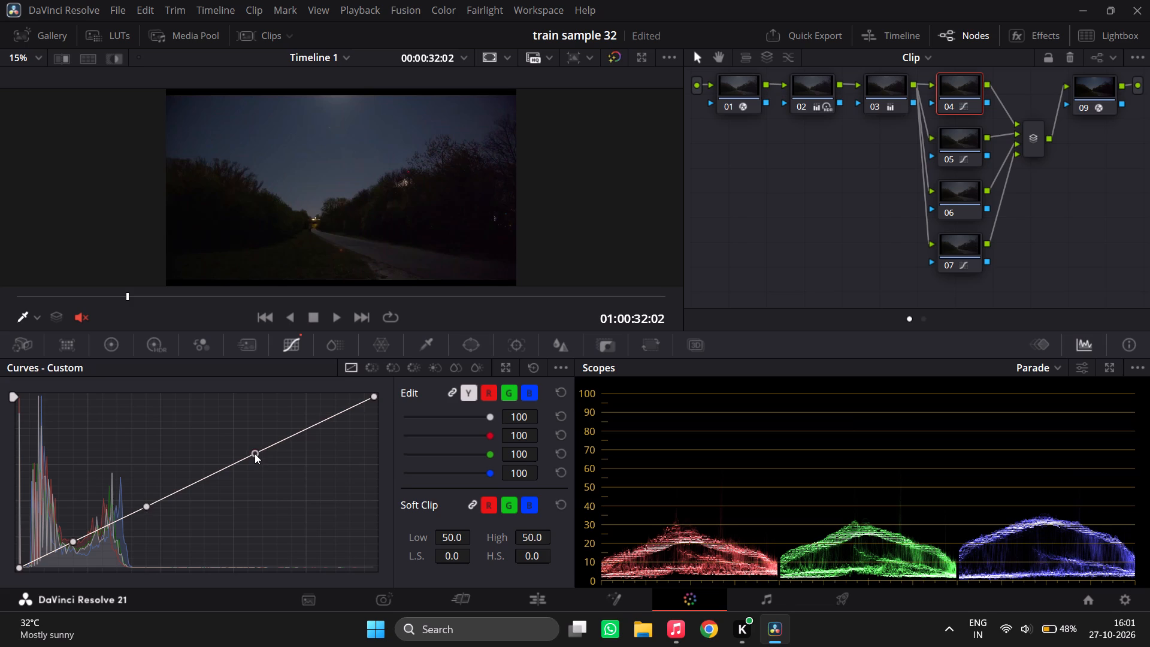
right_click(255, 453)
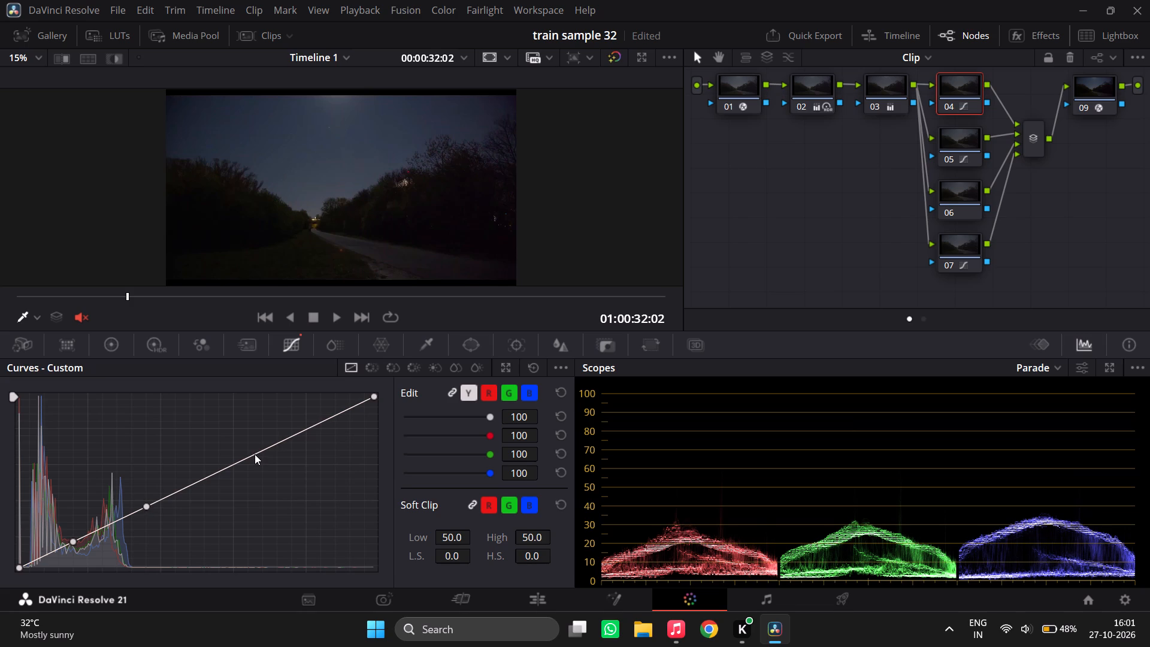
click(255, 454)
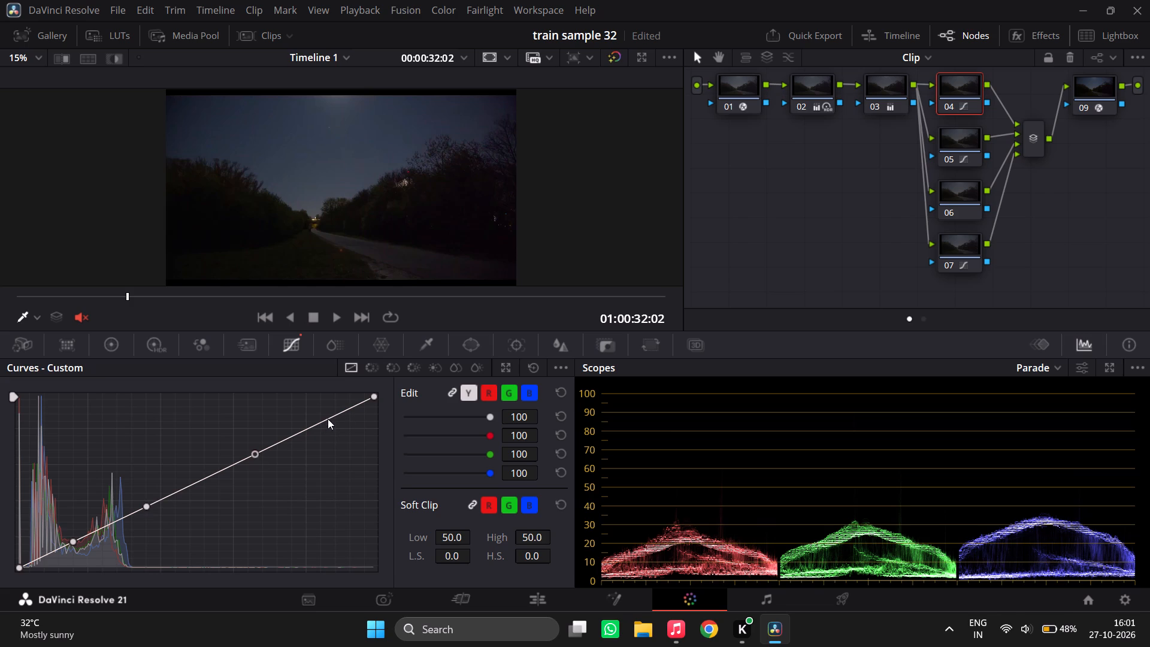
click(328, 419)
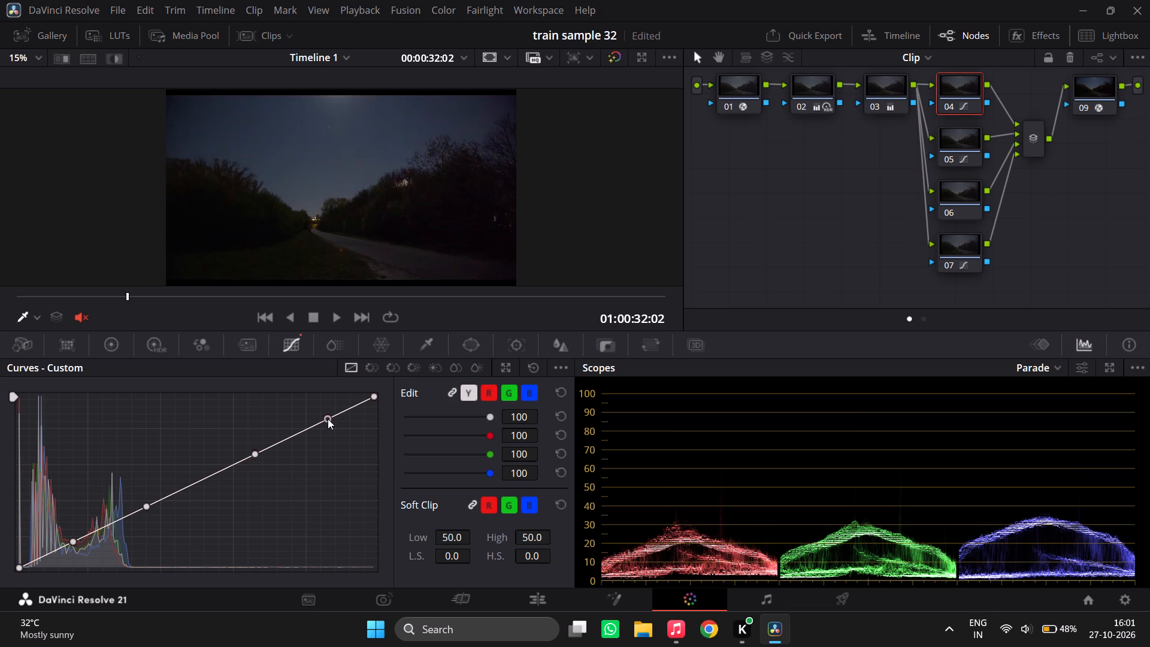
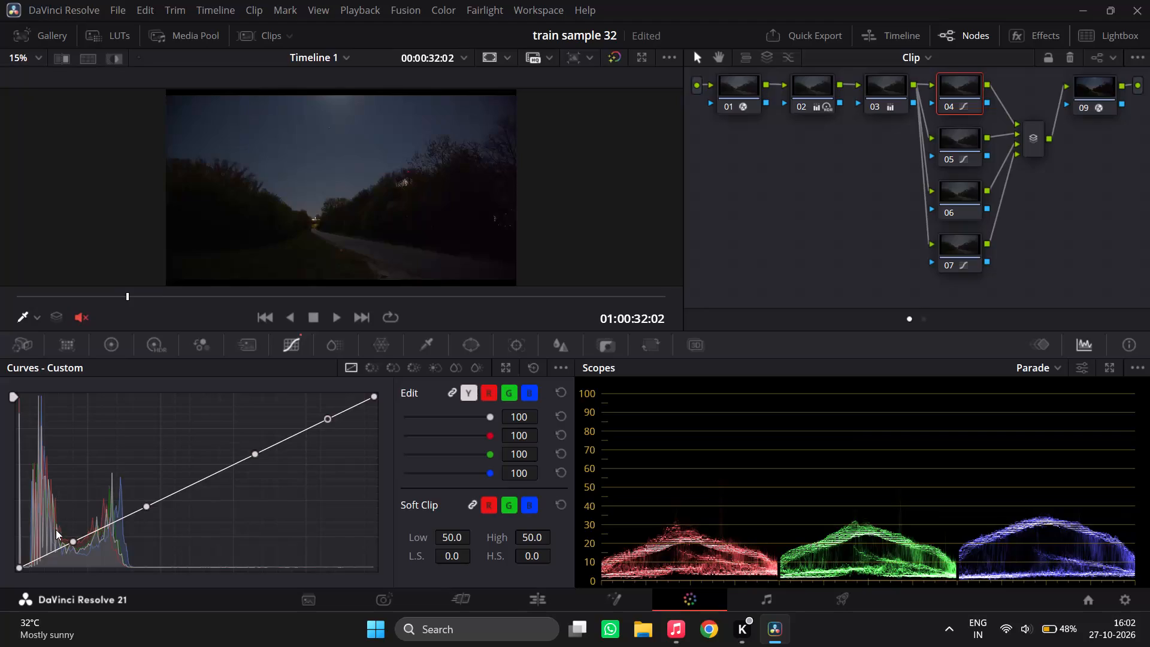
Lift the black endpoint of node 04's Custom curve to about a tenth of the graph's height to fade the blacks.
drag(20, 567, 16, 543)
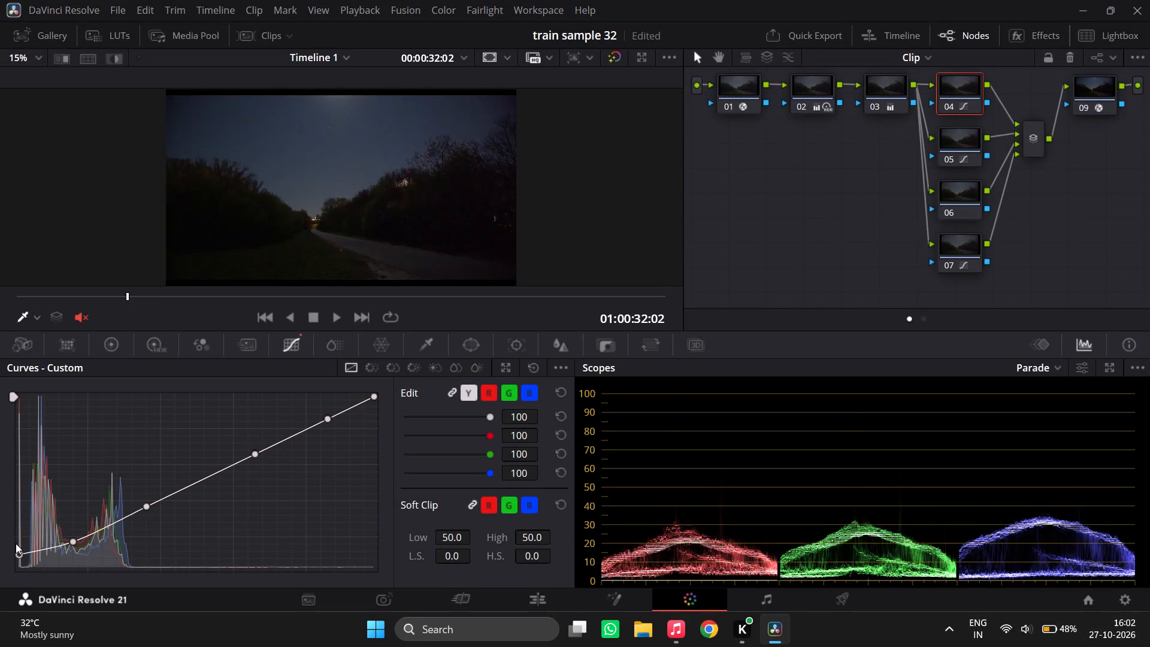
drag(16, 543, 14, 548)
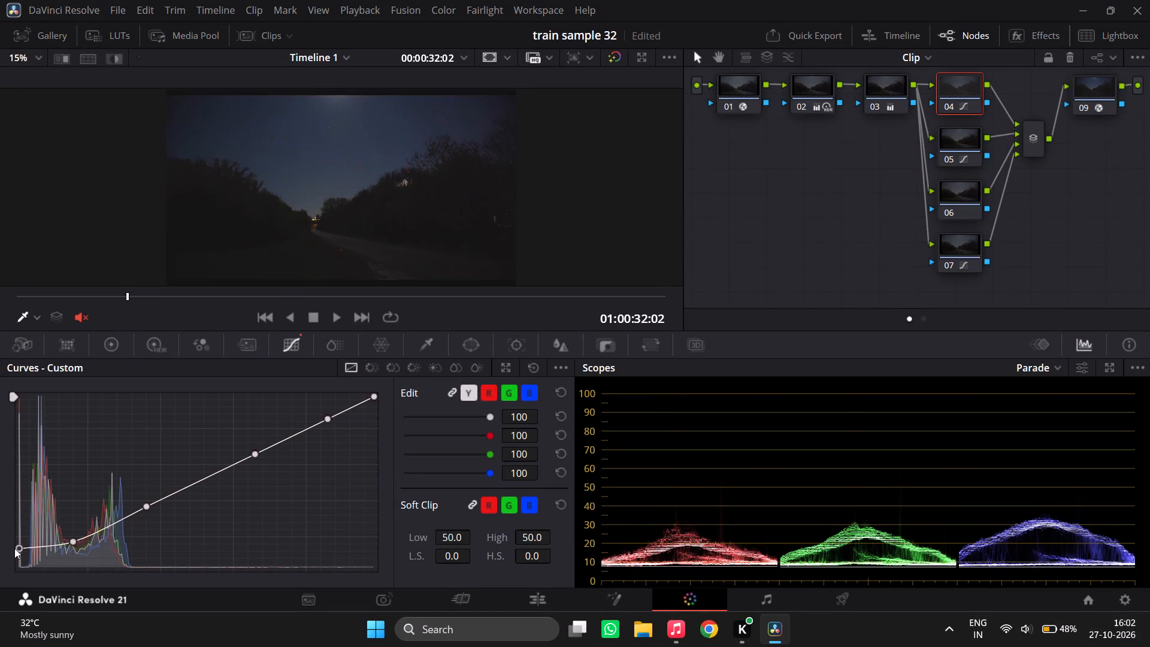
drag(14, 548, 13, 553)
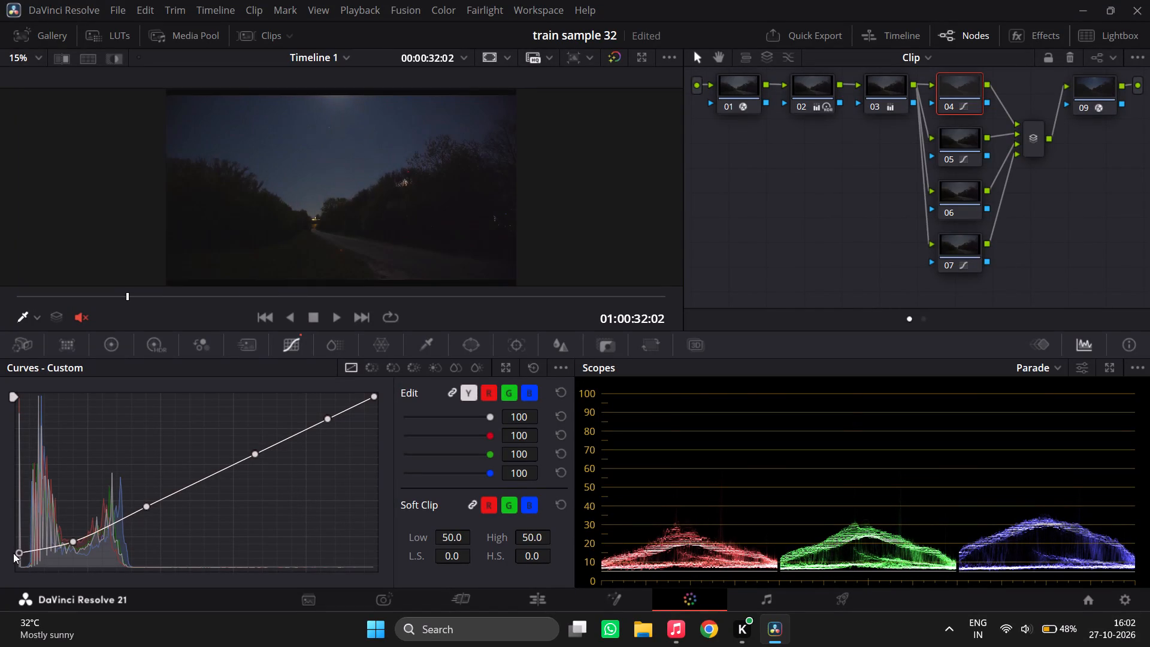
drag(13, 553, 12, 553)
click(12, 553)
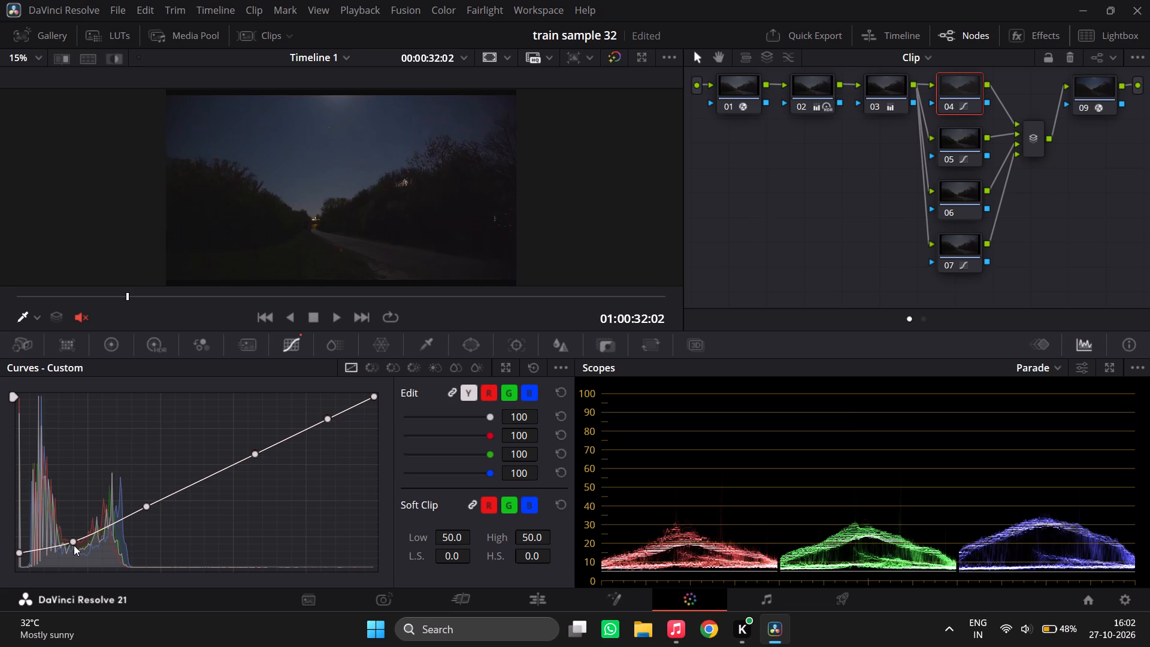
Lower the two darker control points on node 04's curve, the shadow point slightly and the lower-midtone point clearly below the diagonal.
click(74, 543)
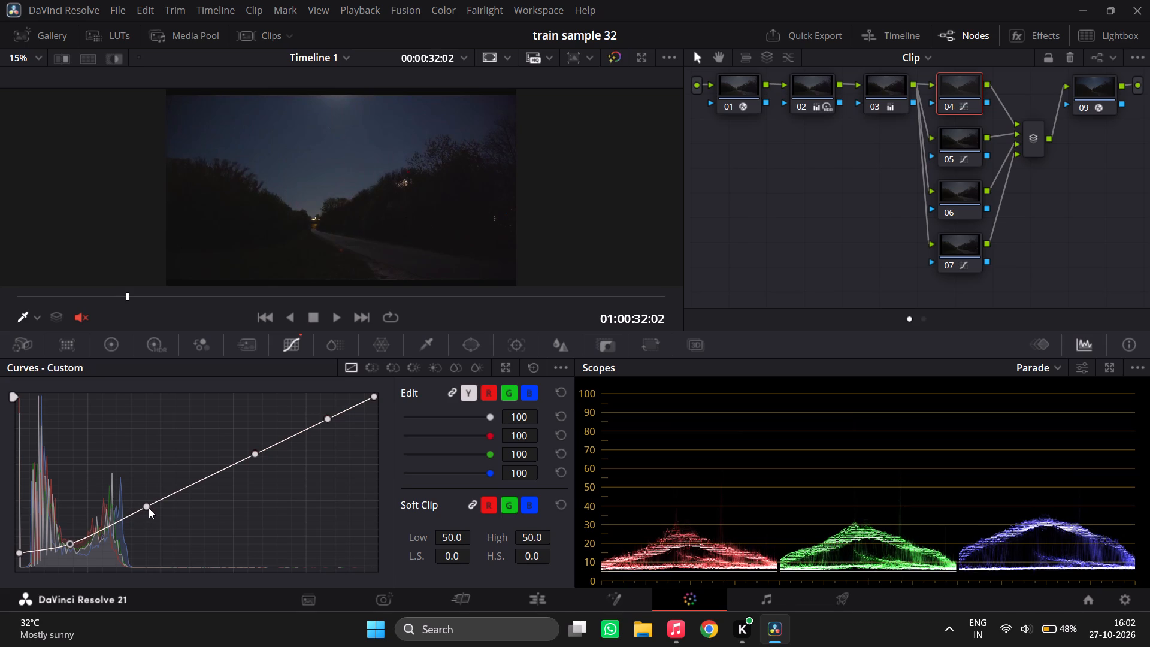
drag(147, 507, 147, 507)
drag(147, 507, 148, 514)
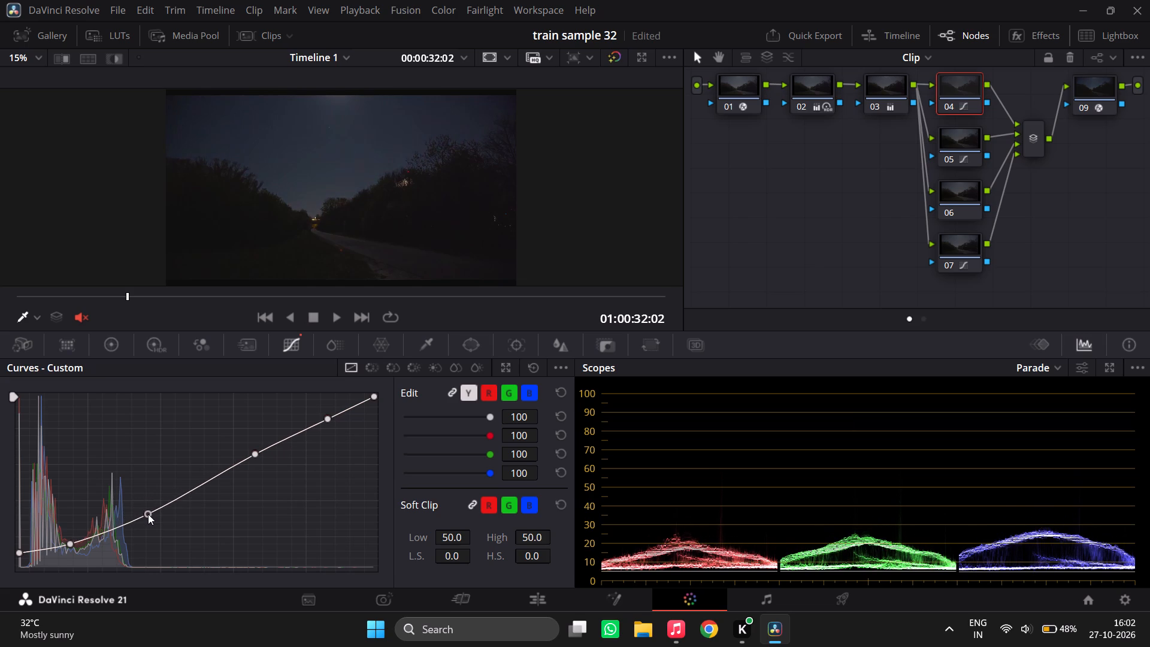
drag(148, 514, 147, 520)
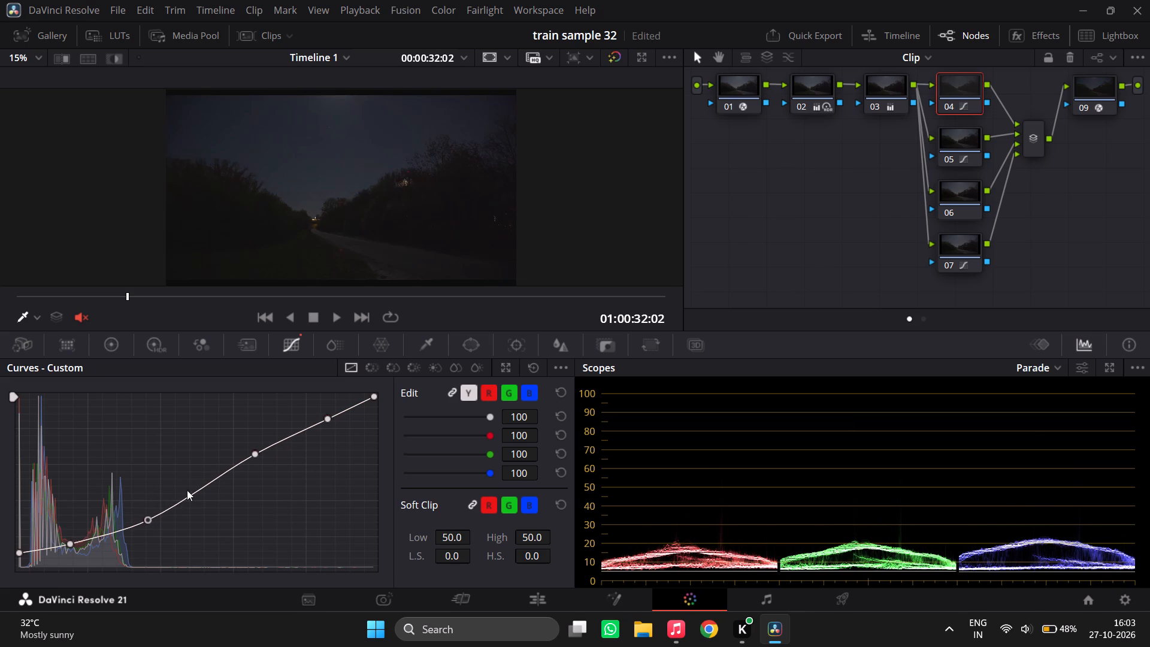
Raise the two brighter control points on node 04's curve slightly and bring the white endpoint down a touch to form a soft highlight shoulder.
click(253, 453)
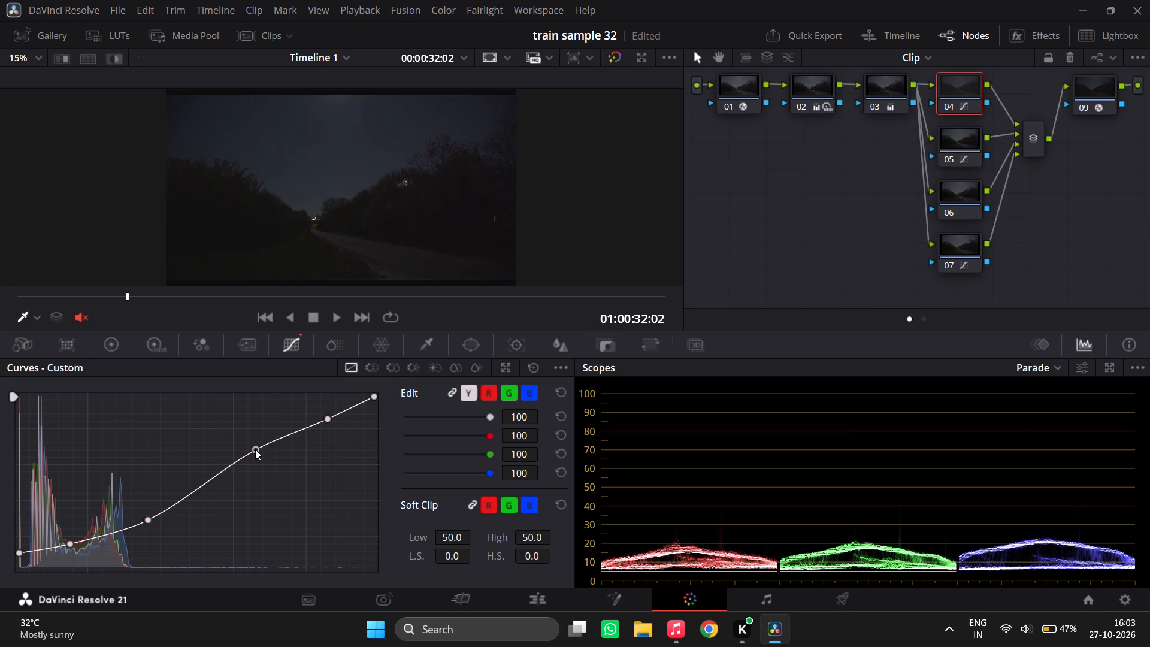
drag(327, 419, 326, 410)
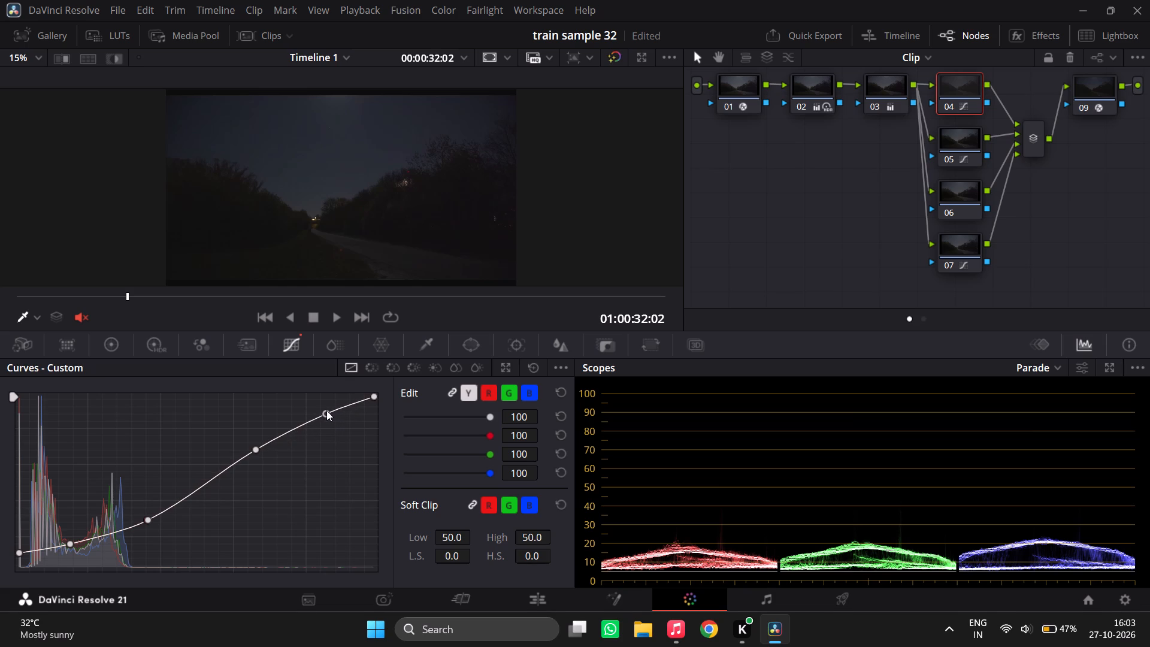
drag(326, 410, 326, 409)
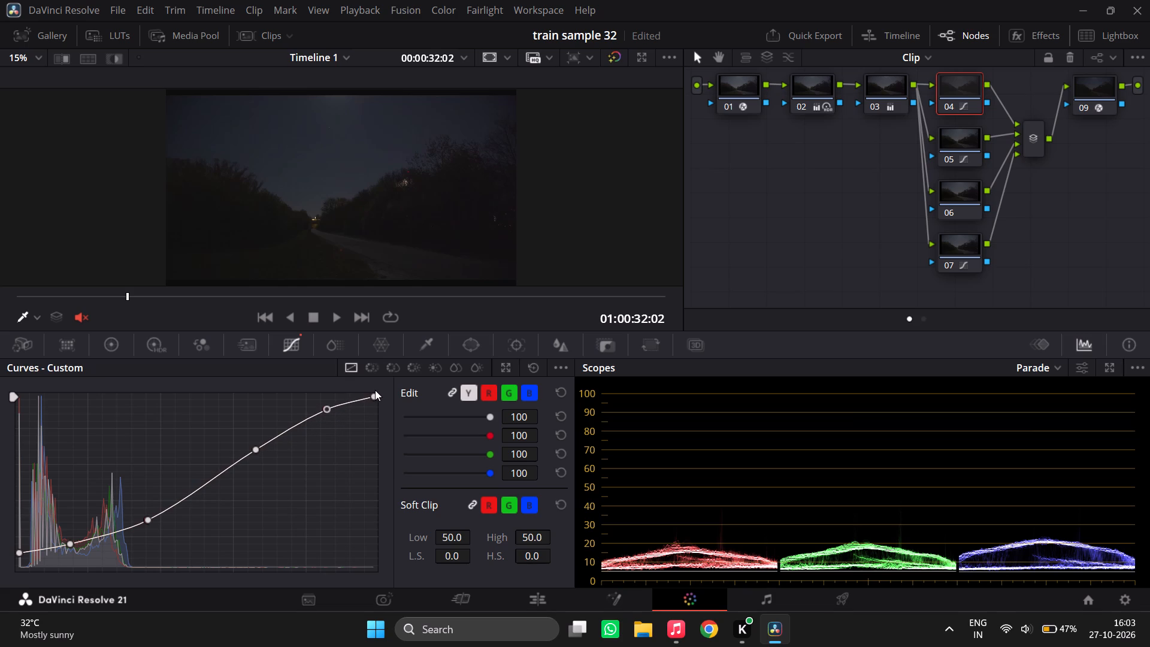
click(376, 398)
Compare the full-screen image with node 04's curve switched off and on.
key(ctrl+d)
key(ctrl+d)
key(ctrl+f)
key(ctrl+d)
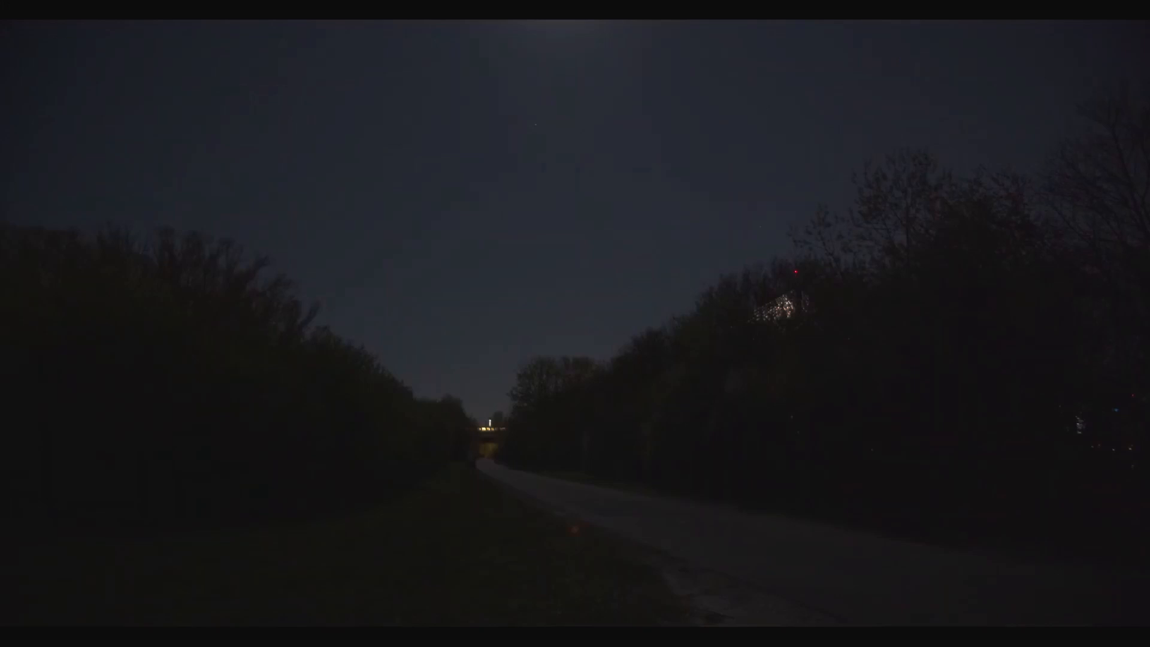
key(ctrl+d)
key(ctrl+d)
key(ctrl+d)
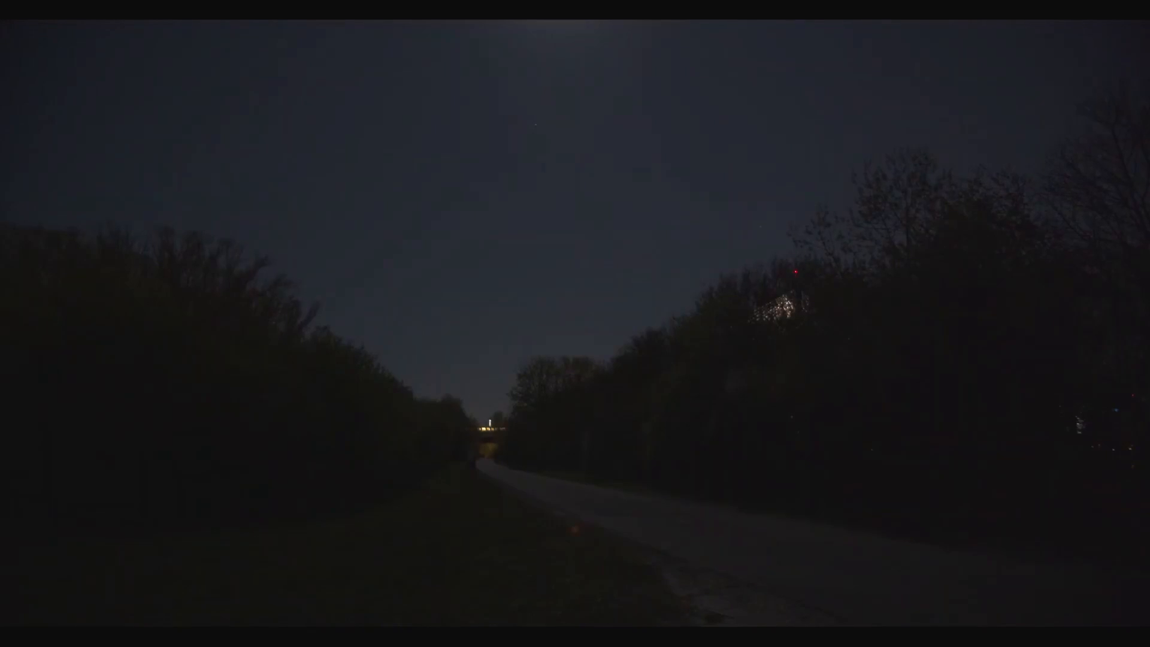
ctrl+click(377, 398)
key(ctrl+d)
key(ctrl+d)
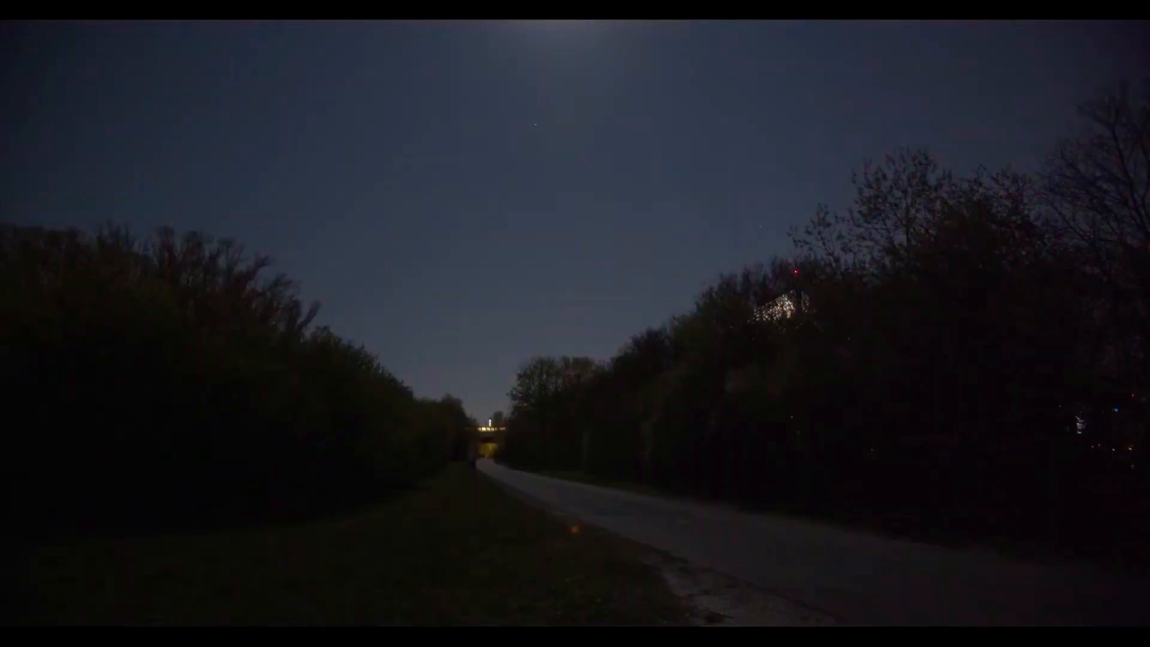
key(Escape)
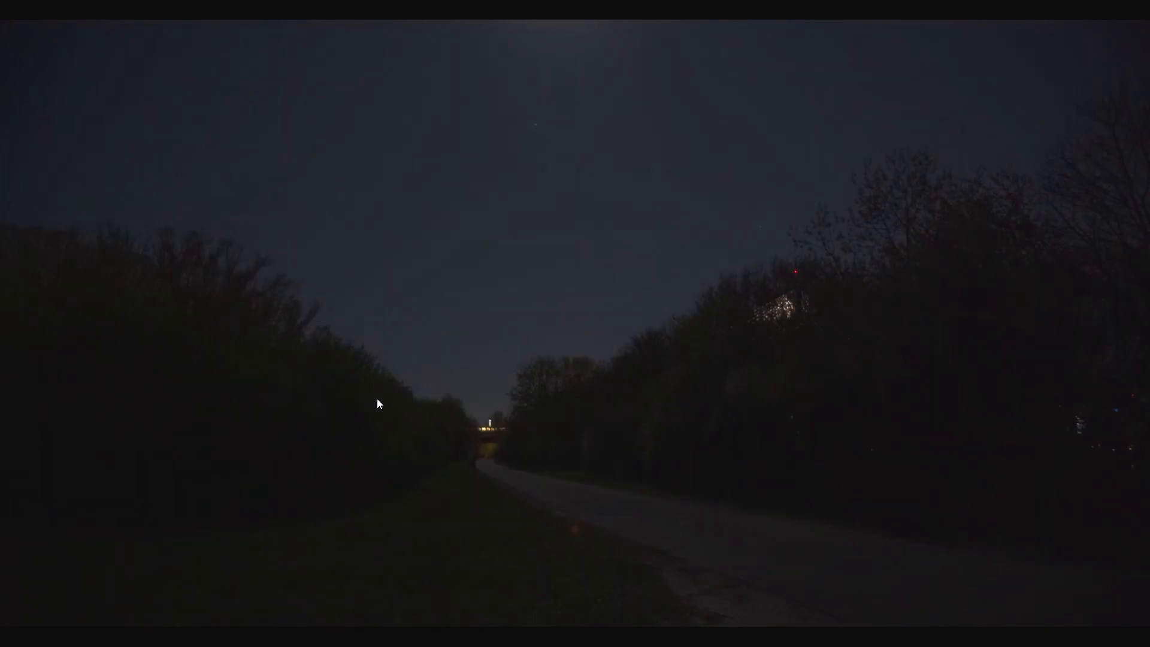
key(ctrl+d)
key(ctrl+d)
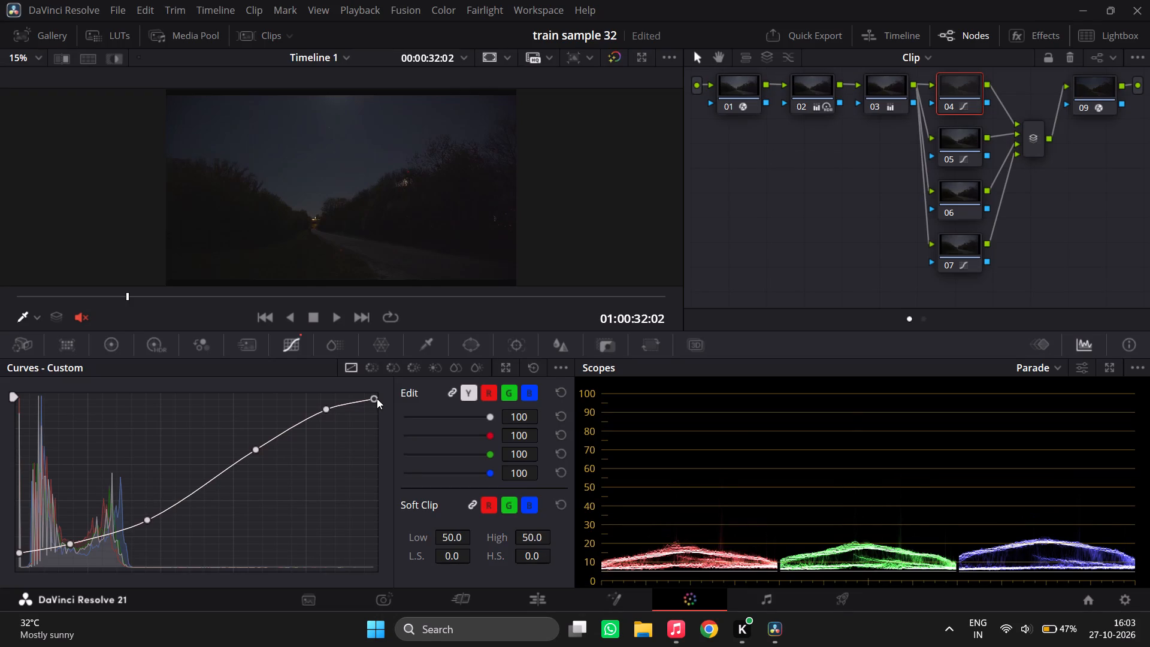
Select node 05, the second of the parallel nodes.
click(964, 148)
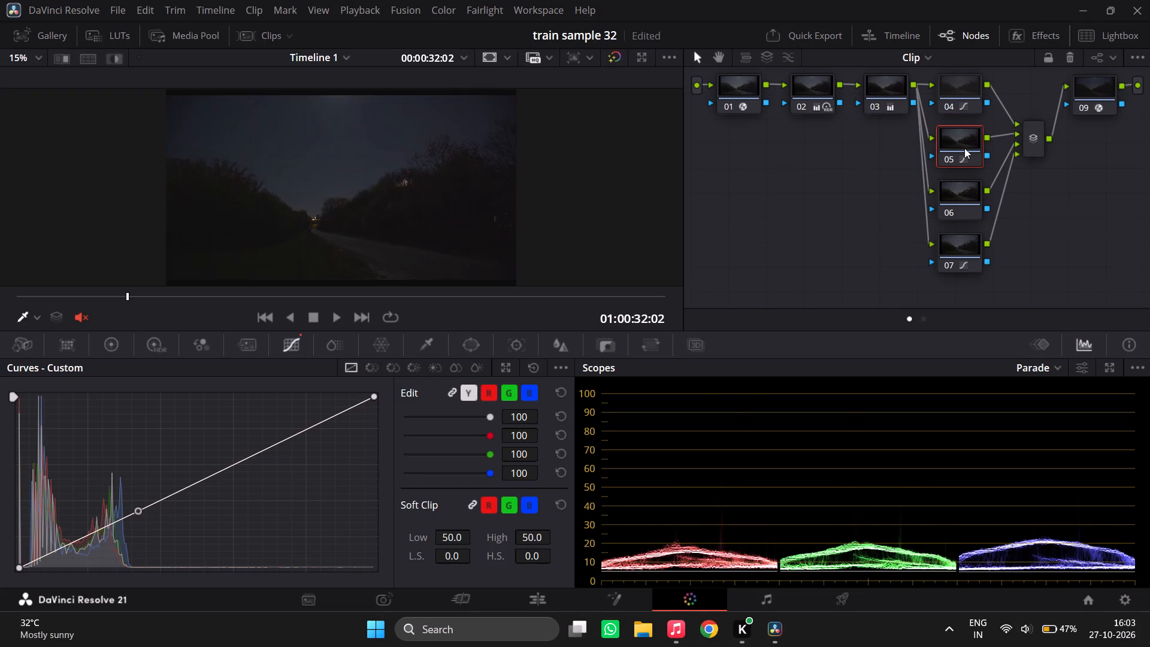
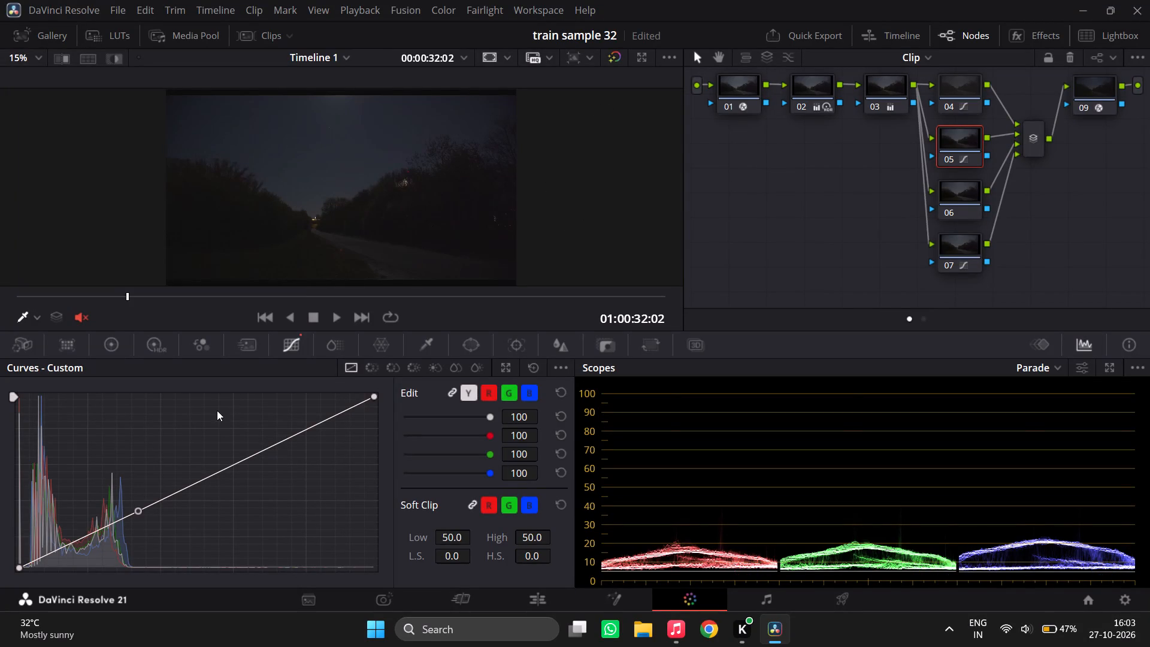
Unlink node 05's curve channels and raise an upper-midtone point on the luma curve slightly above the diagonal.
click(529, 398)
click(468, 392)
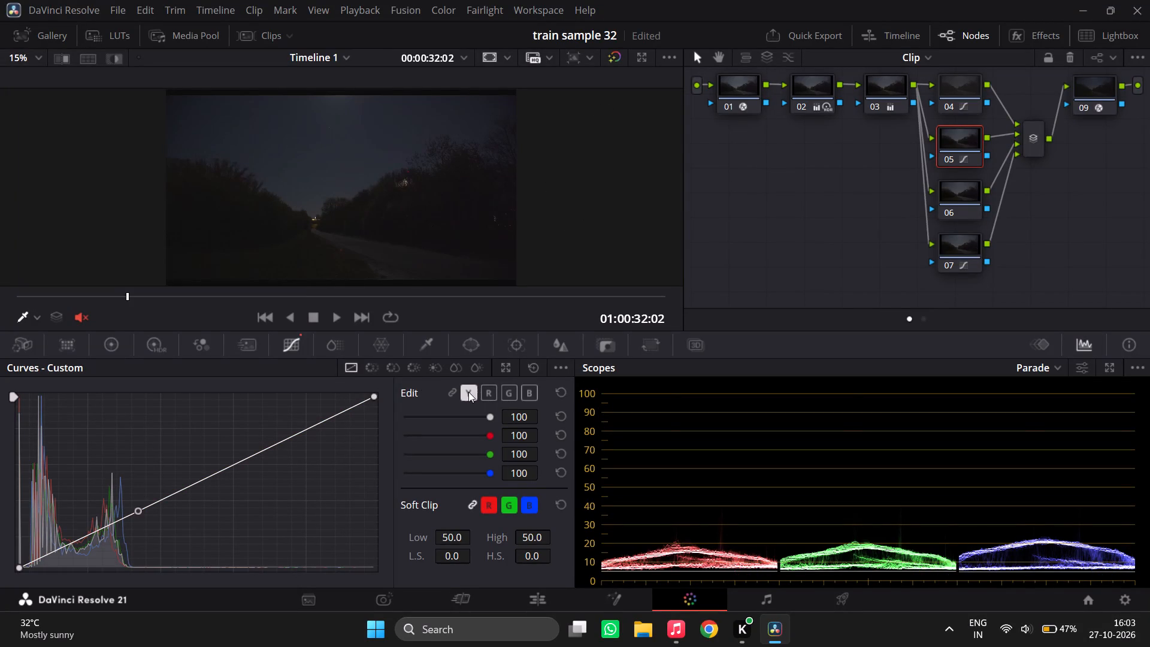
drag(249, 454, 242, 435)
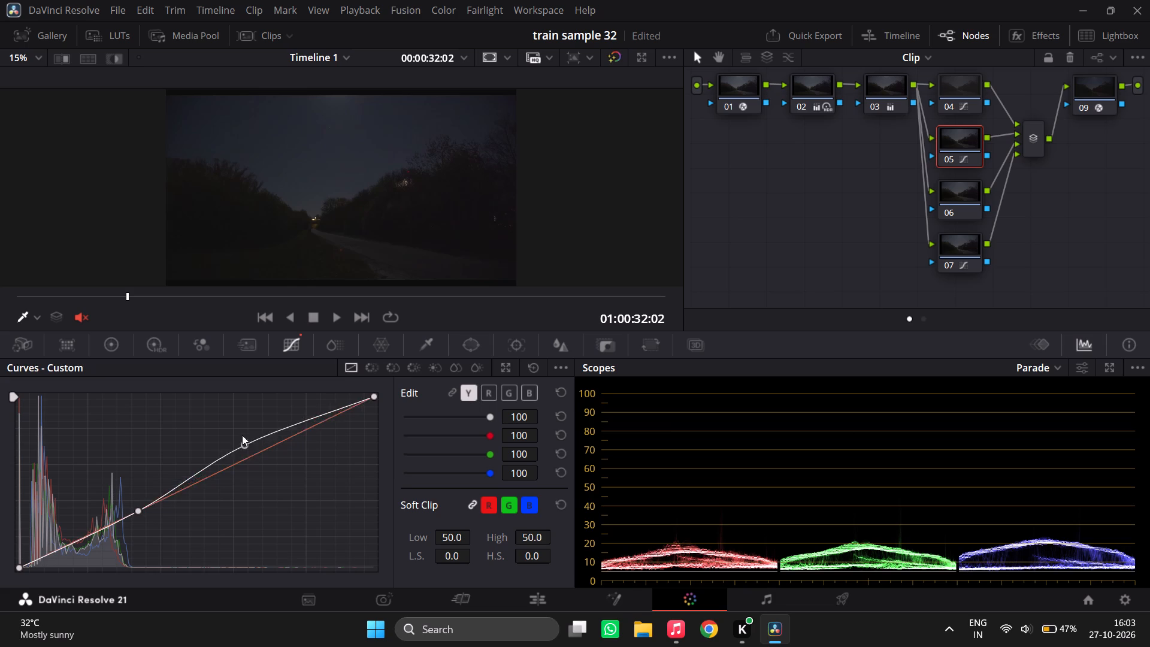
drag(242, 435, 231, 436)
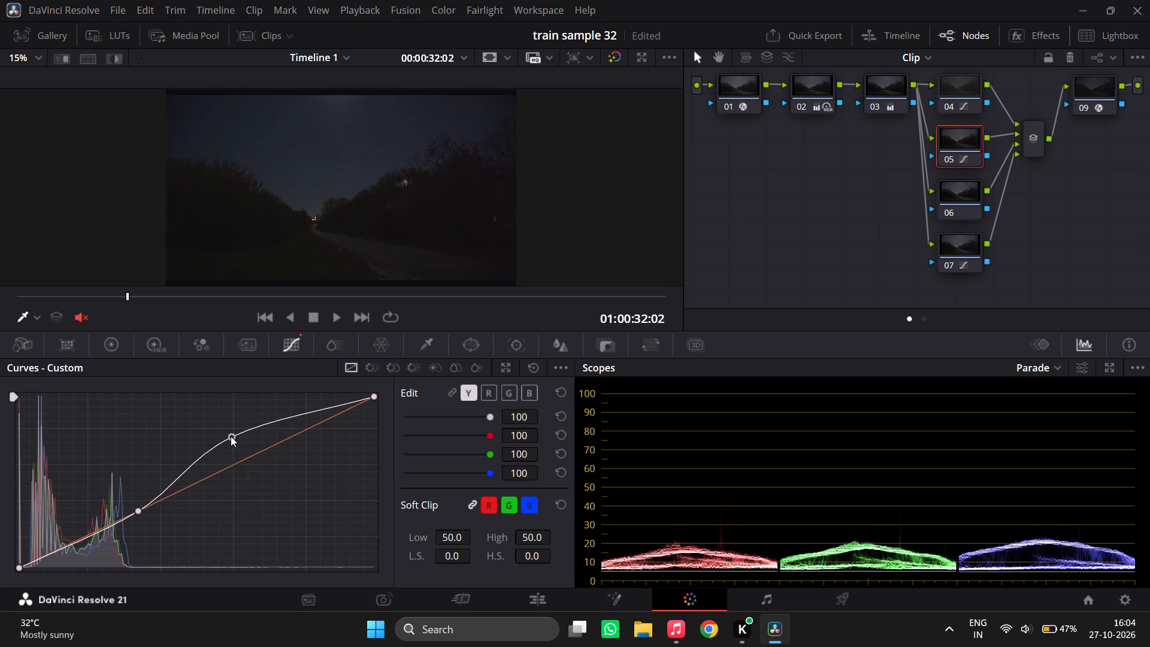
drag(231, 436, 238, 448)
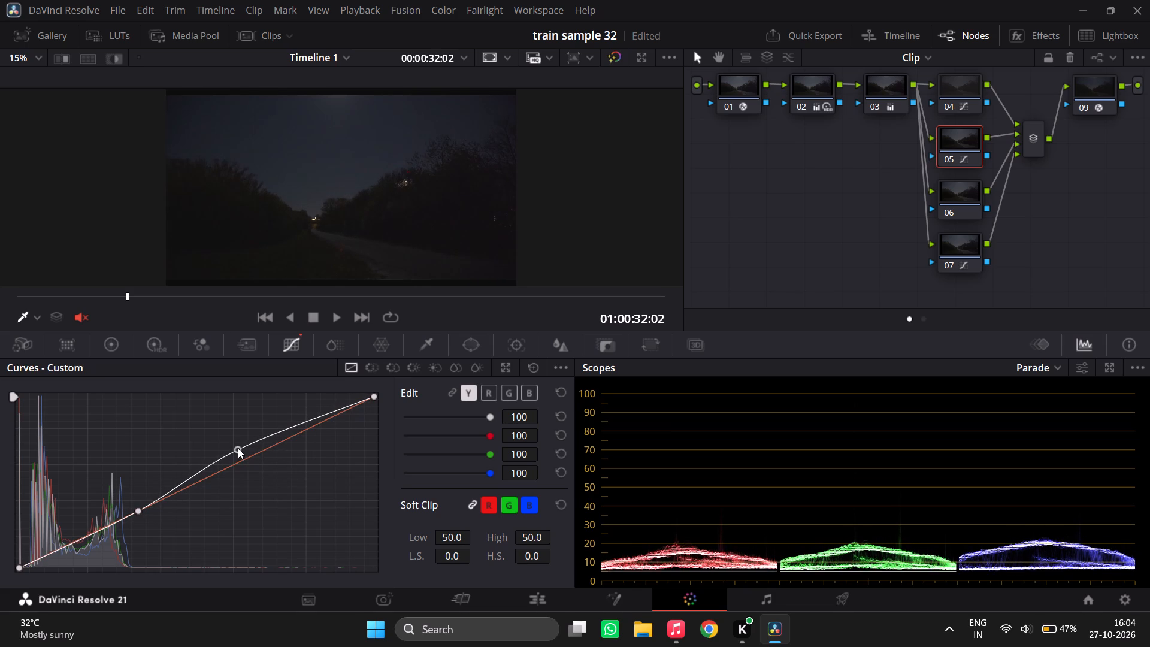
drag(238, 448, 242, 453)
key(ctrl+d)
key(ctrl+d)
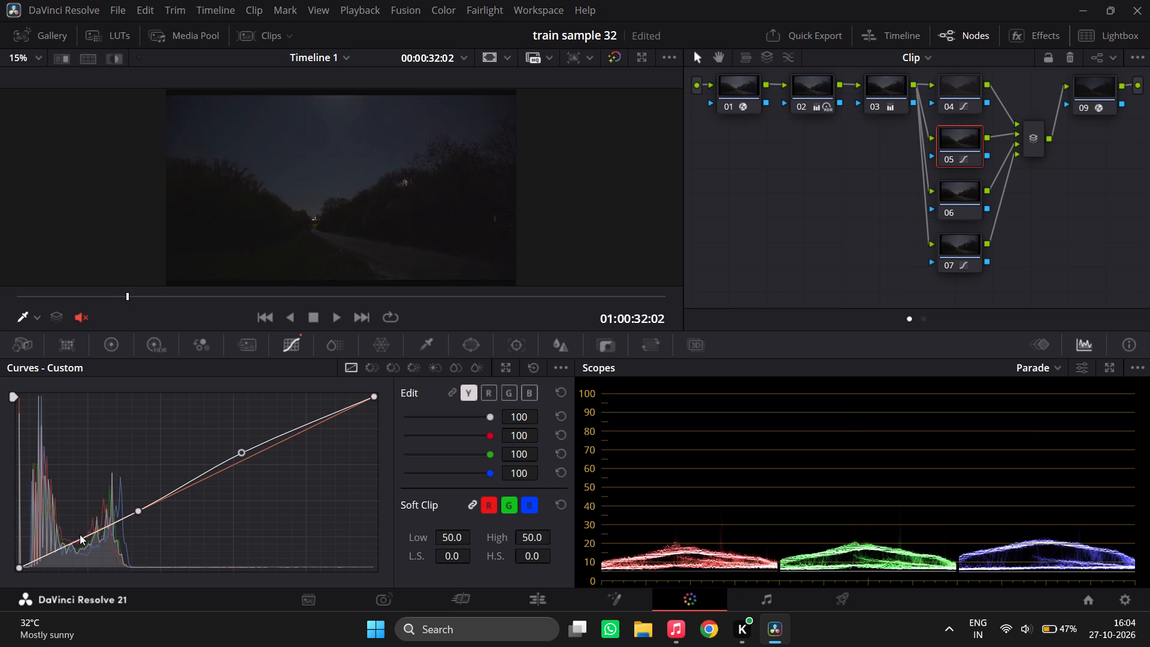
Add a shadow point to node 05's luma curve and lower it very slightly below the diagonal.
drag(80, 534, 79, 544)
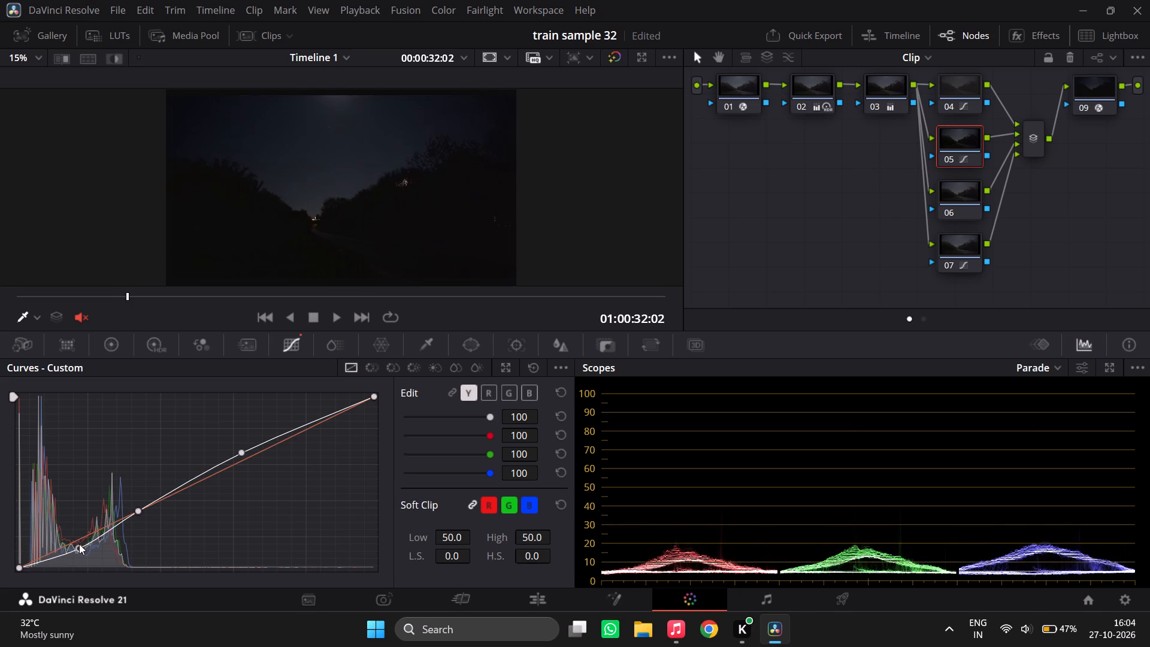
drag(79, 544, 79, 542)
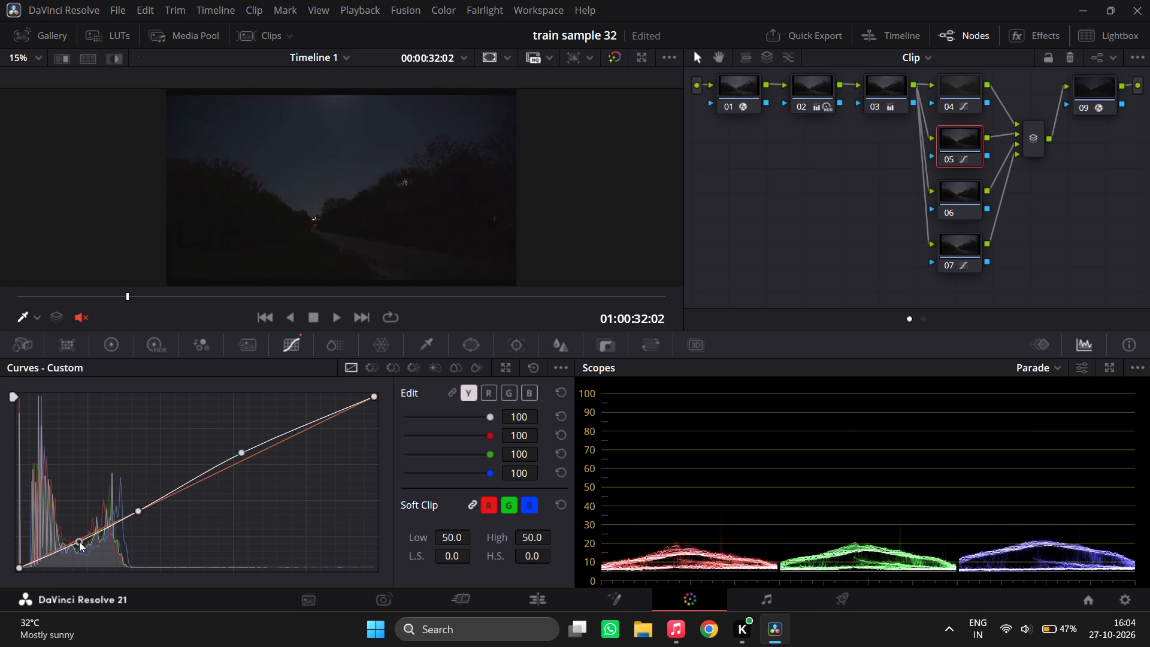
drag(79, 542, 79, 540)
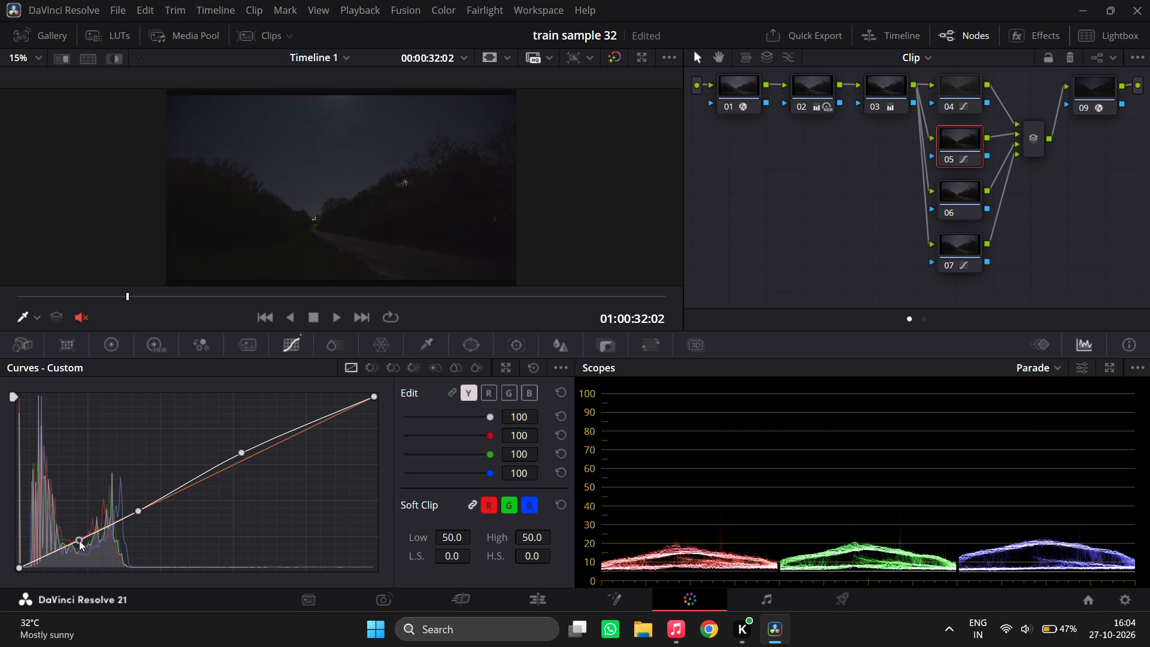
drag(79, 540, 78, 541)
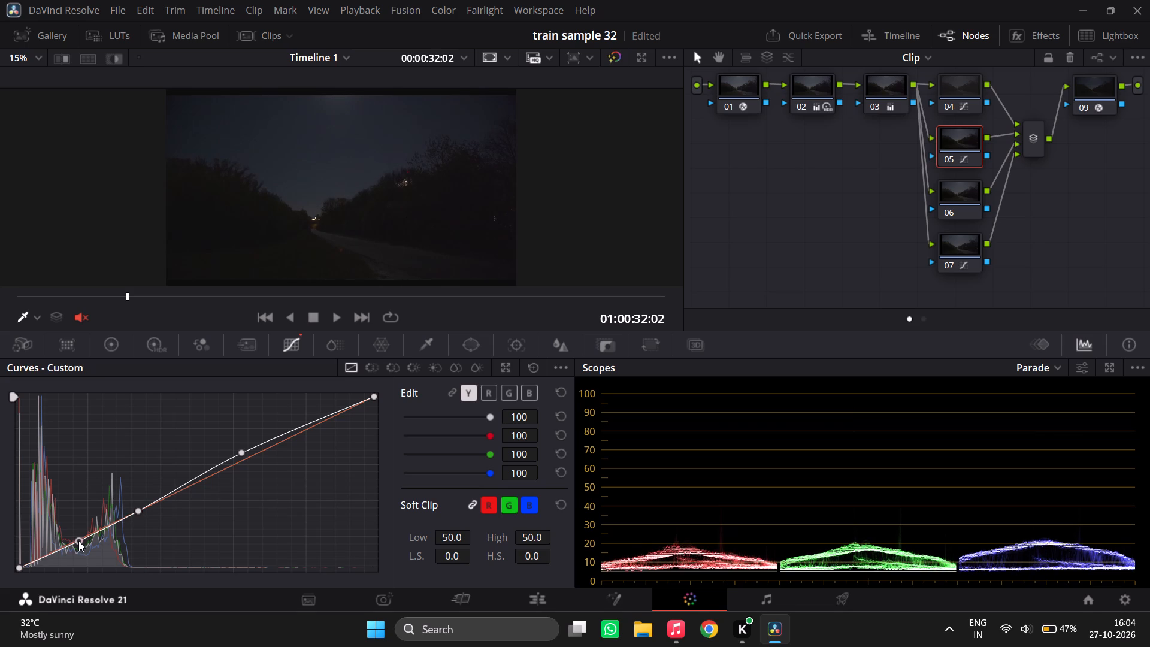
key(ctrl+d)
key(ctrl+d)
Add an upper-midtone point to node 05's blue curve and set it slightly above the diagonal, just under the luma point.
click(529, 394)
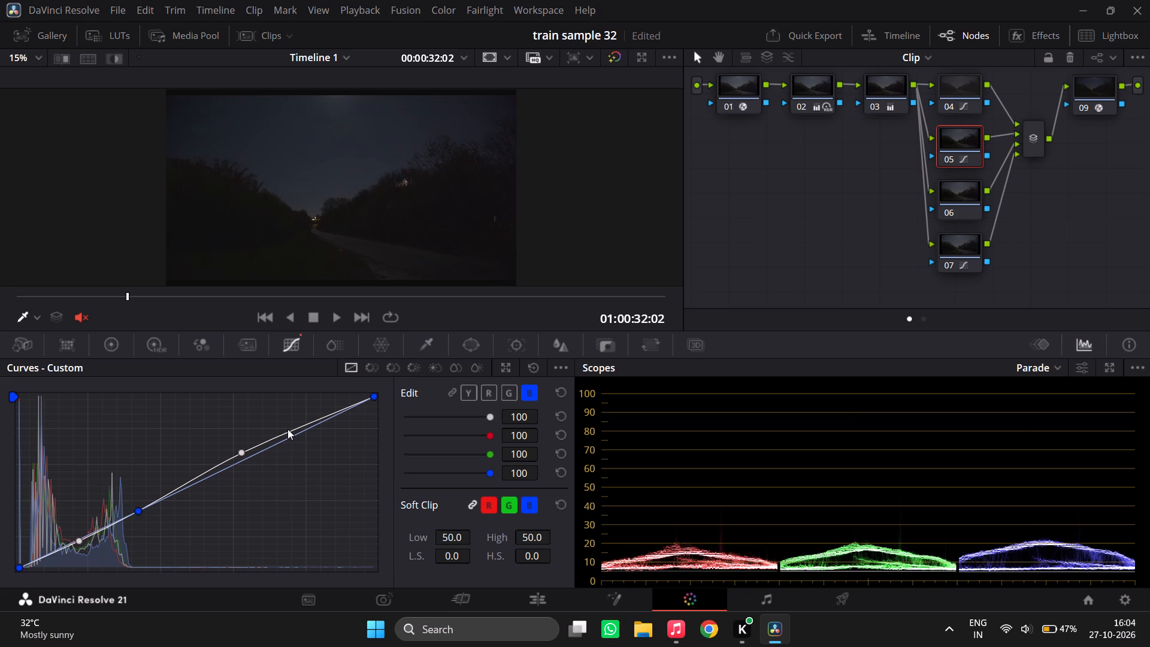
drag(291, 438, 246, 461)
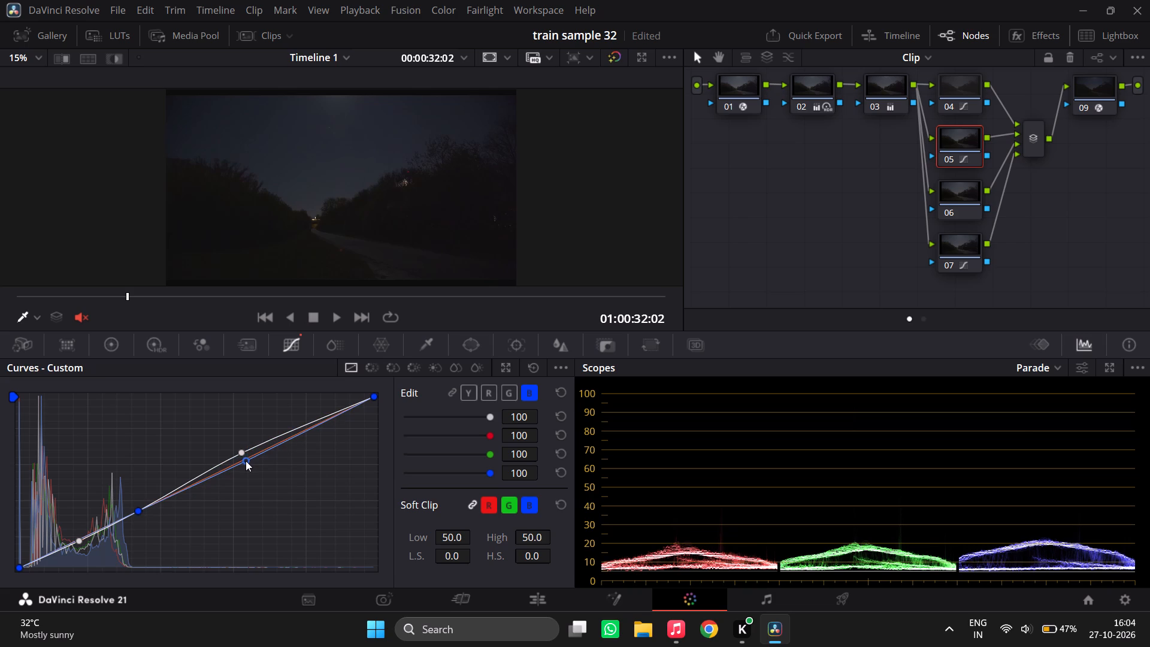
drag(246, 461, 249, 465)
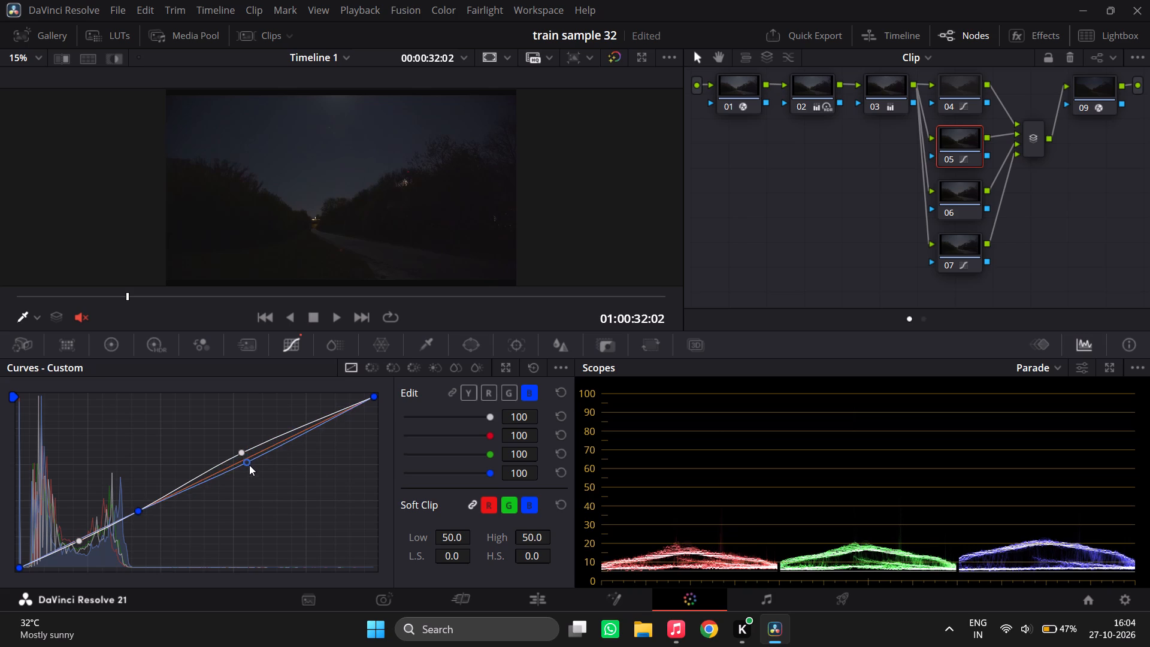
drag(249, 465, 237, 449)
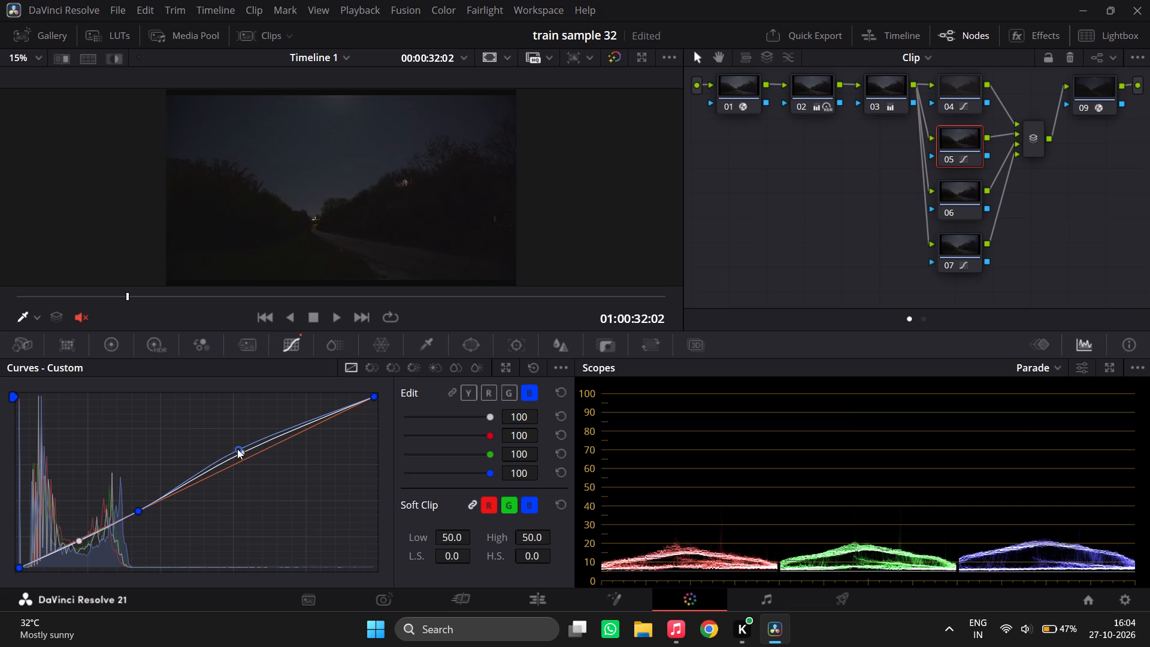
drag(237, 449, 242, 458)
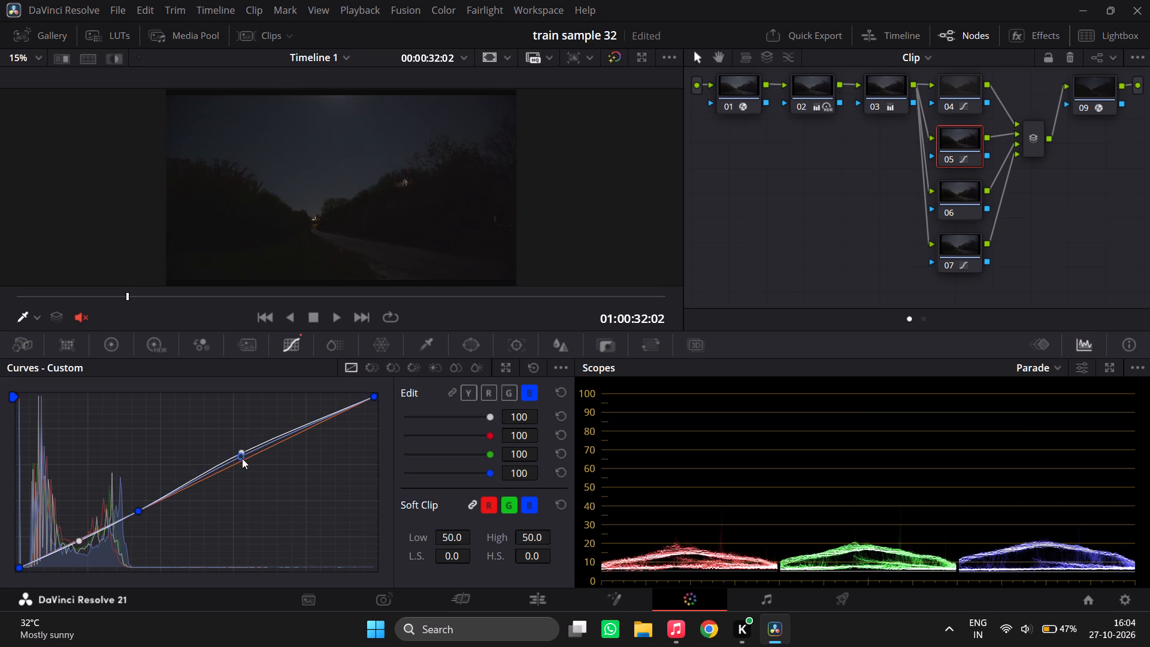
drag(242, 458, 240, 446)
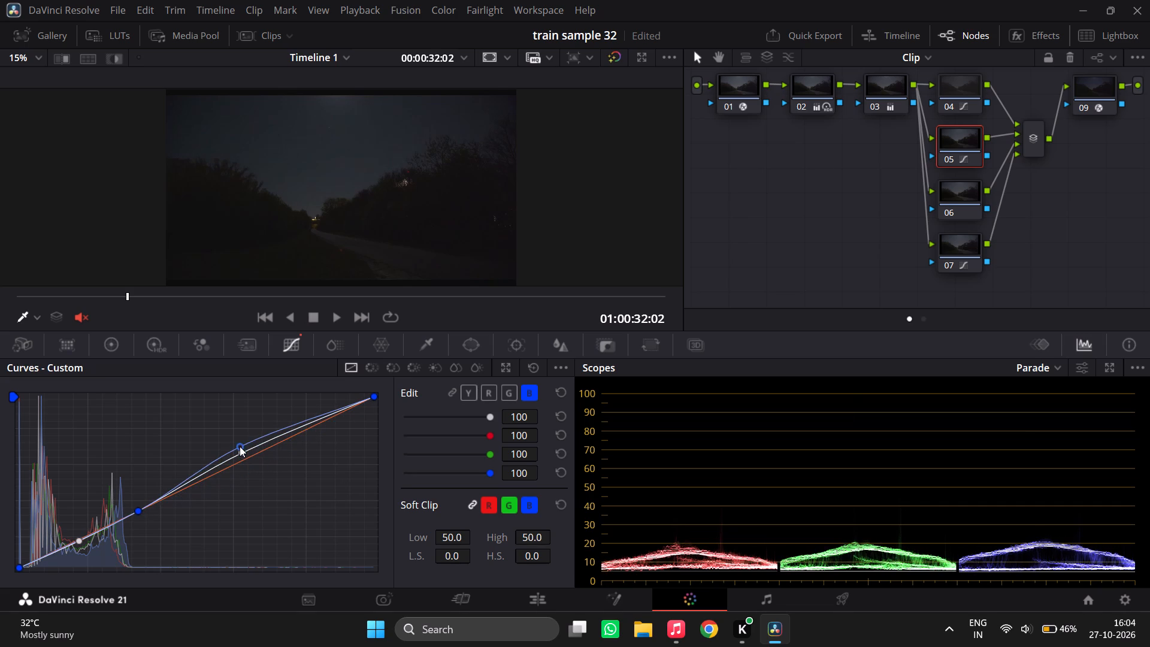
drag(240, 446, 243, 456)
Compare the image with node 05's curve adjustments switched off and on, mainly at full-screen size.
key(ctrl+f)
key(ctrl+d)
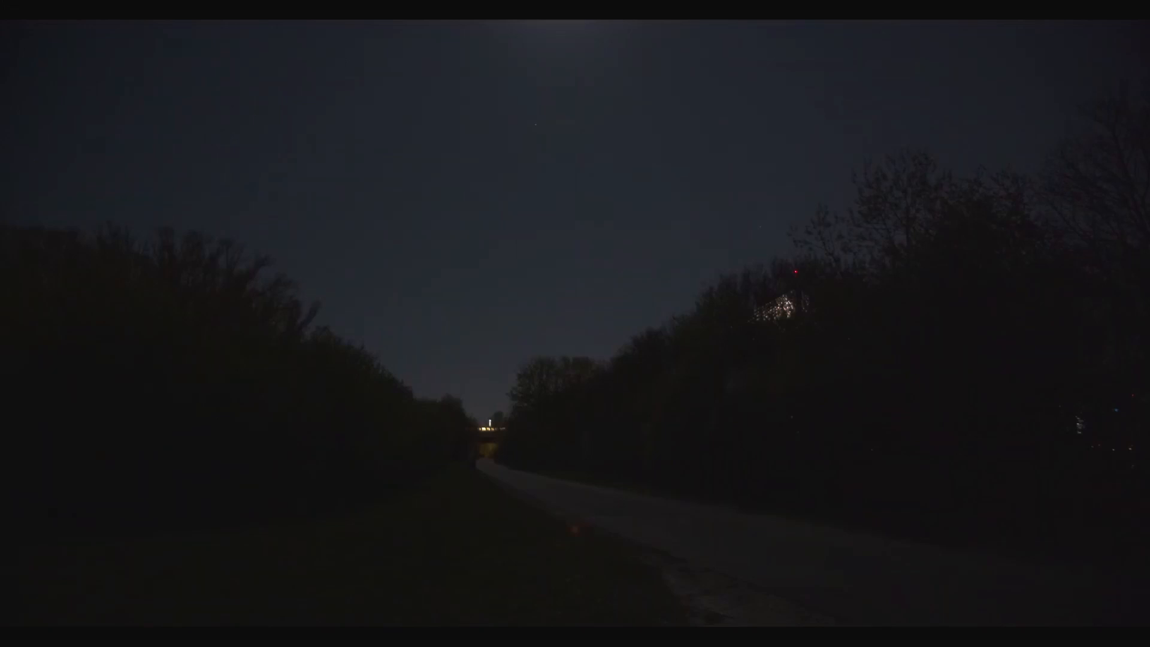
key(ctrl+d)
key(ctrl+d)
key(ctrl+d)
key(ctrl+d)
key(ctrl+d)
key(Escape)
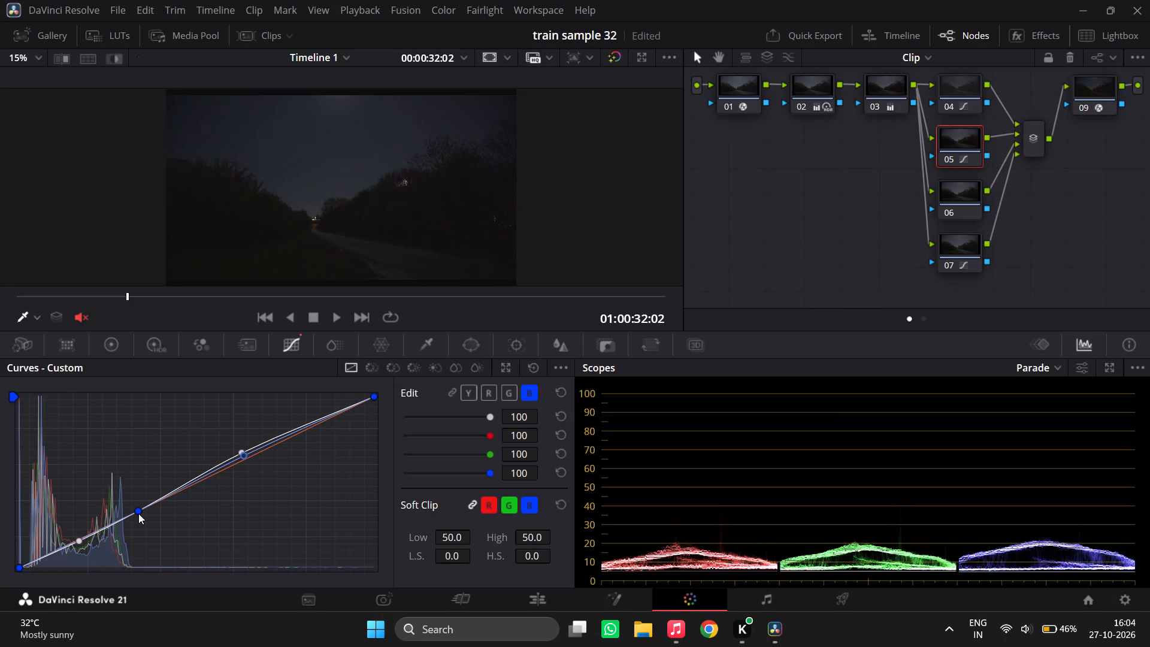
key(ctrl+d)
key(ctrl+d)
key(ctrl+d)
key(ctrl+d)
key(ctrl+f)
key(ctrl+d)
key(ctrl+d)
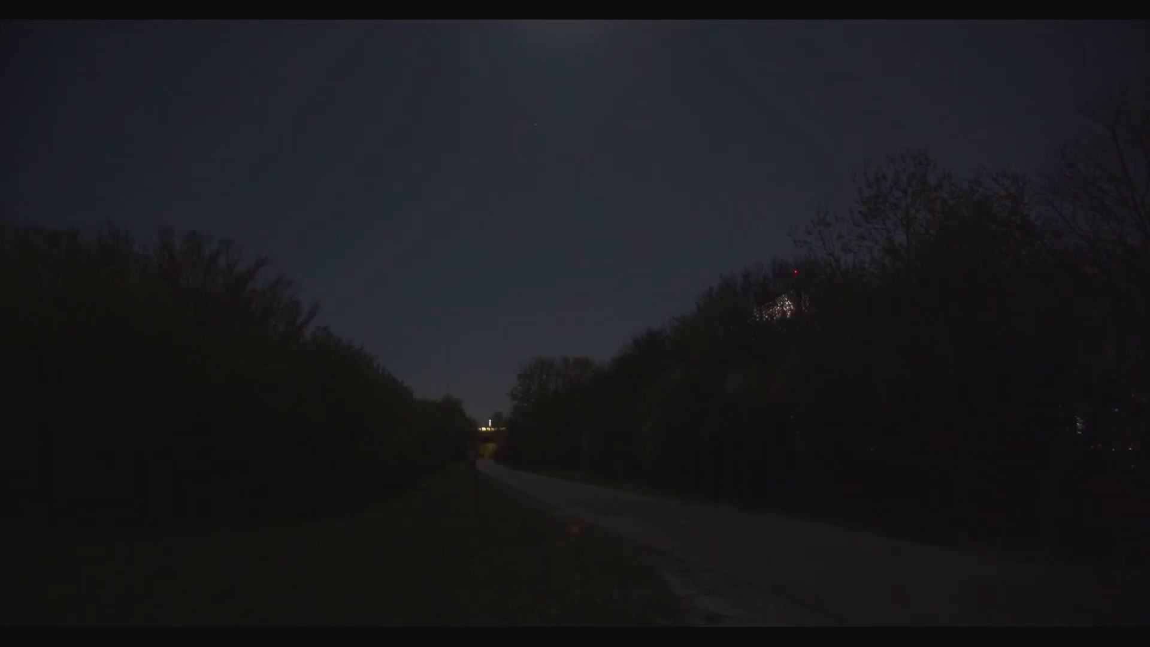
key(ctrl+d)
key(ctrl+d)
key(Escape)
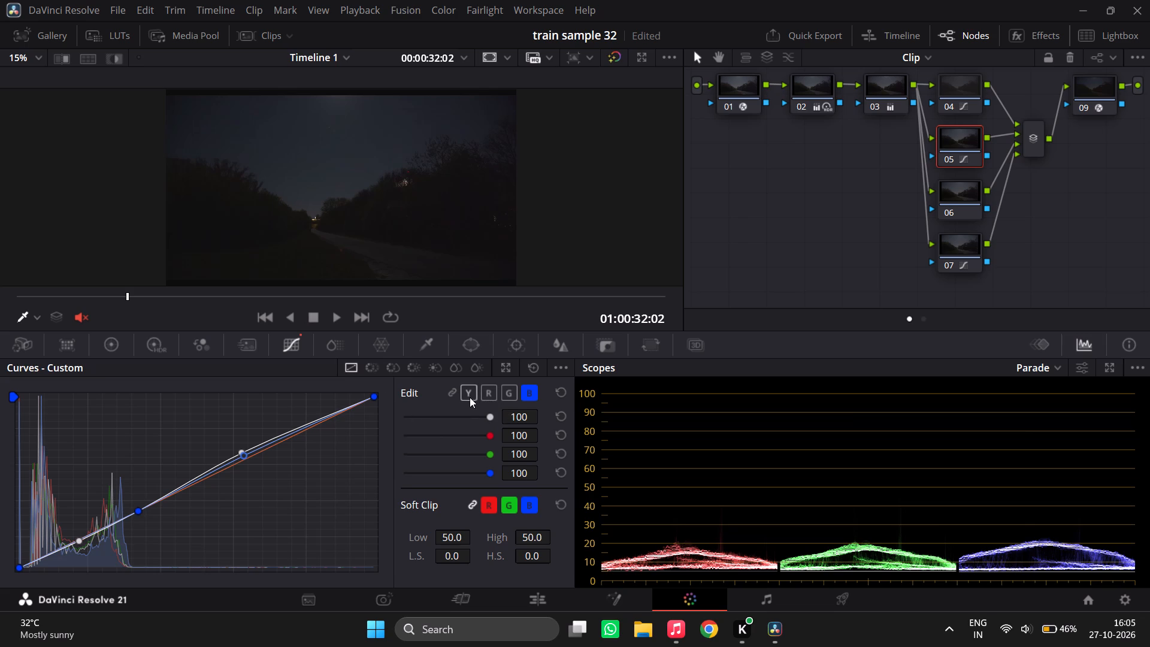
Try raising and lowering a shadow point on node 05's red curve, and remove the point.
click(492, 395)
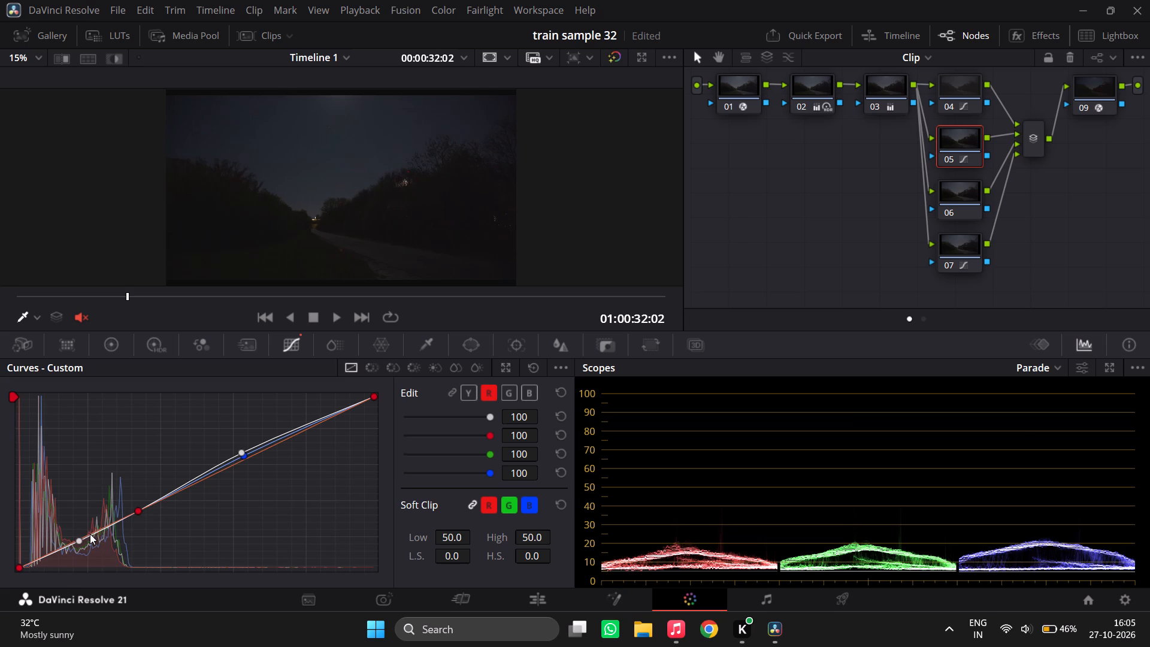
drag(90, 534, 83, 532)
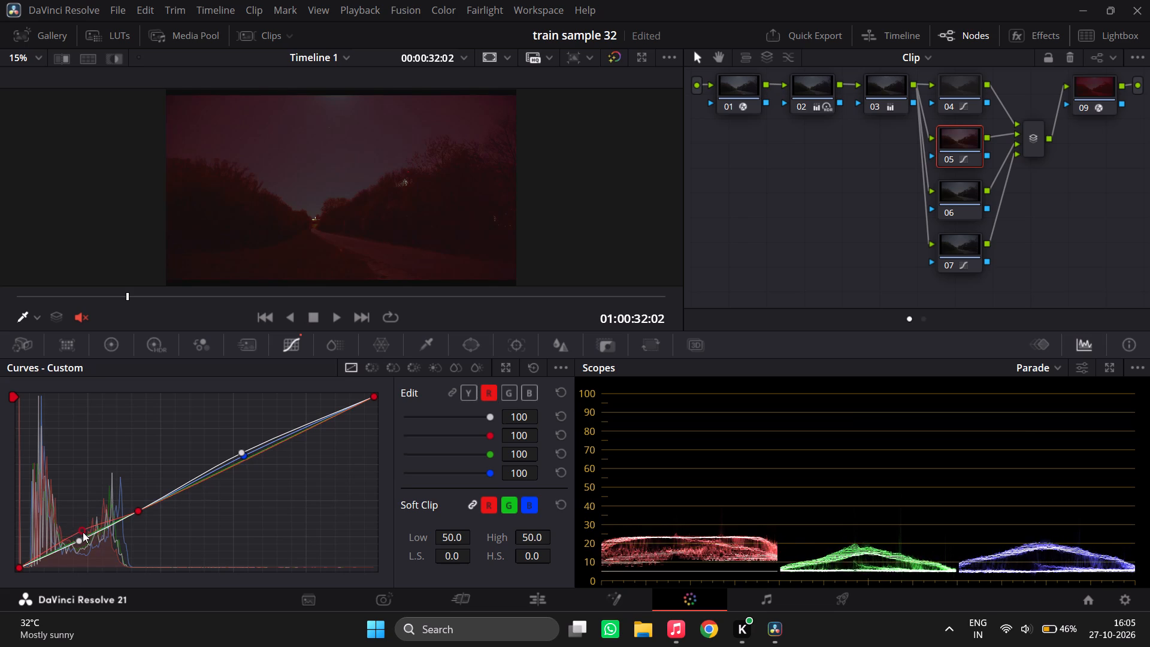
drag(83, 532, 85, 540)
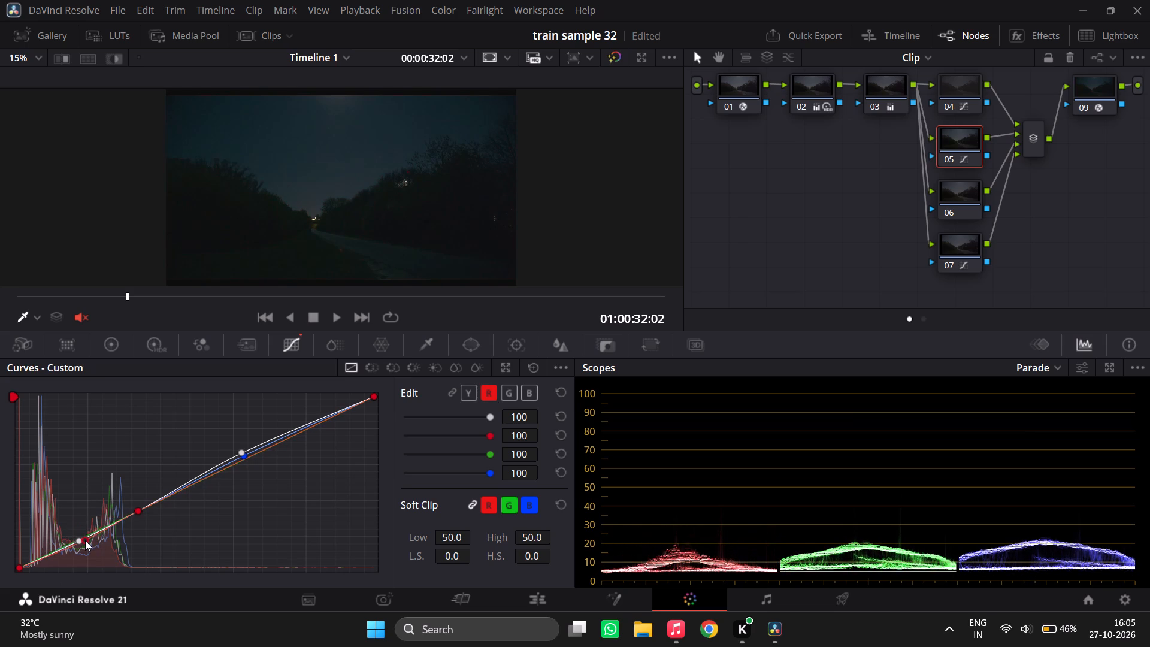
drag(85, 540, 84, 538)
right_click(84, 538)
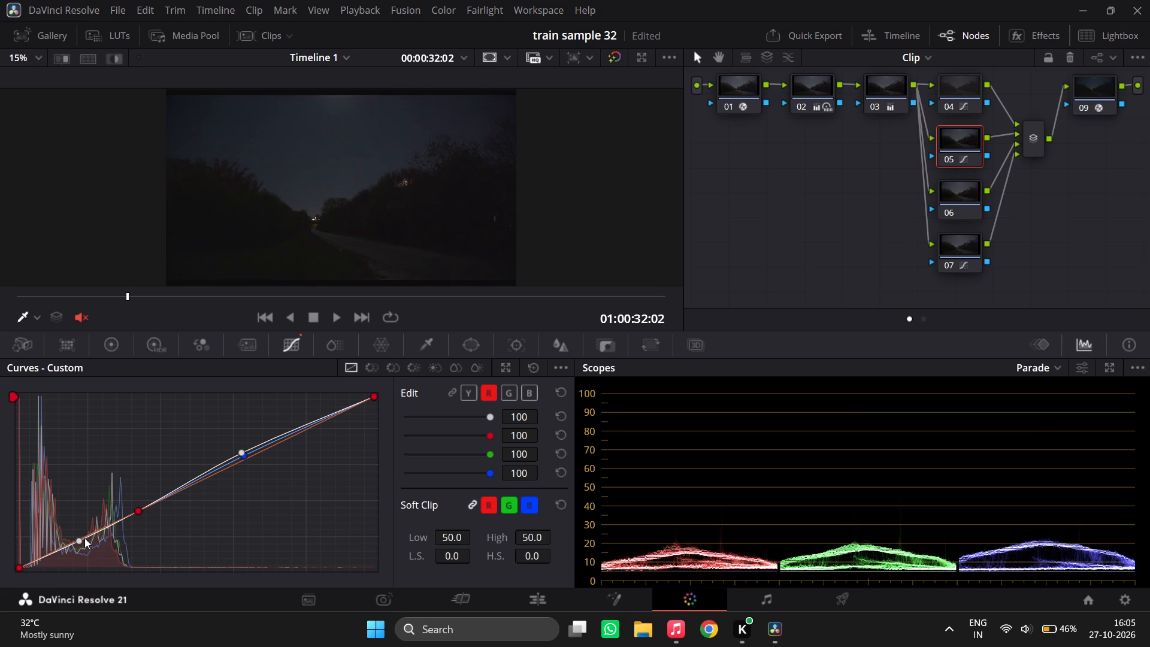
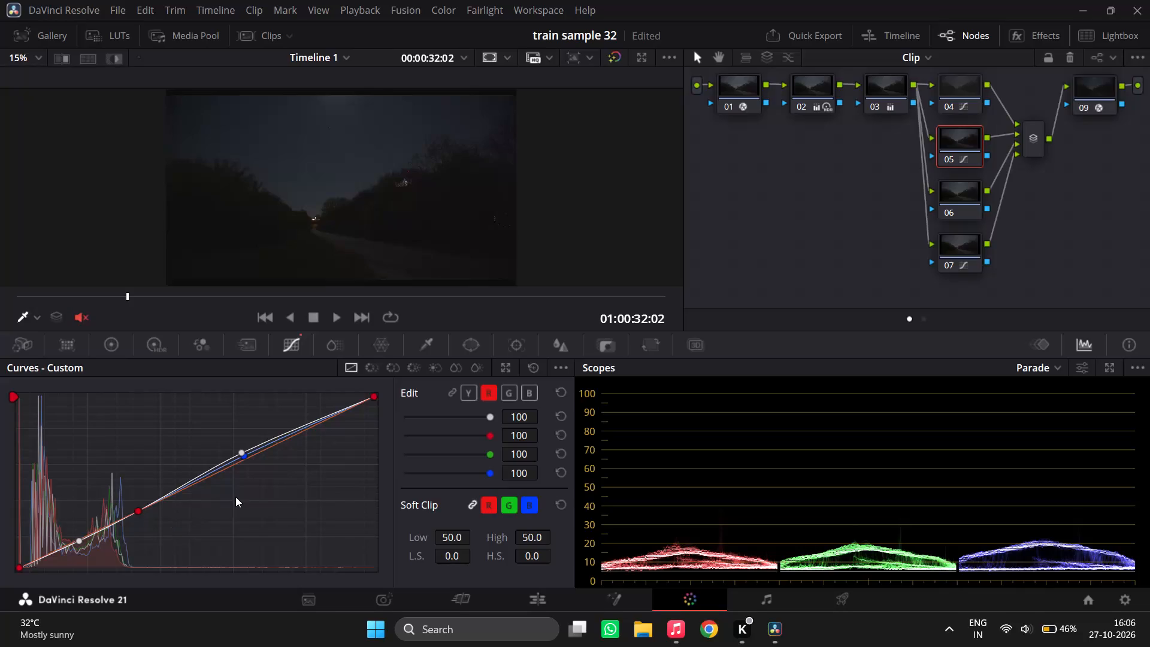
Add an upper-midtone point to node 05's red curve, very slightly above the diagonal and next to the blue point.
click(259, 451)
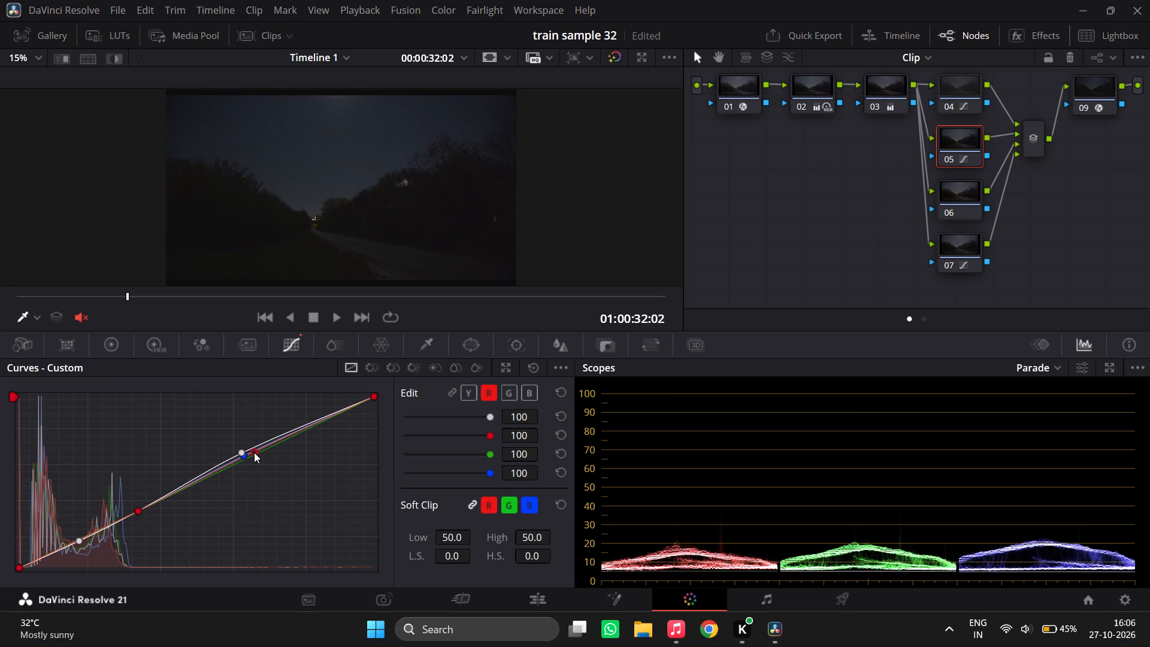
Compare the image with node 05's curve adjustments switched off and on, at full-screen size and in the normal viewer.
key(ctrl+f)
key(ctrl+d)
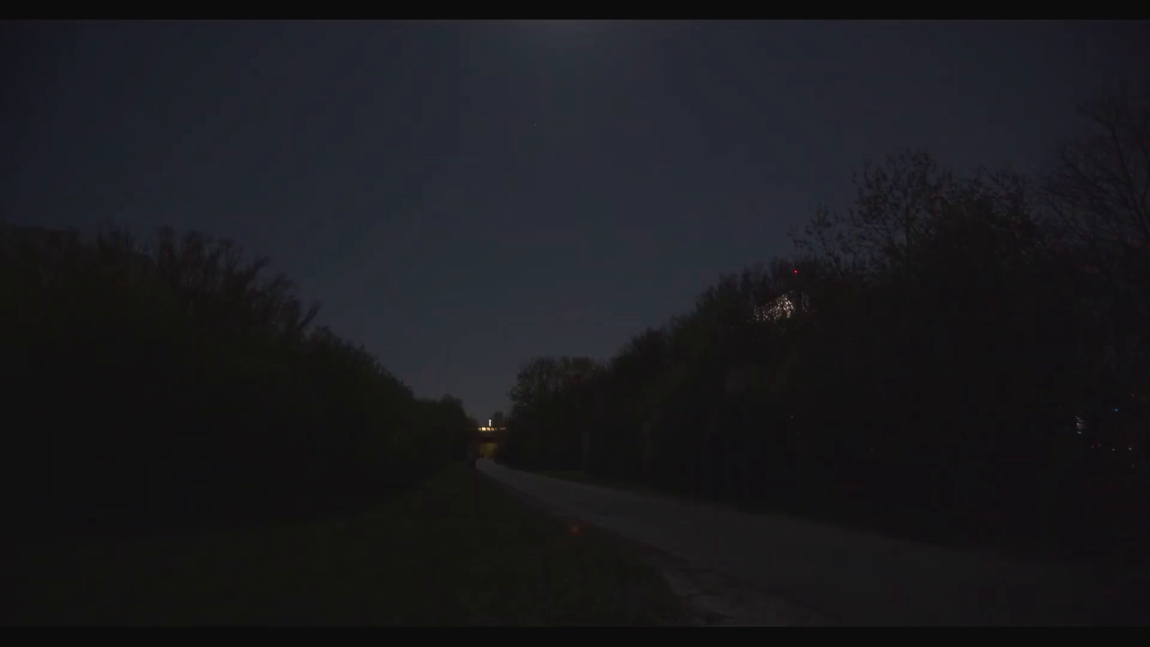
key(ctrl+d)
key(ctrl+d)
key(ctrl+d)
key(Escape)
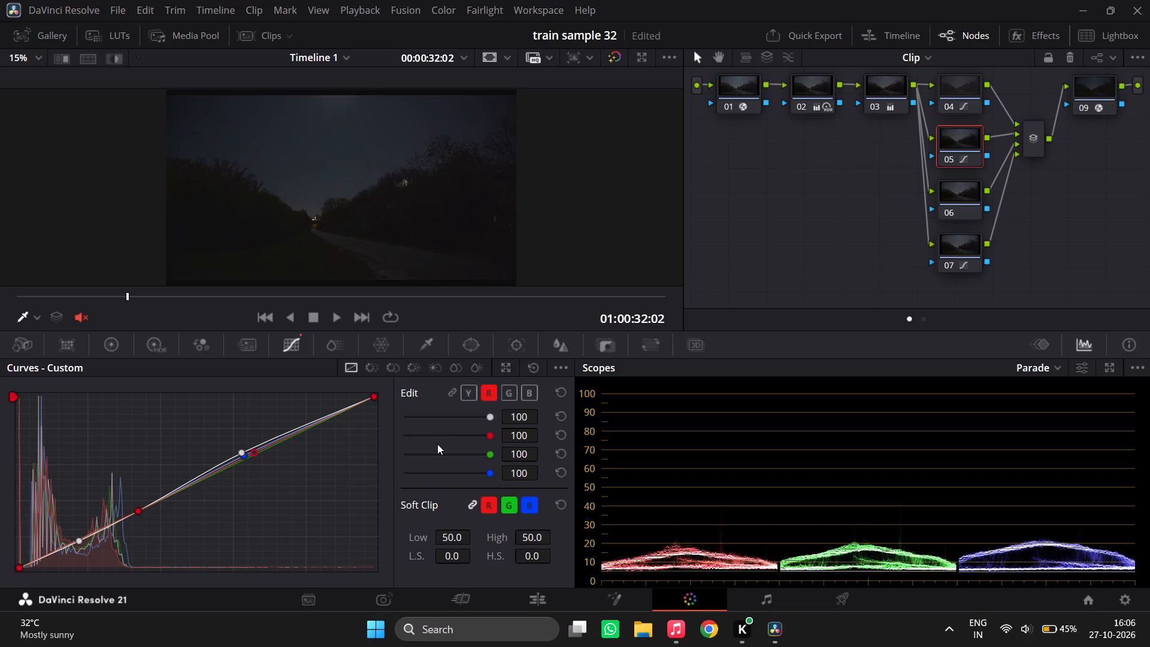
key(ctrl+d)
key(ctrl+d)
key(ctrl+d)
key(ctrl+d)
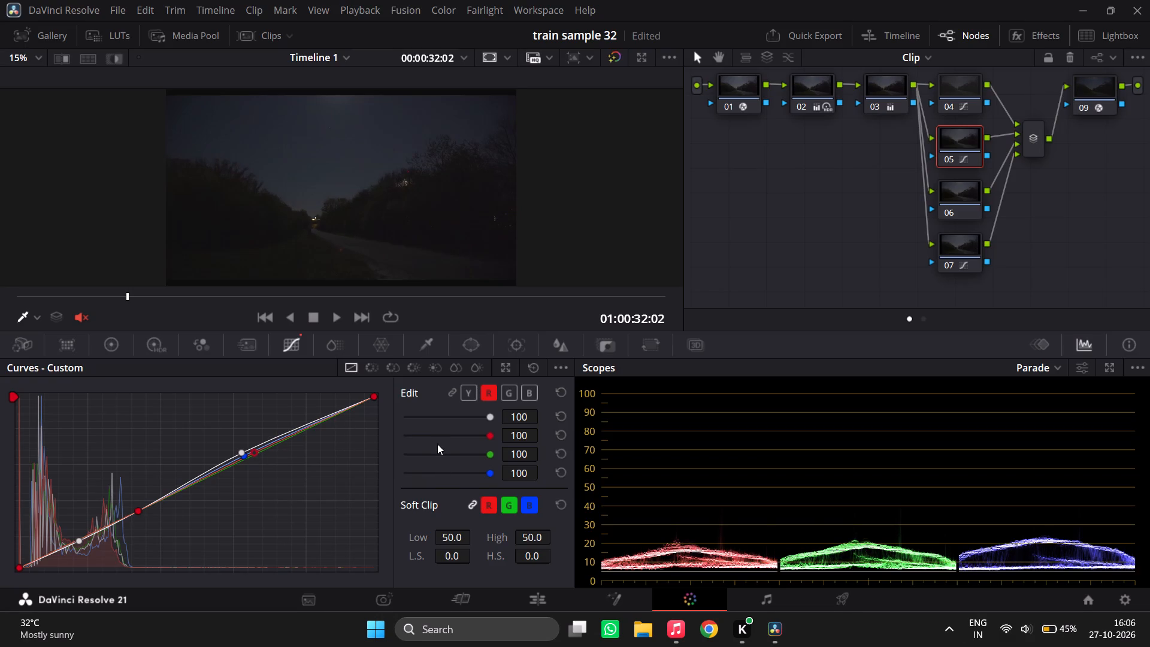
Relink the luma, red, green and blue curves on node 06 and enable editable splines.
click(960, 179)
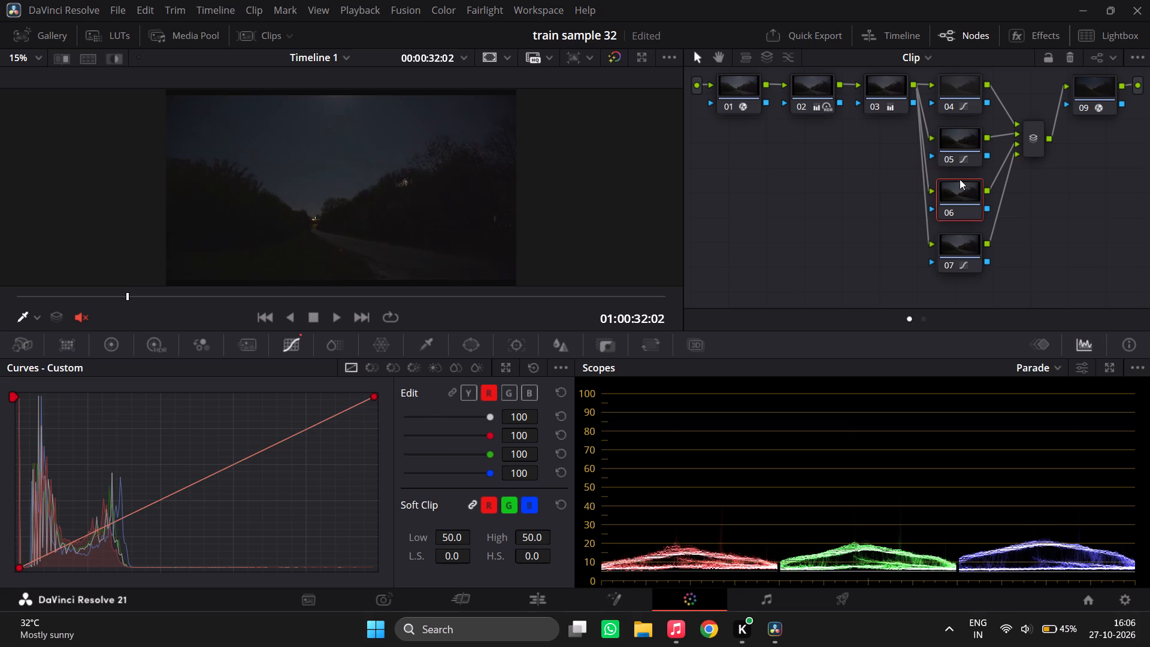
click(450, 391)
click(563, 362)
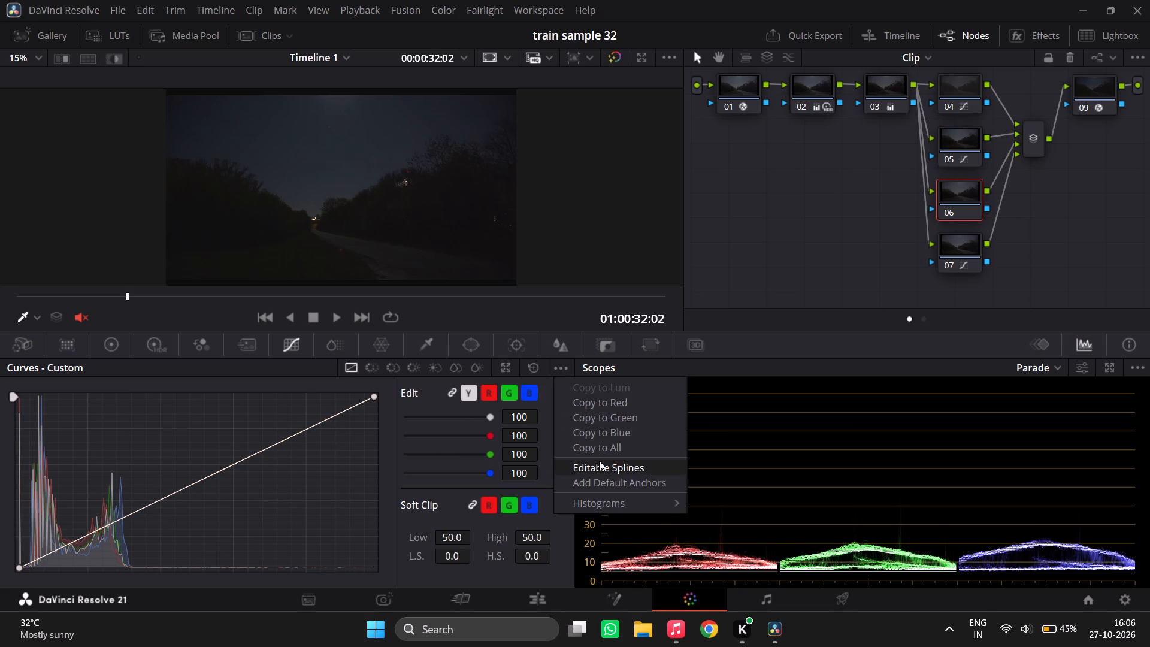
click(599, 461)
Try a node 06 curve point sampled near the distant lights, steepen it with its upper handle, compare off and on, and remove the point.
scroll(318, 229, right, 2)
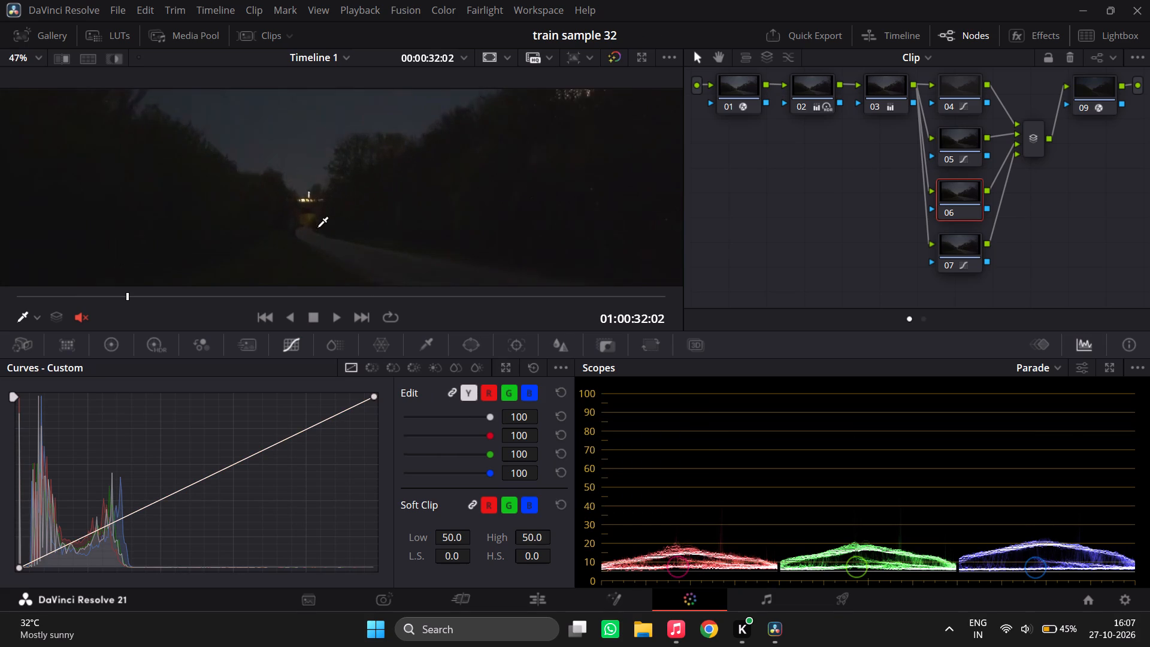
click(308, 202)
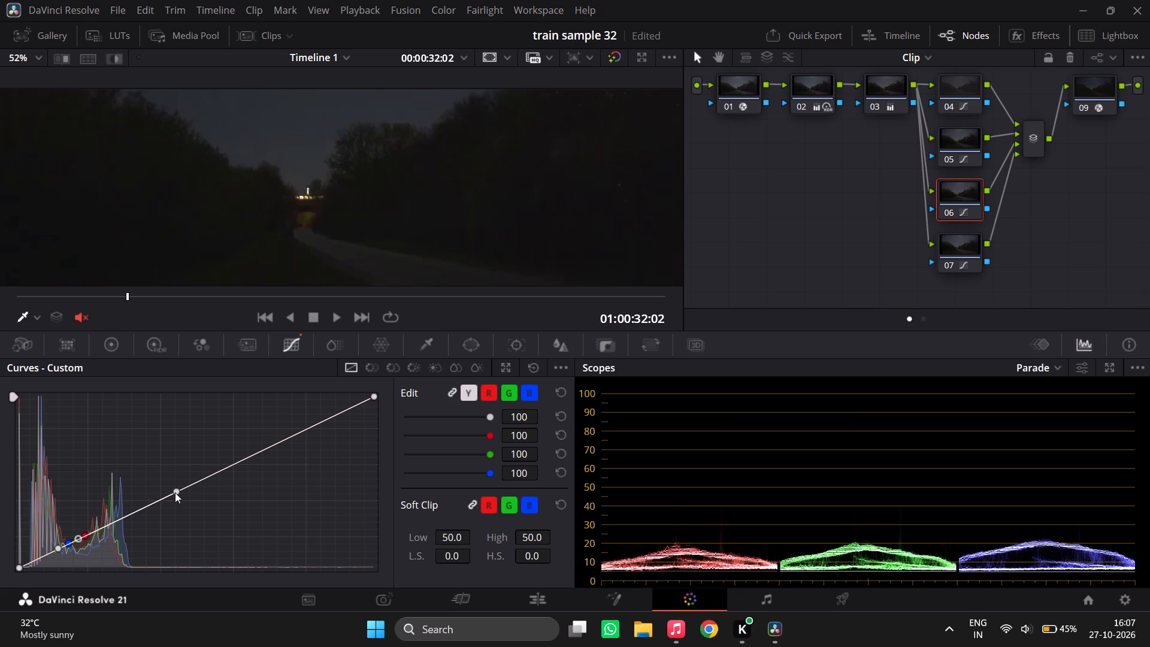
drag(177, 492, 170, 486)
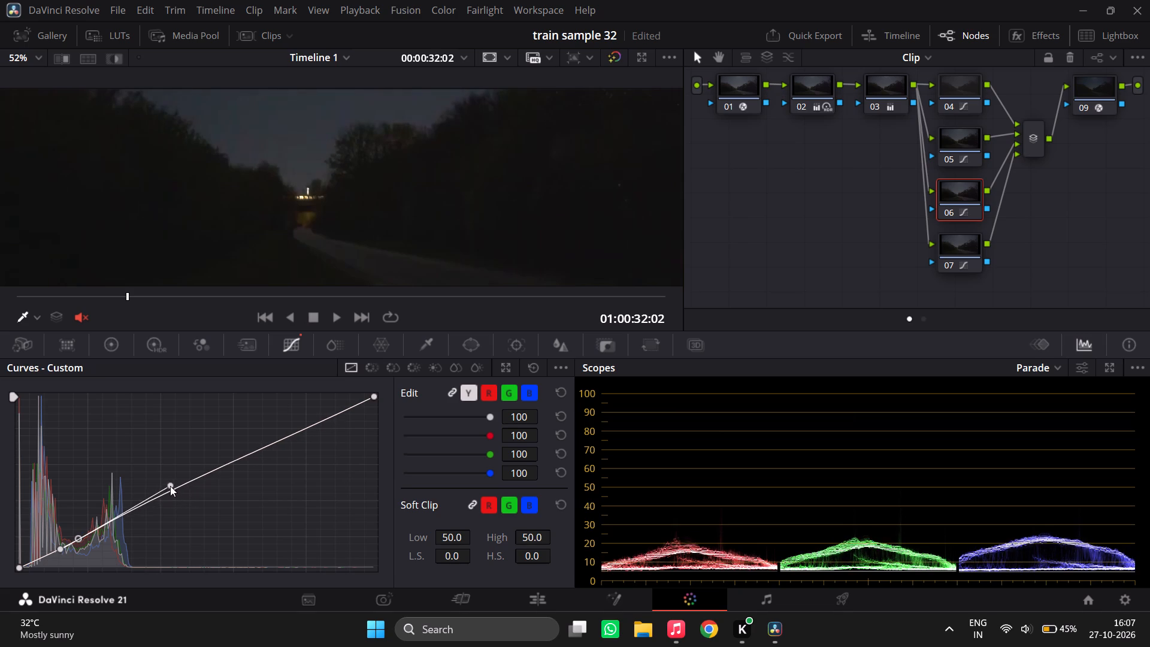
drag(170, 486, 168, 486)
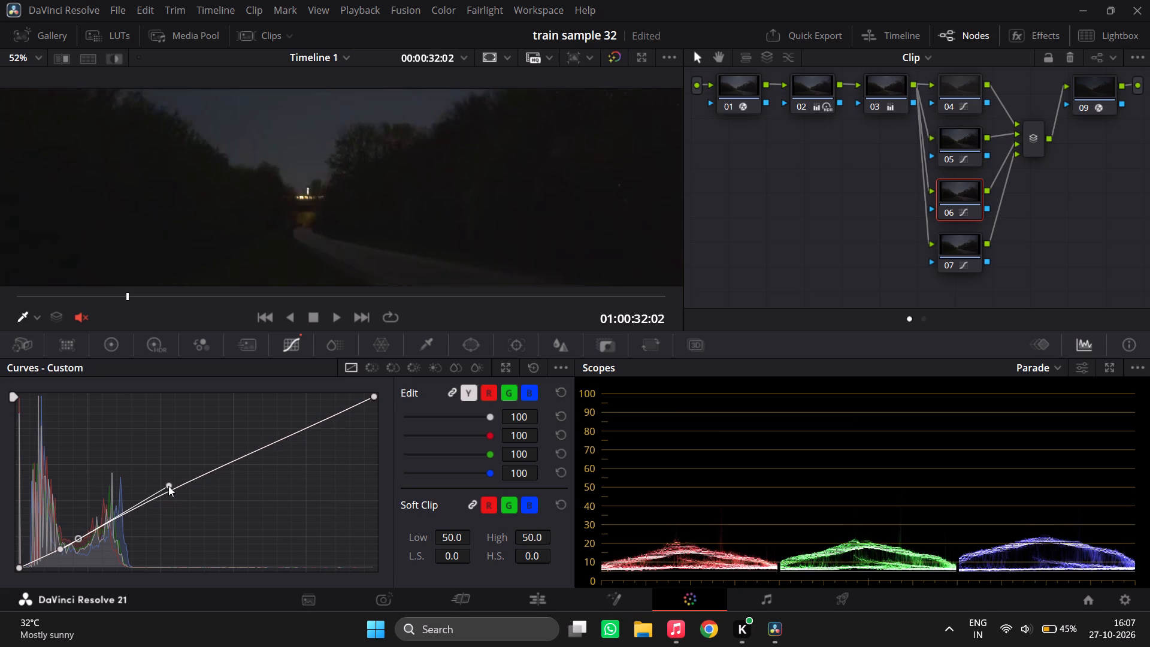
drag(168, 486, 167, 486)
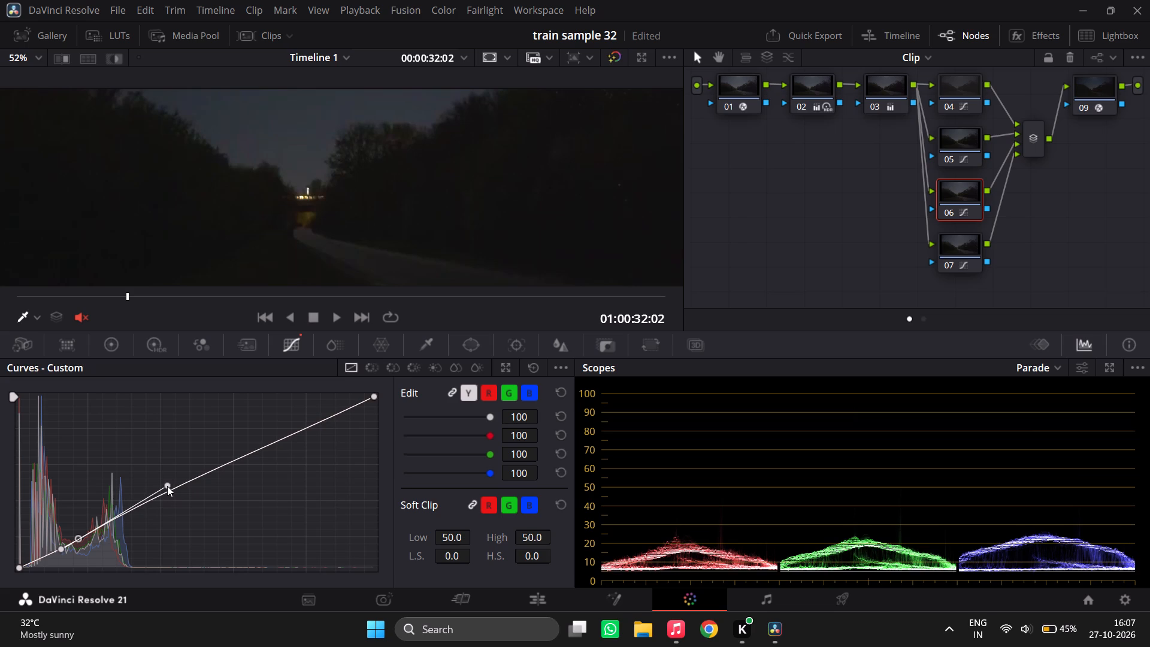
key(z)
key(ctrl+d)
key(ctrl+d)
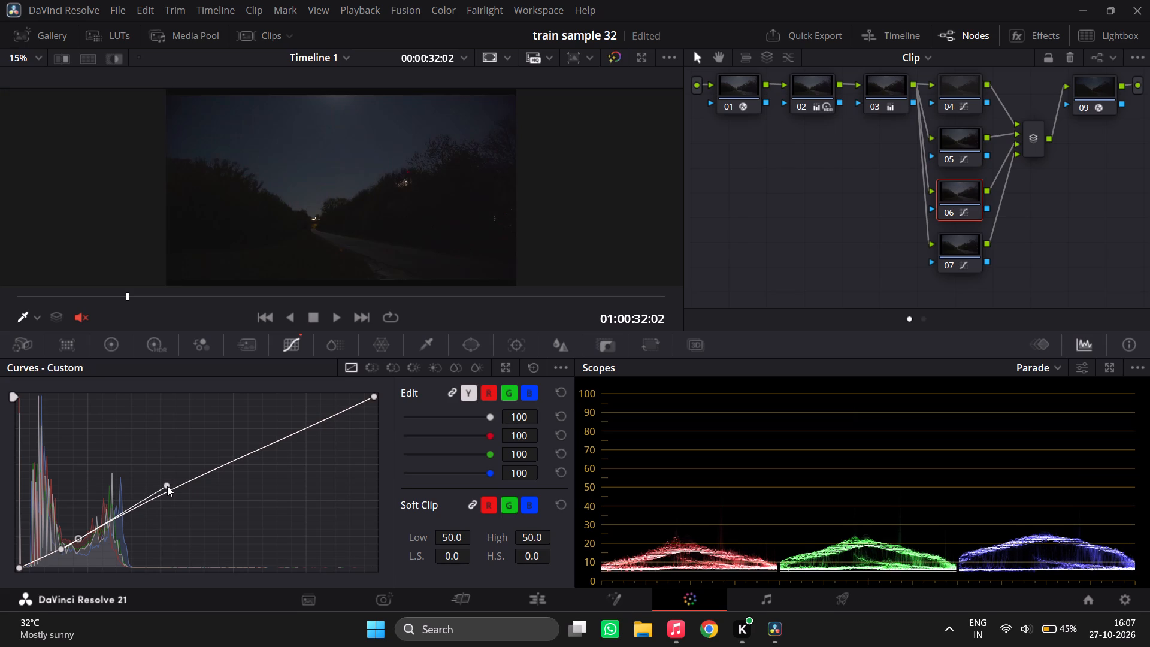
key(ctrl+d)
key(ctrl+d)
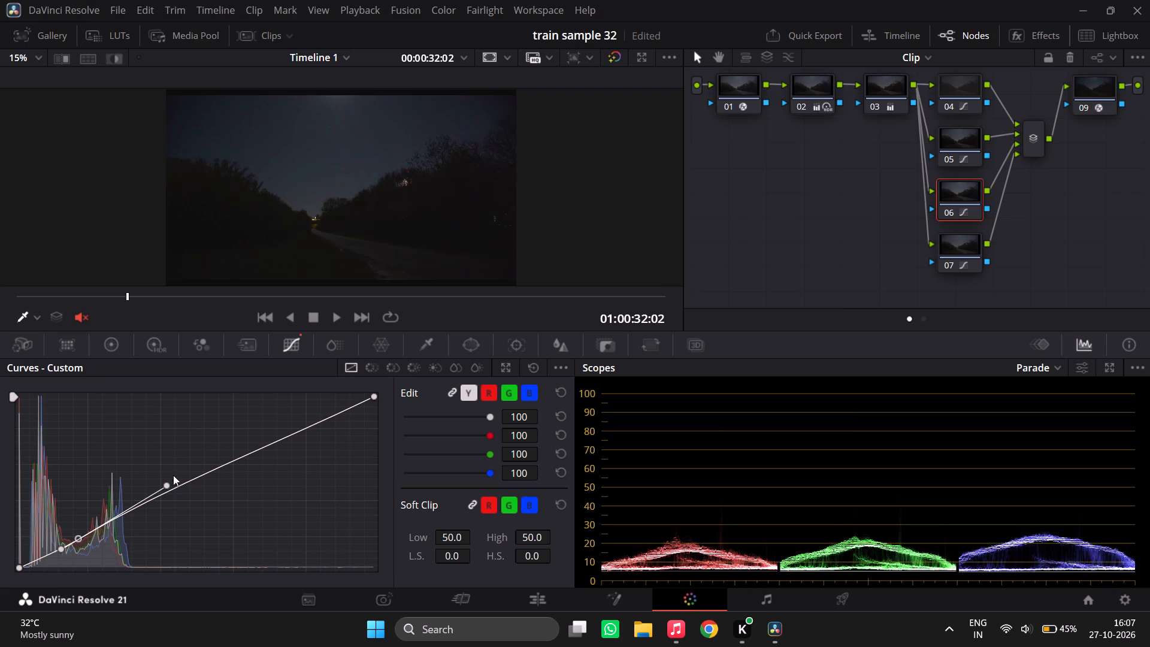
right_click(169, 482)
Sample the sky as a new point on node 06's linked curves, steepen it slightly with its upper handle, and compare off and on.
click(328, 174)
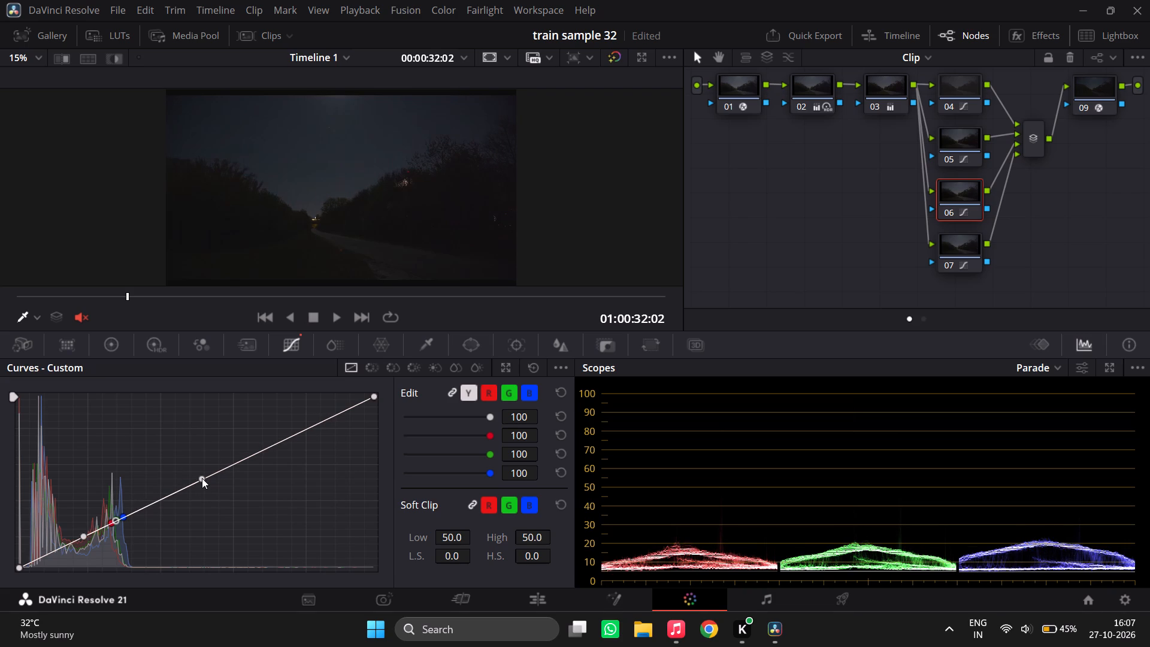
drag(202, 478, 192, 467)
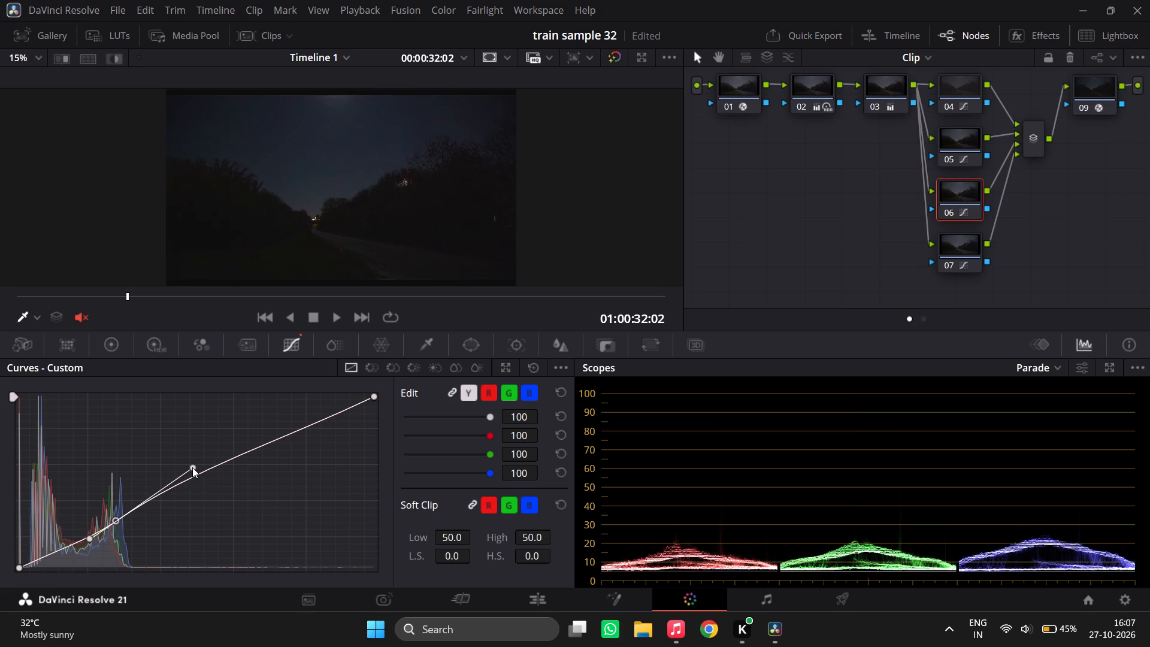
drag(192, 467, 189, 471)
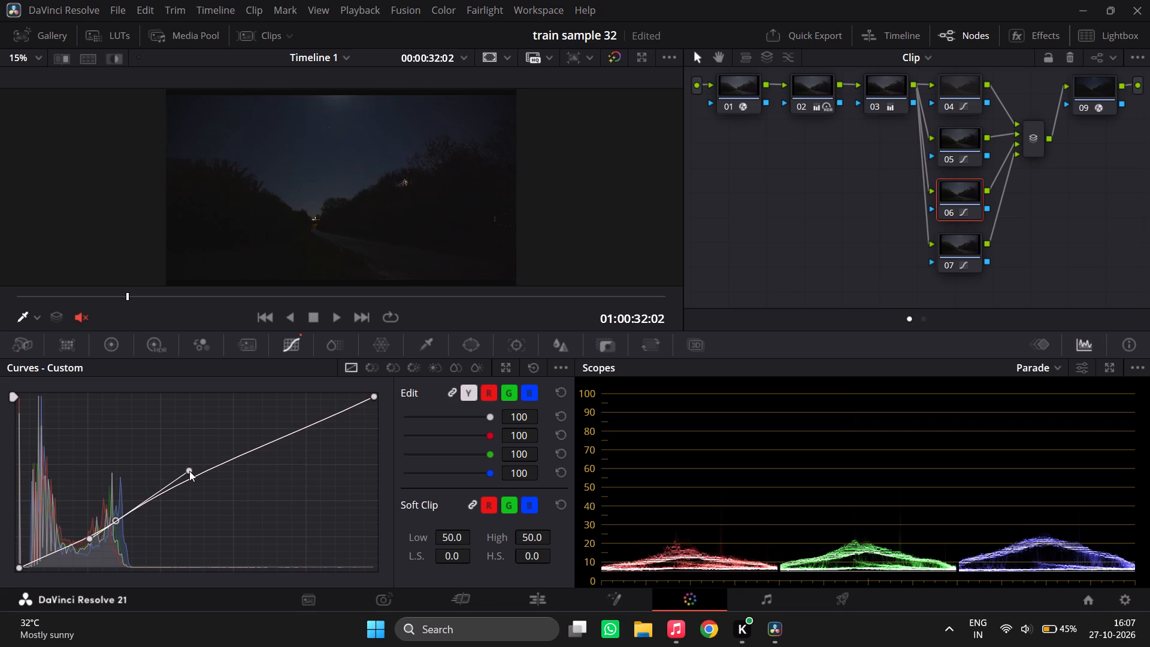
drag(189, 471, 190, 473)
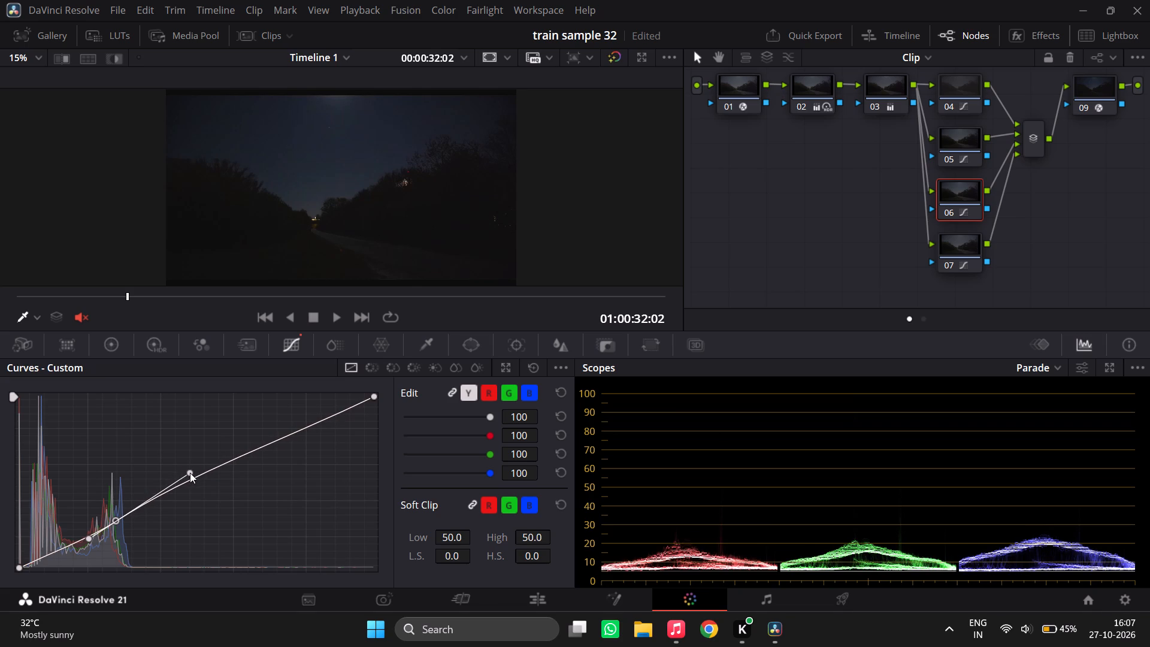
key(ctrl+d)
key(ctrl+d)
Select node 07 and bring up its custom curve.
click(973, 238)
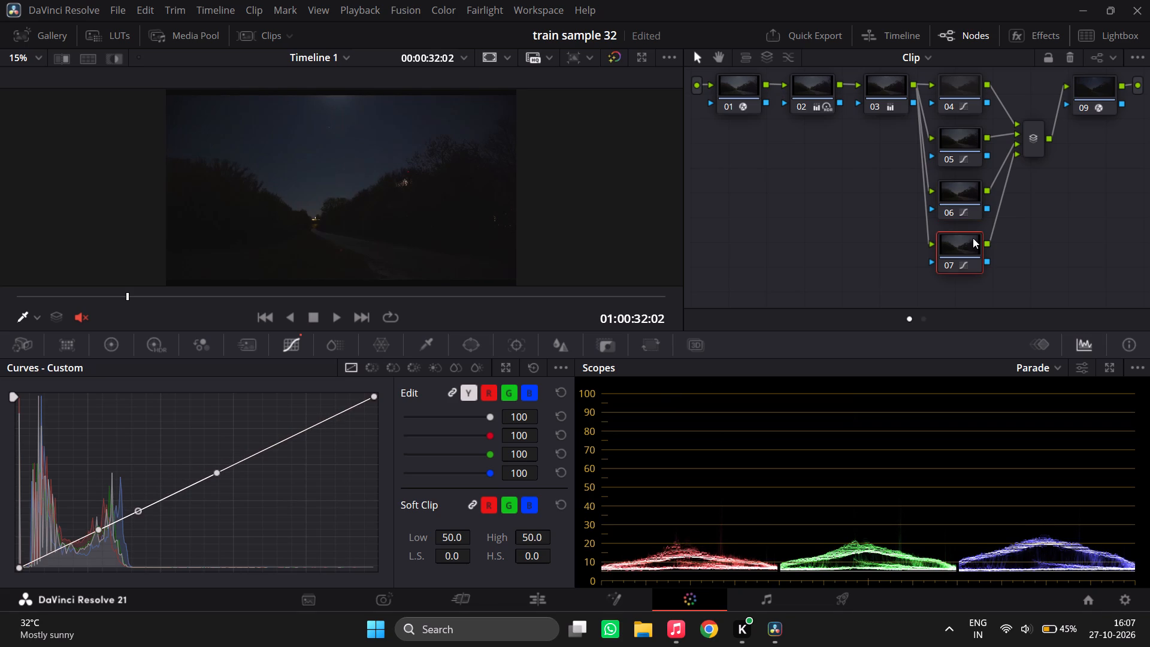
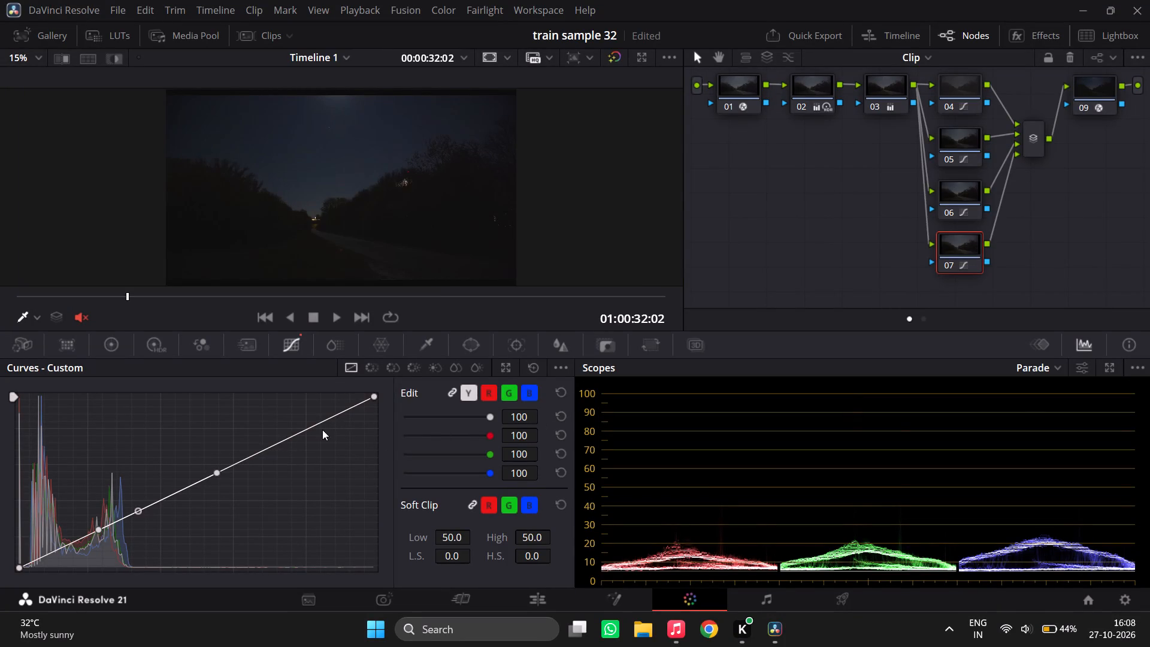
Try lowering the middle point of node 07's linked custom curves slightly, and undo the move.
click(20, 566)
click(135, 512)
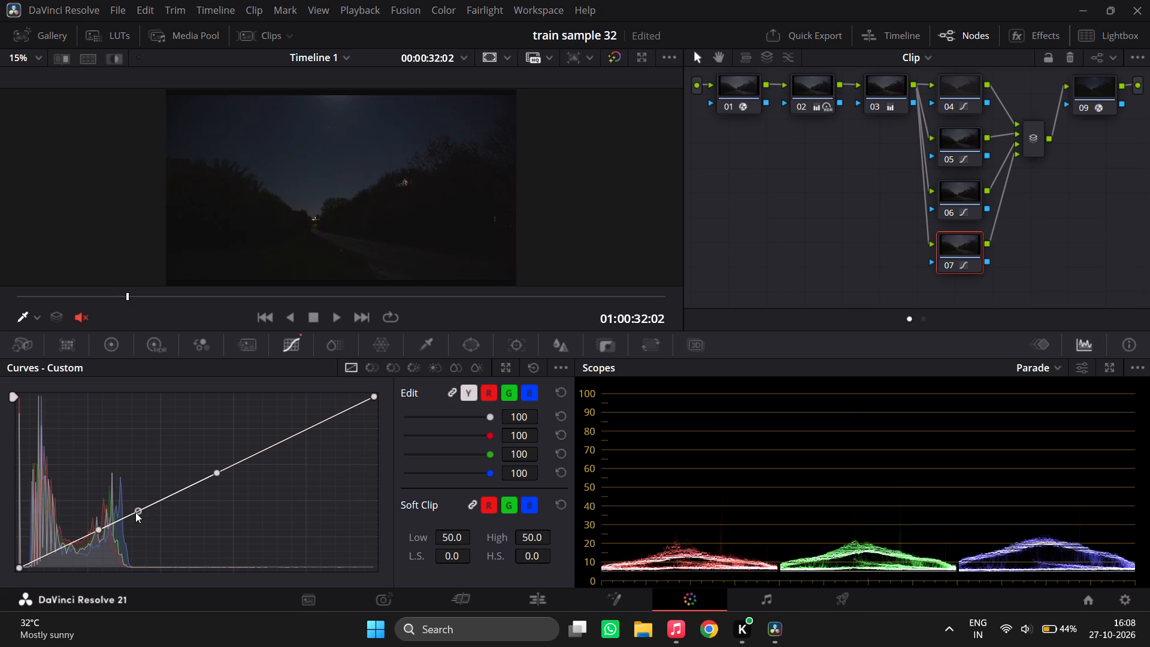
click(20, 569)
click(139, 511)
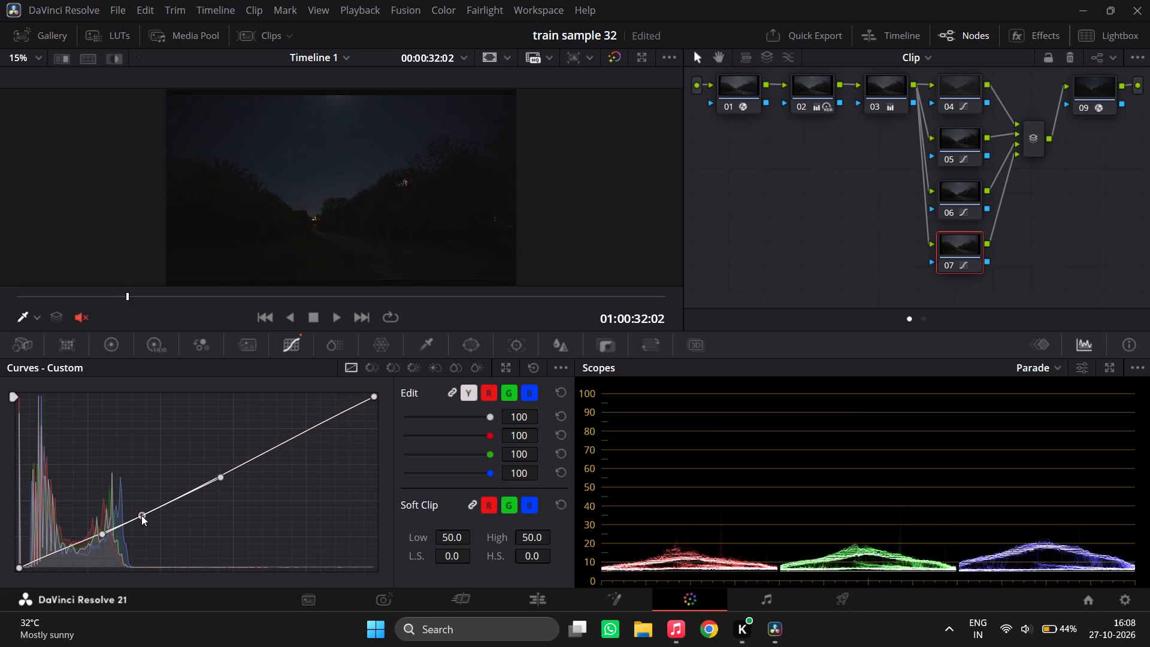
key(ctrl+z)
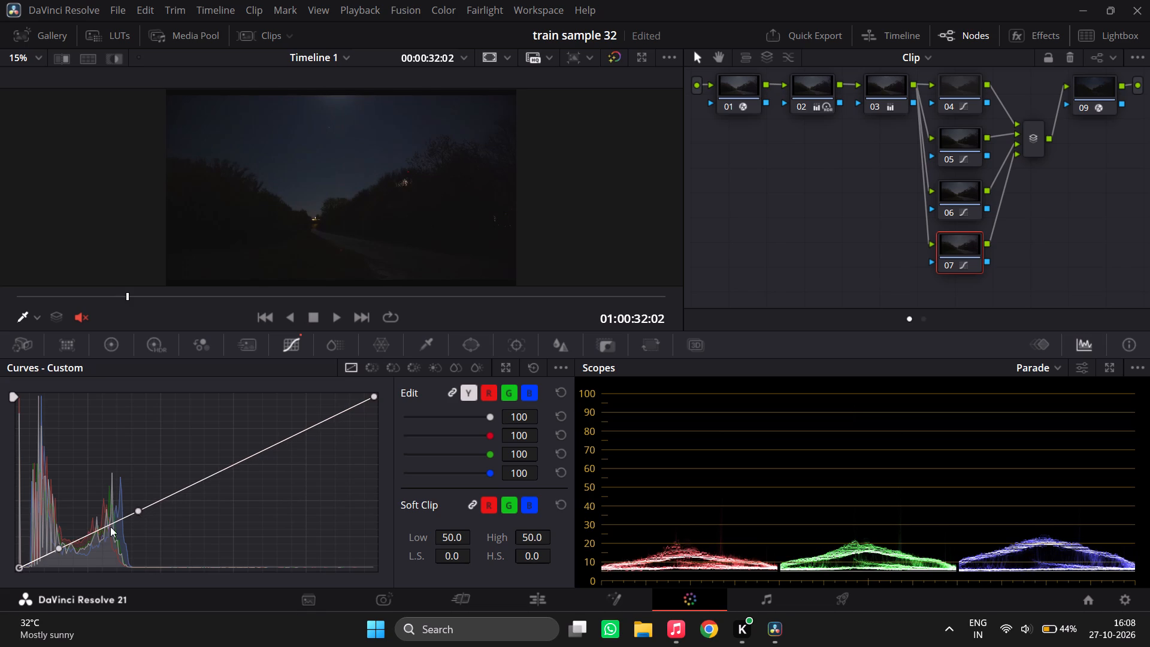
Shift node 07's black point slightly inward along the curve's base, fine-tune its handle near the diagonal, and compare the node off and on full screen.
click(22, 568)
drag(22, 568, 17, 557)
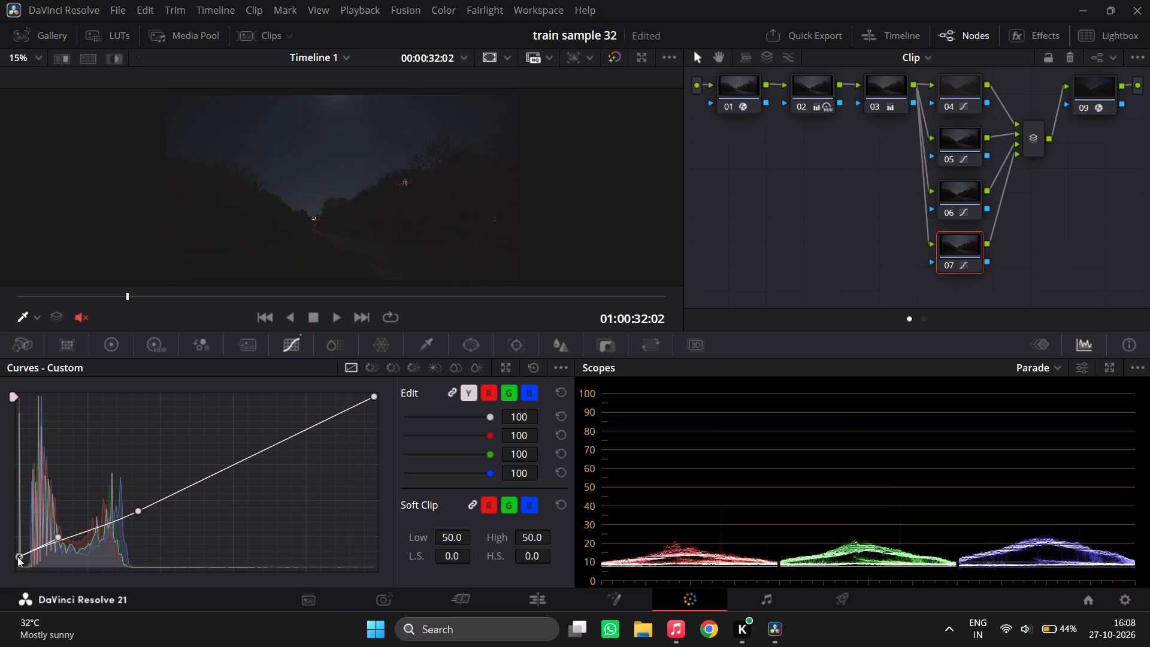
drag(17, 557, 26, 583)
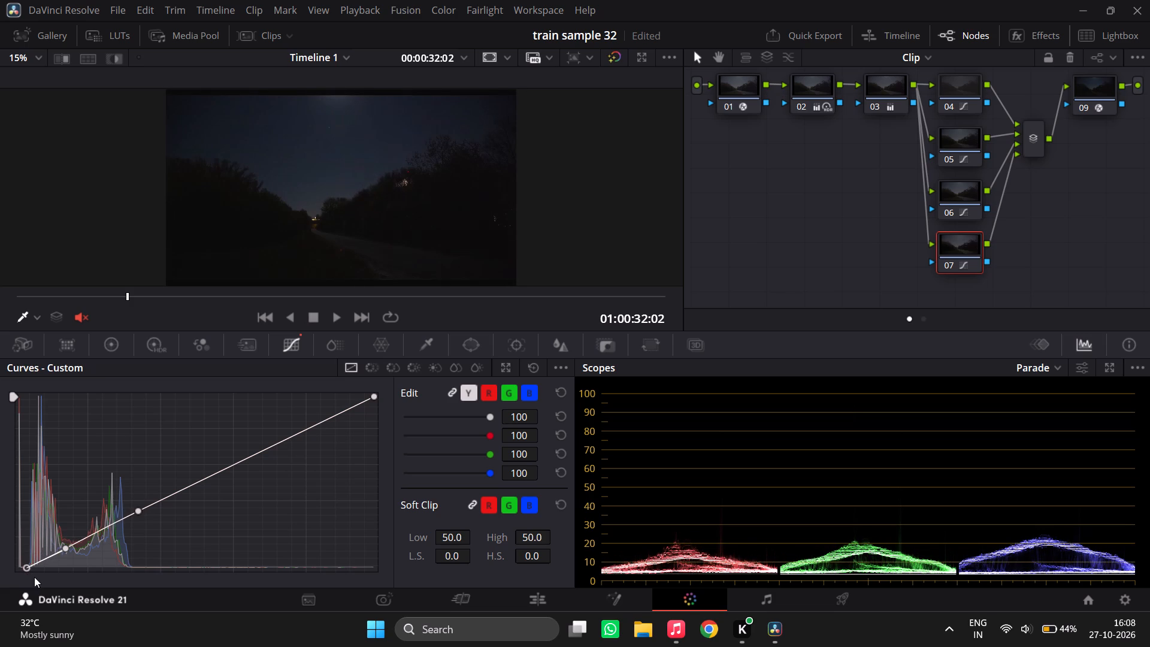
drag(67, 549, 72, 558)
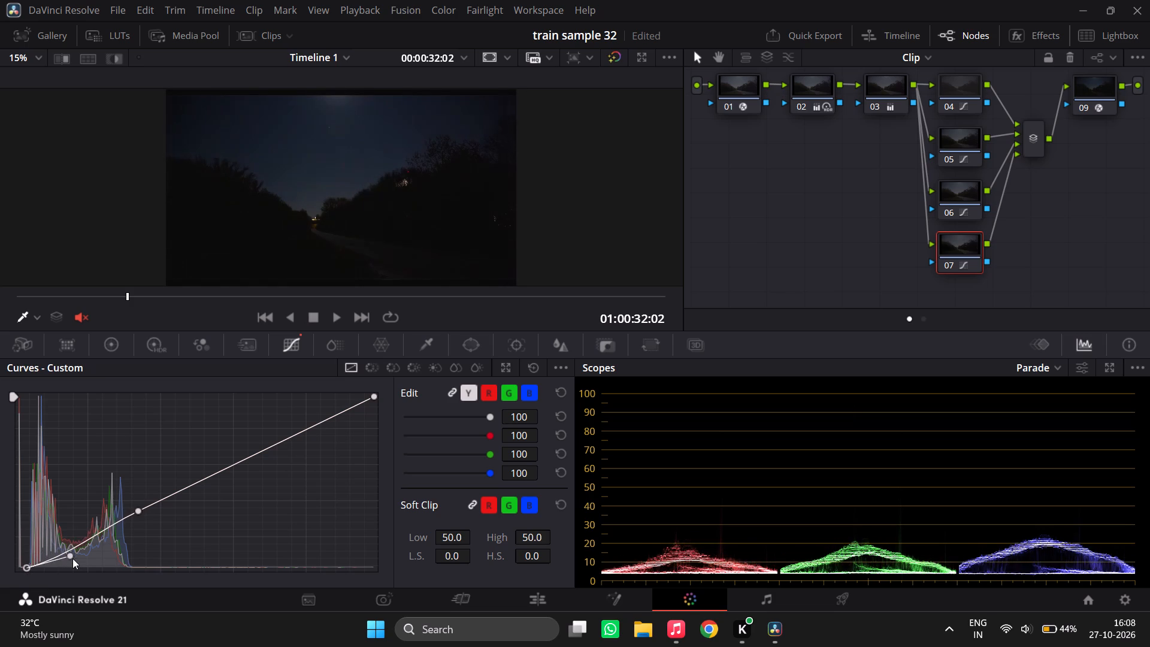
drag(72, 558, 69, 540)
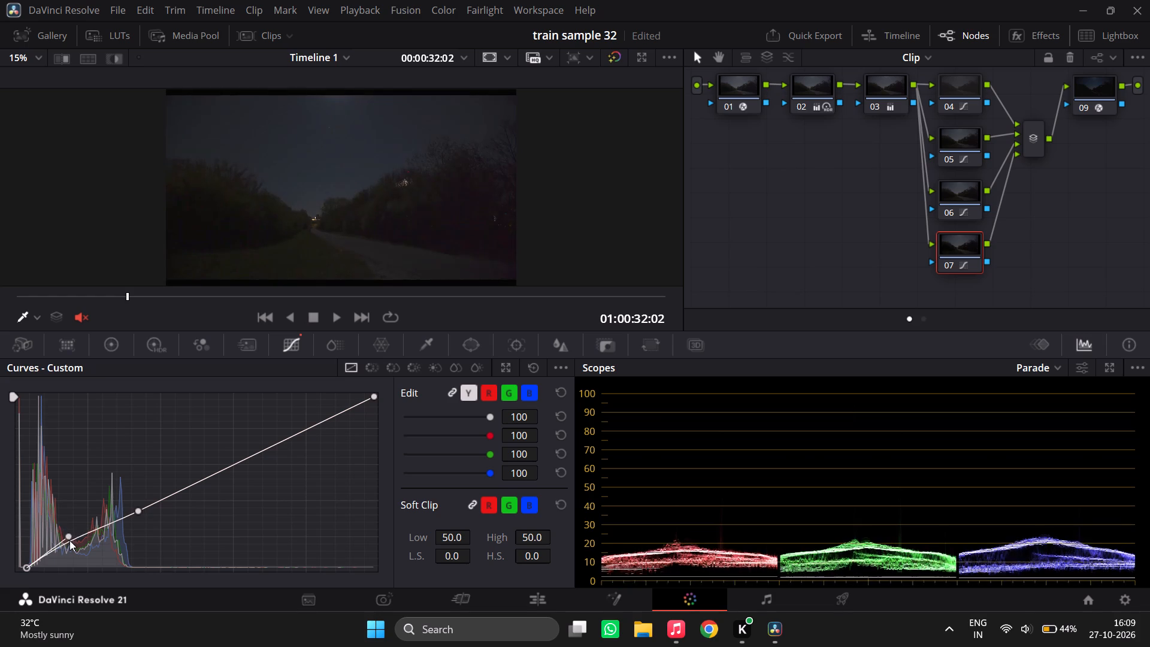
drag(69, 540, 73, 548)
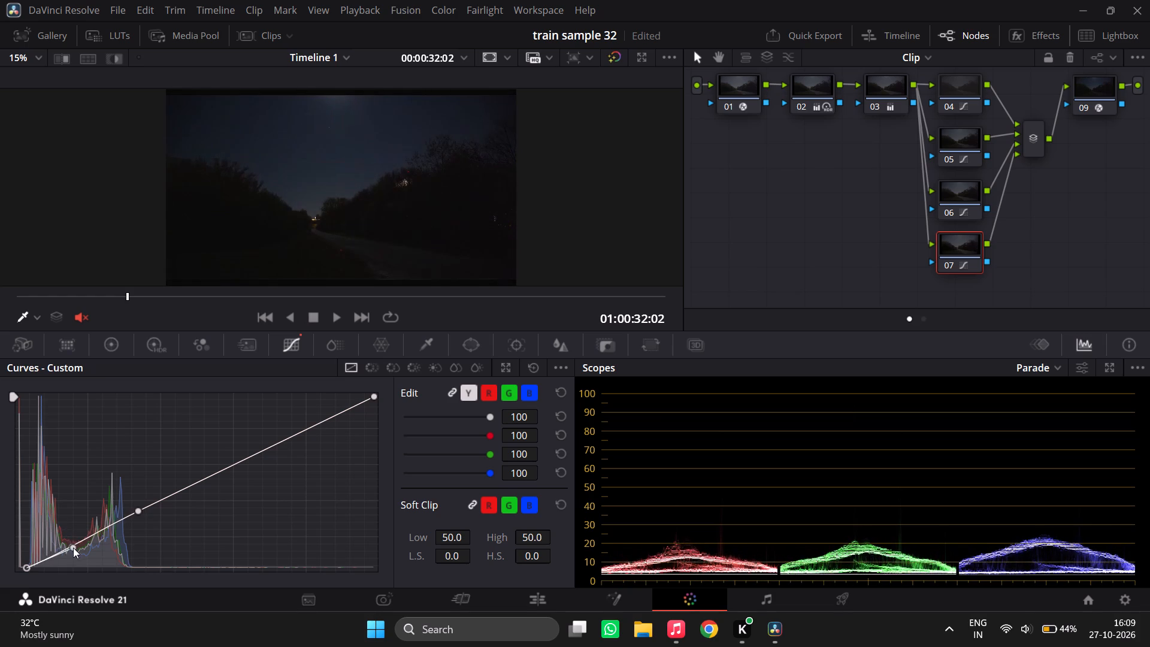
drag(73, 548, 71, 543)
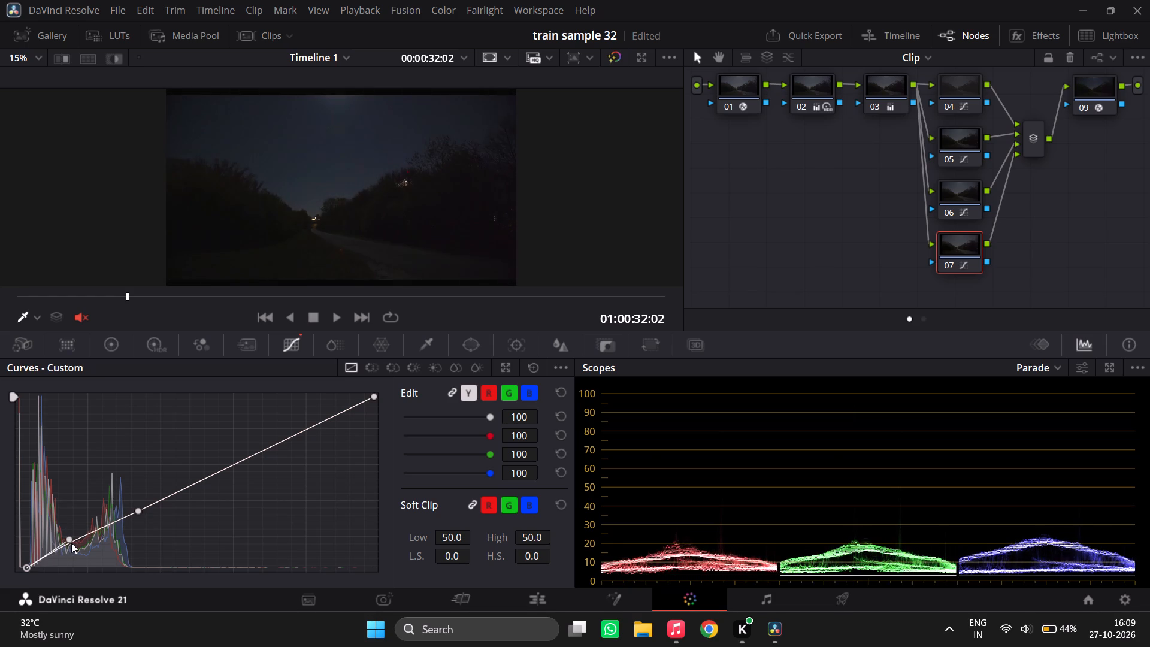
drag(71, 543, 73, 546)
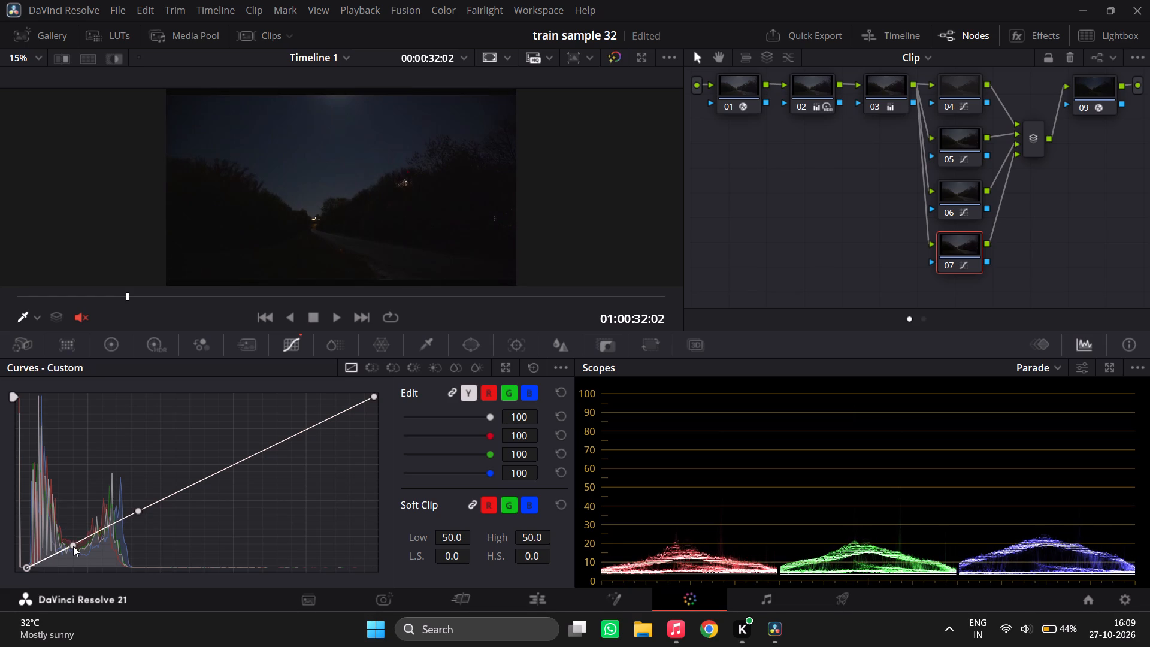
key(ctrl+d)
key(ctrl+d)
key(ctrl+f)
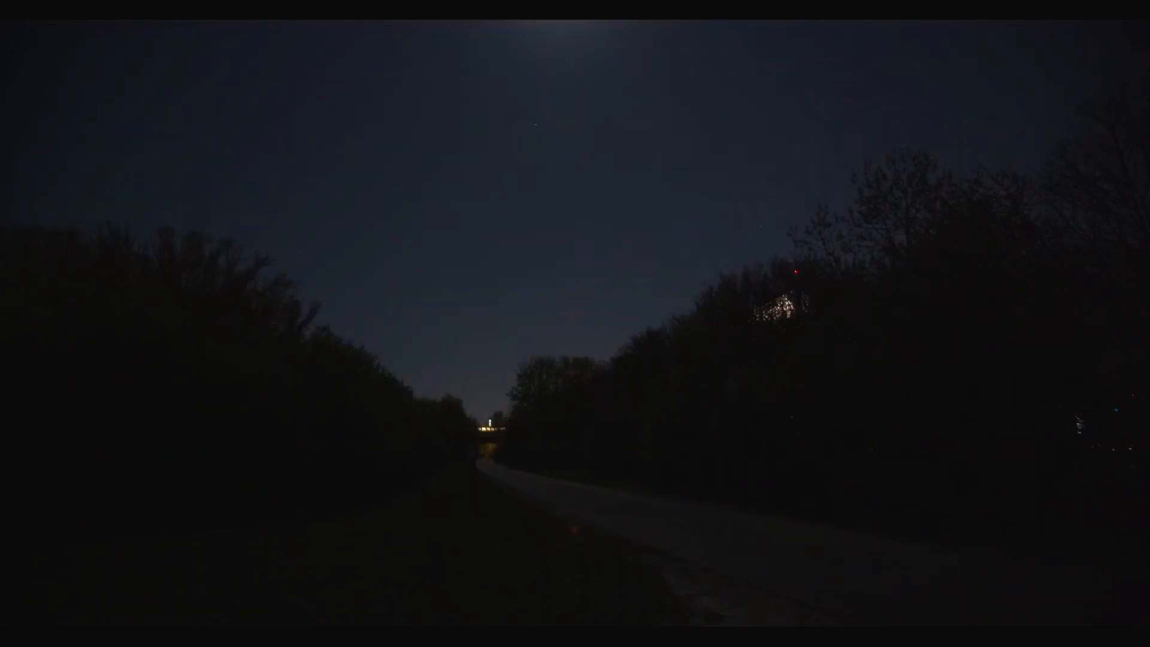
key(ctrl+d)
key(ctrl+d)
key(Escape)
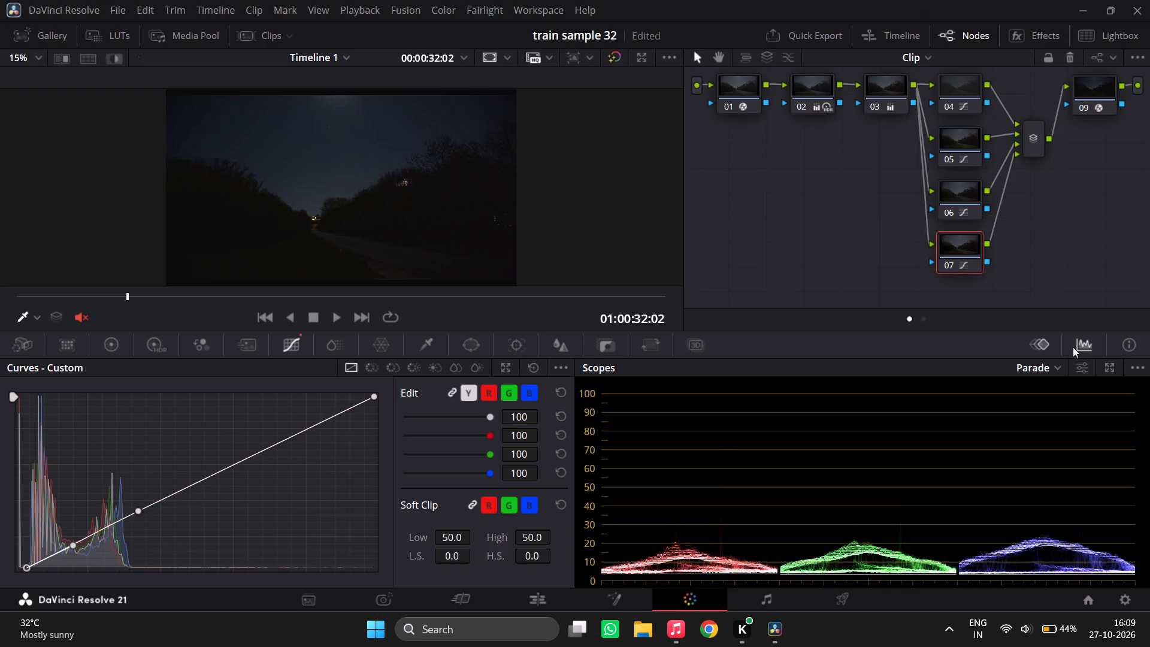
Switch the scope from Parade to Waveform and compare node 07 off and on.
click(1044, 375)
click(1059, 404)
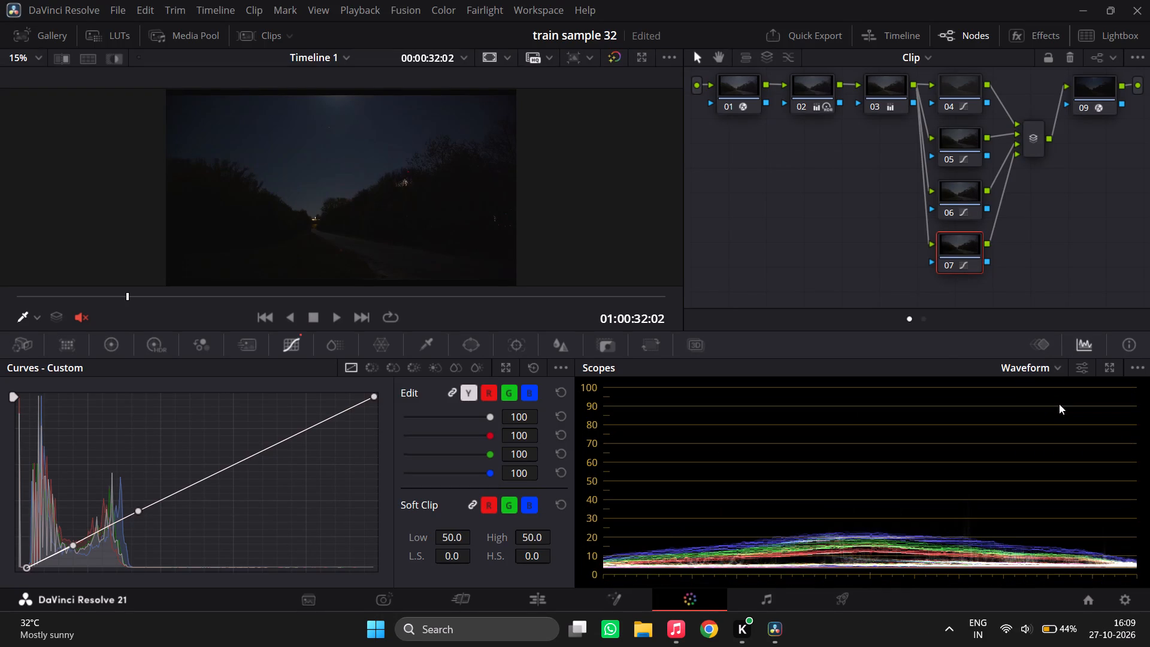
key(ctrl+d)
key(ctrl+d)
Bow the highlight end of node 07's curve gently upward with the white point's handle, and compare the node off and on.
click(376, 394)
drag(296, 434, 321, 485)
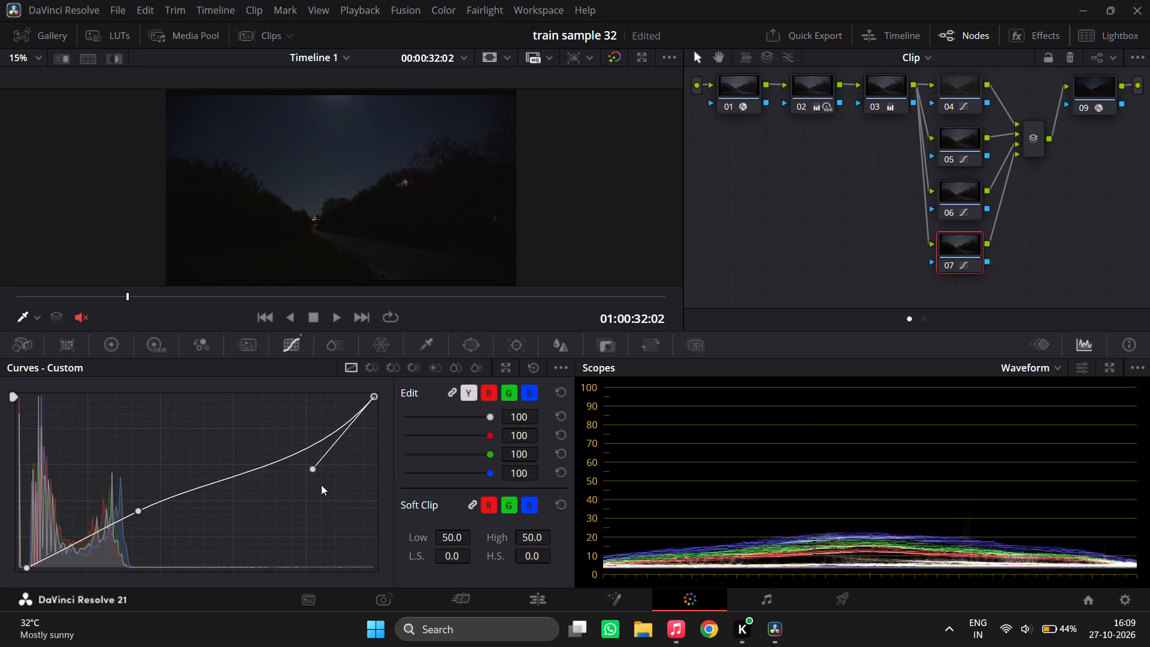
drag(321, 485, 359, 534)
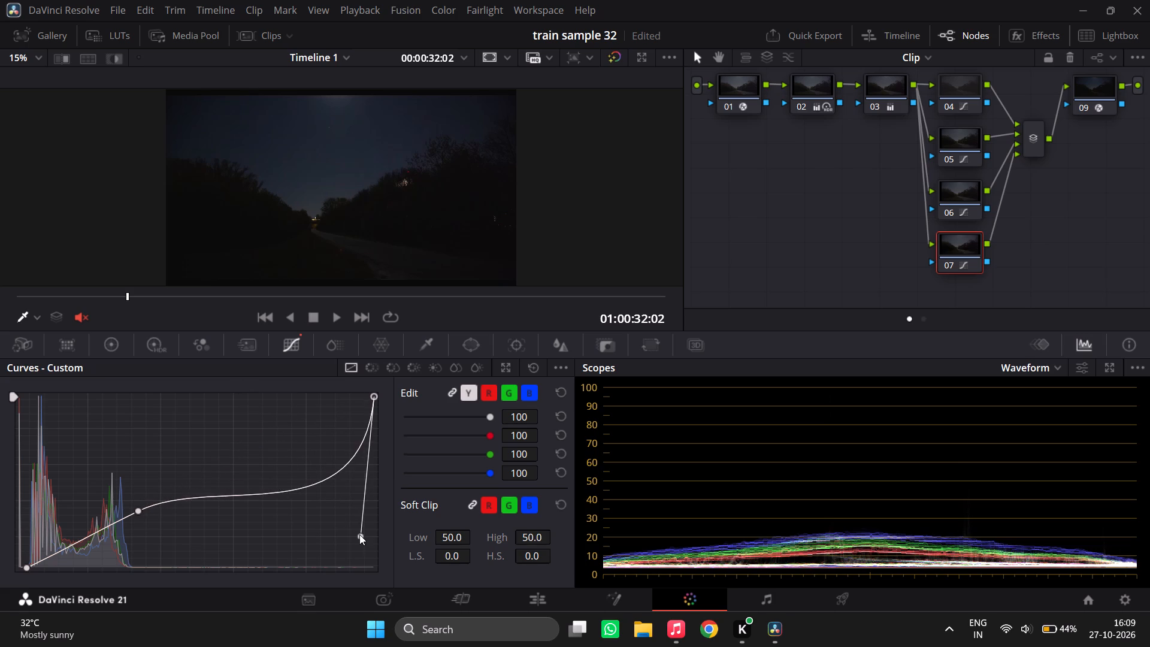
drag(359, 534, 253, 392)
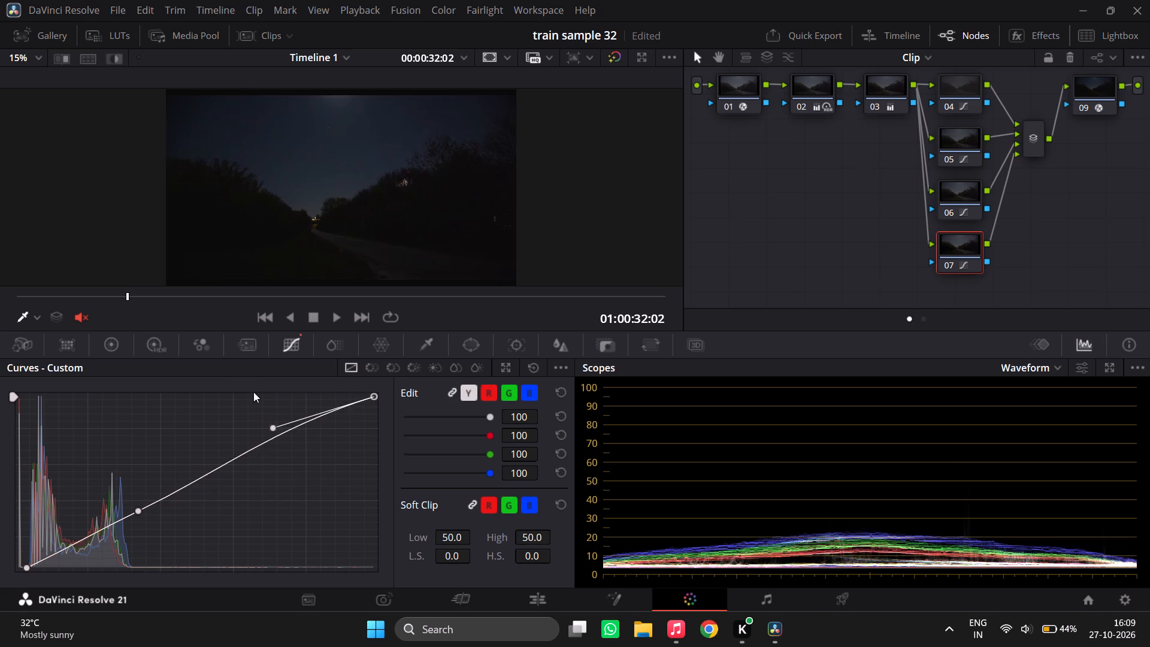
drag(253, 392, 290, 410)
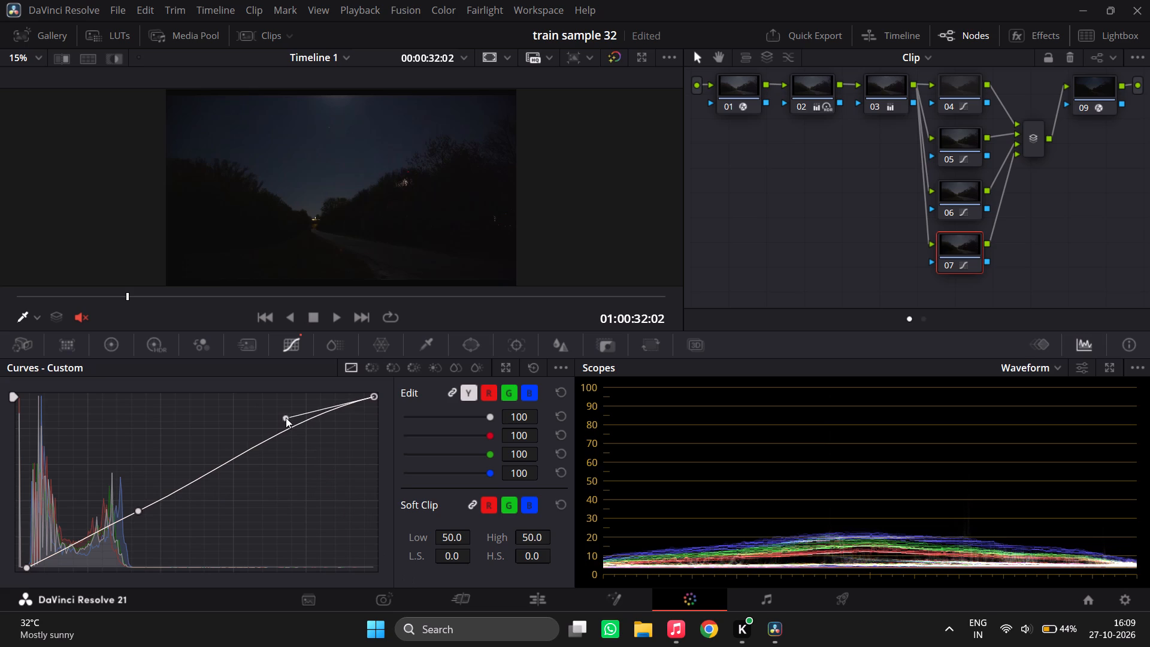
key(ctrl+d)
key(ctrl+d)
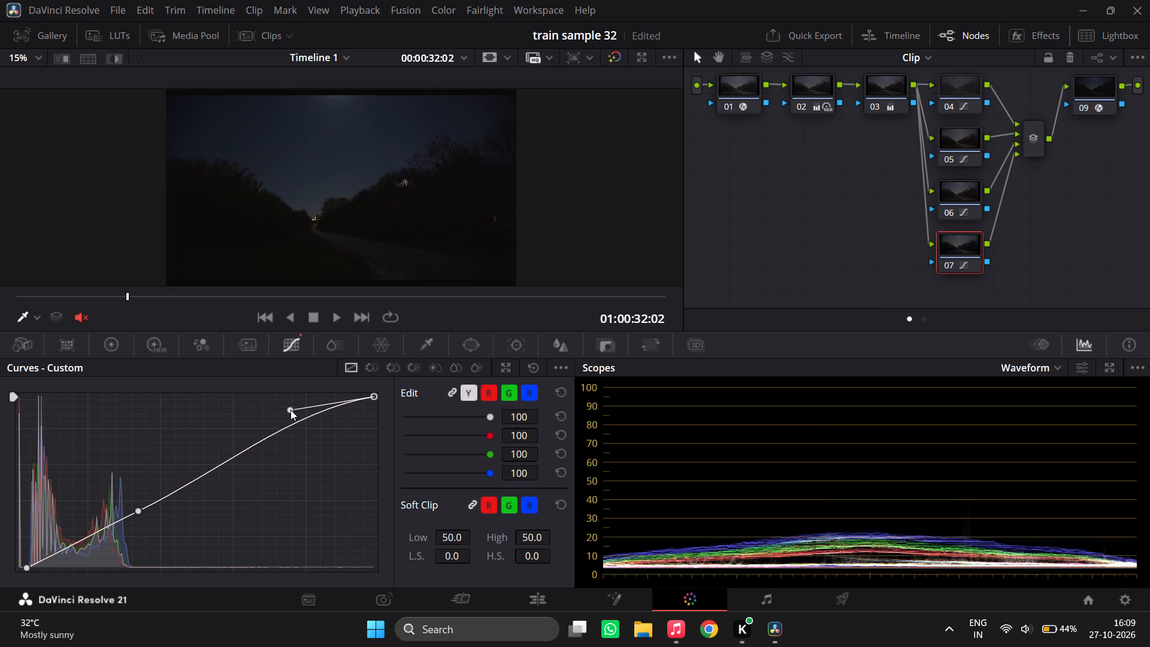
drag(290, 410, 302, 422)
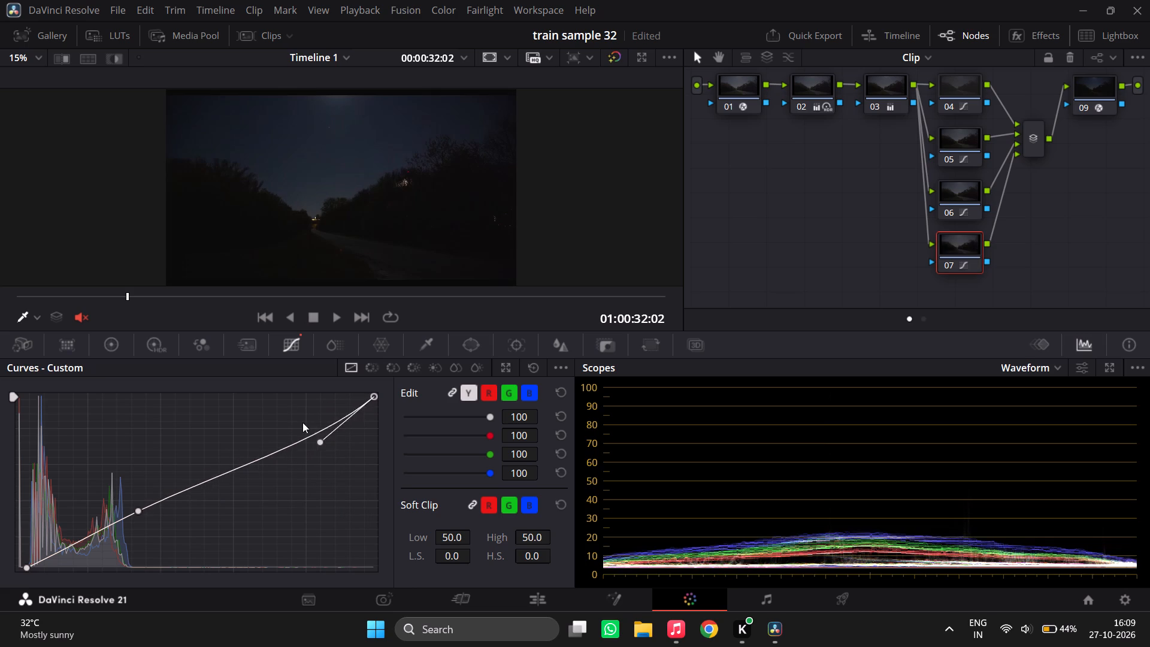
drag(302, 422, 296, 420)
key(ctrl+f)
key(ctrl+d)
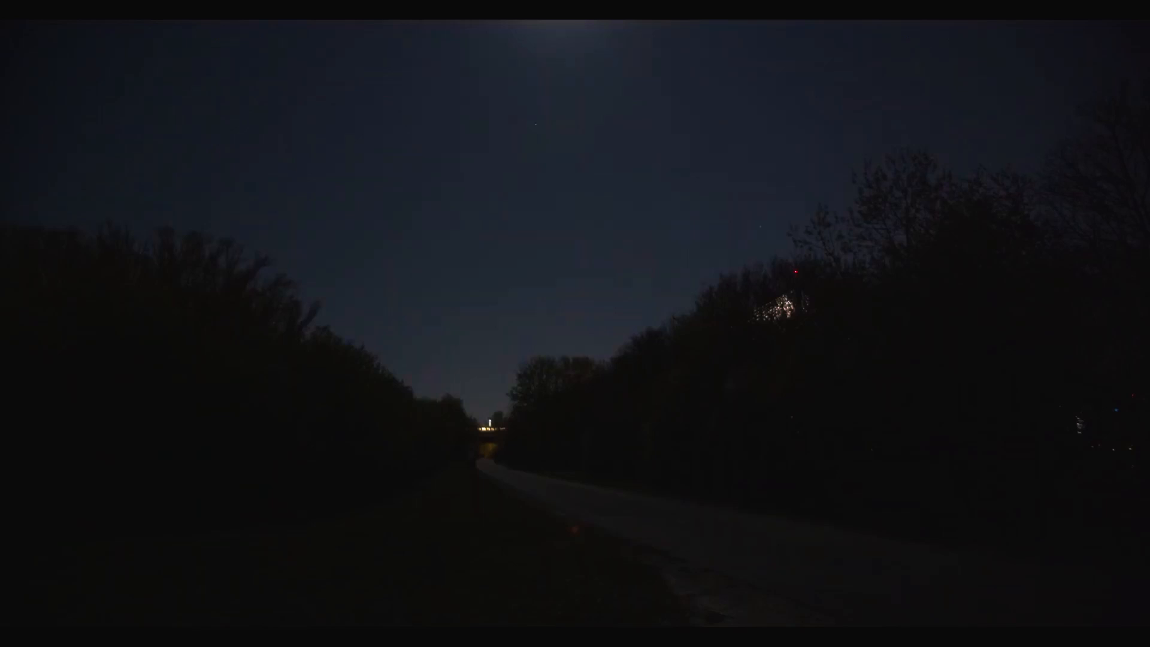
key(ctrl+d)
key(Escape)
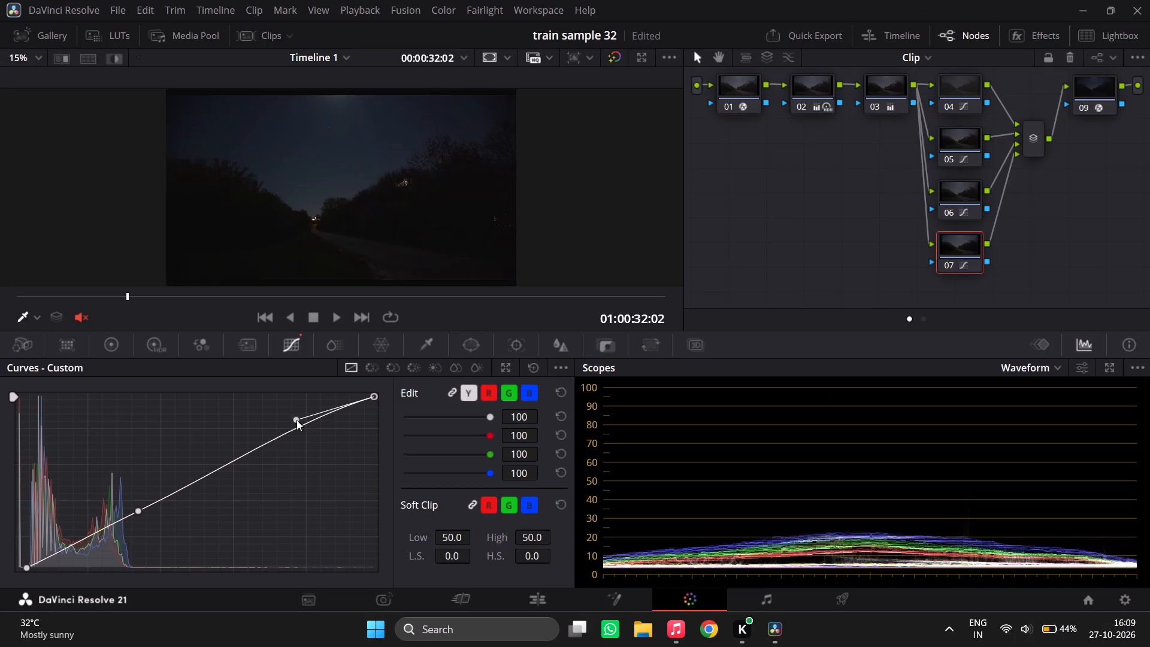
Add a serial node after the mixer that combines nodes 04 to 07, and add a parallel node to it.
scroll(929, 228, up, 6)
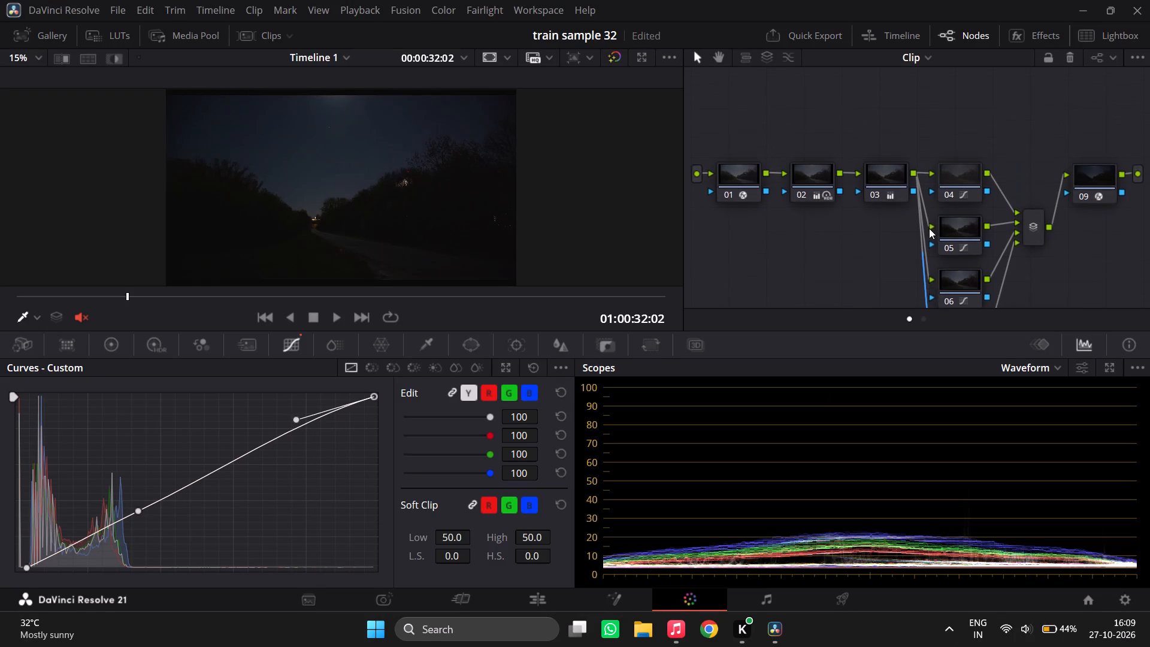
scroll(929, 228, up, 1)
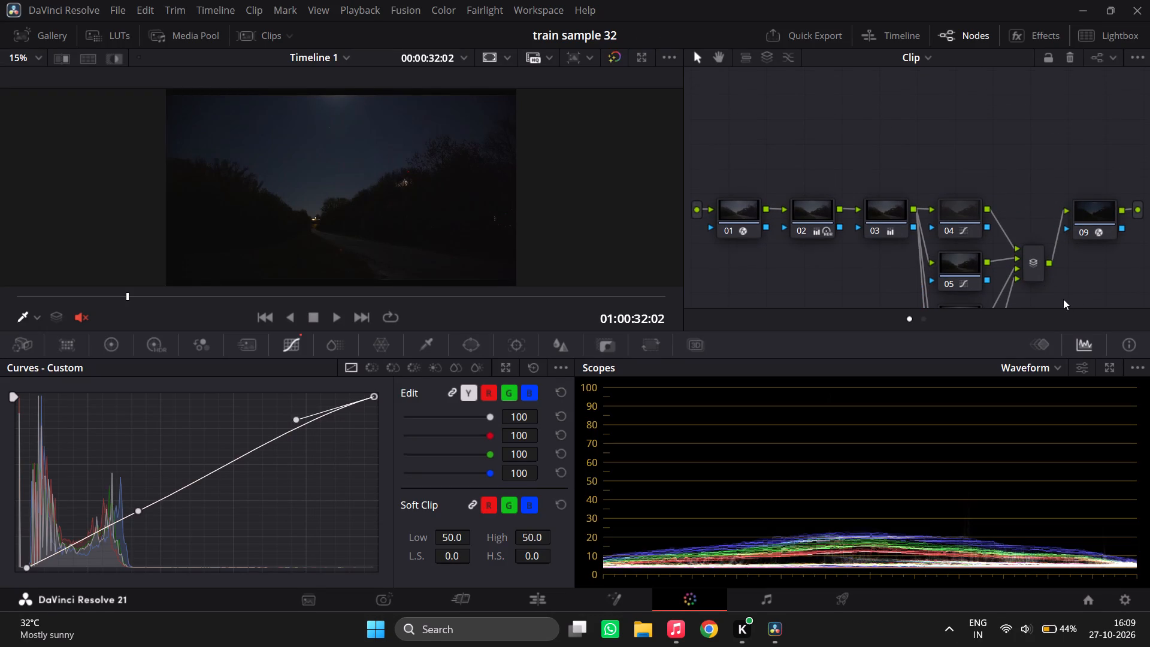
click(1025, 262)
key(alt+s)
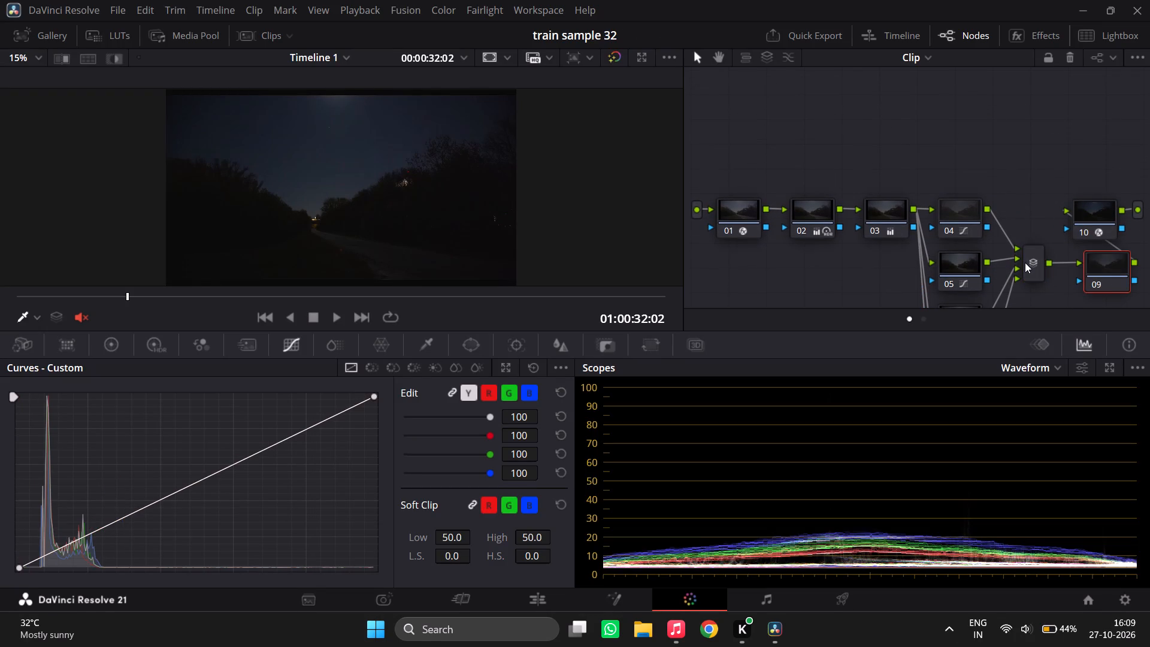
key(alt+p)
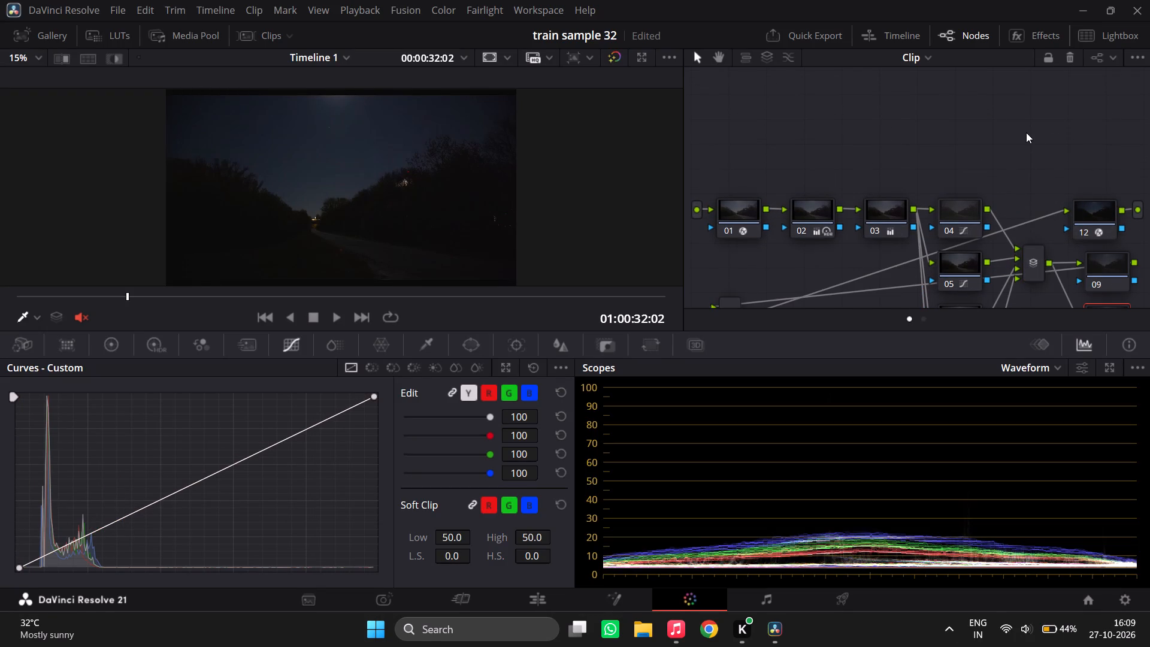
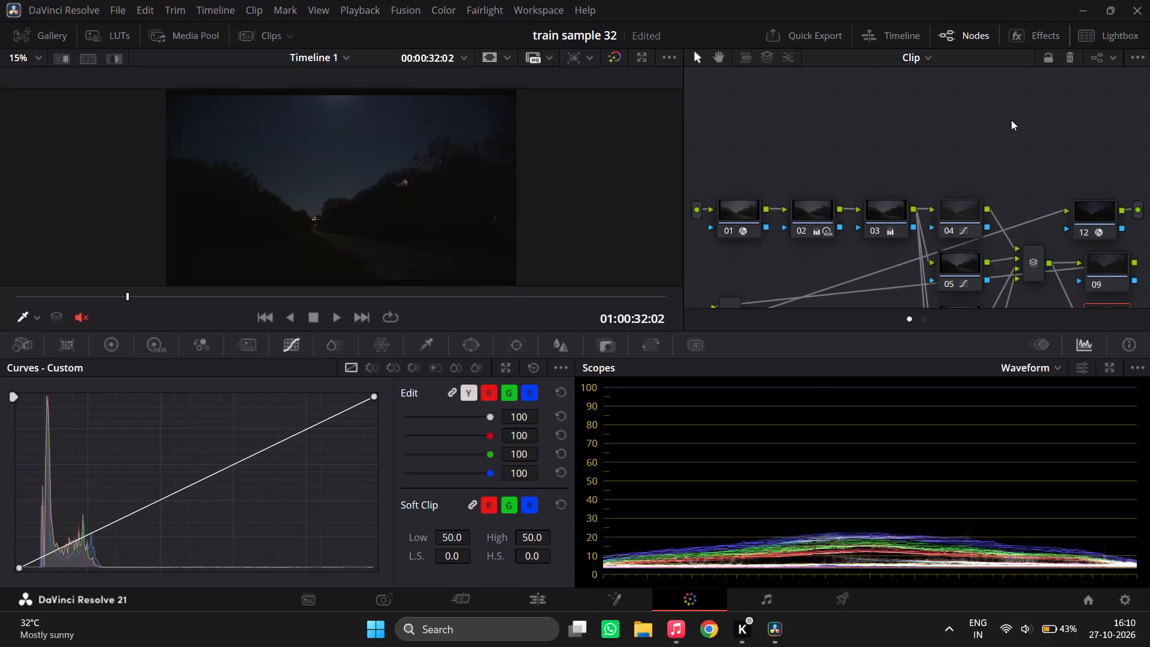
Clean up the node graph and move node 12 away from the lower mixer until it sits beneath the graph's output.
scroll(1011, 120, down, 4)
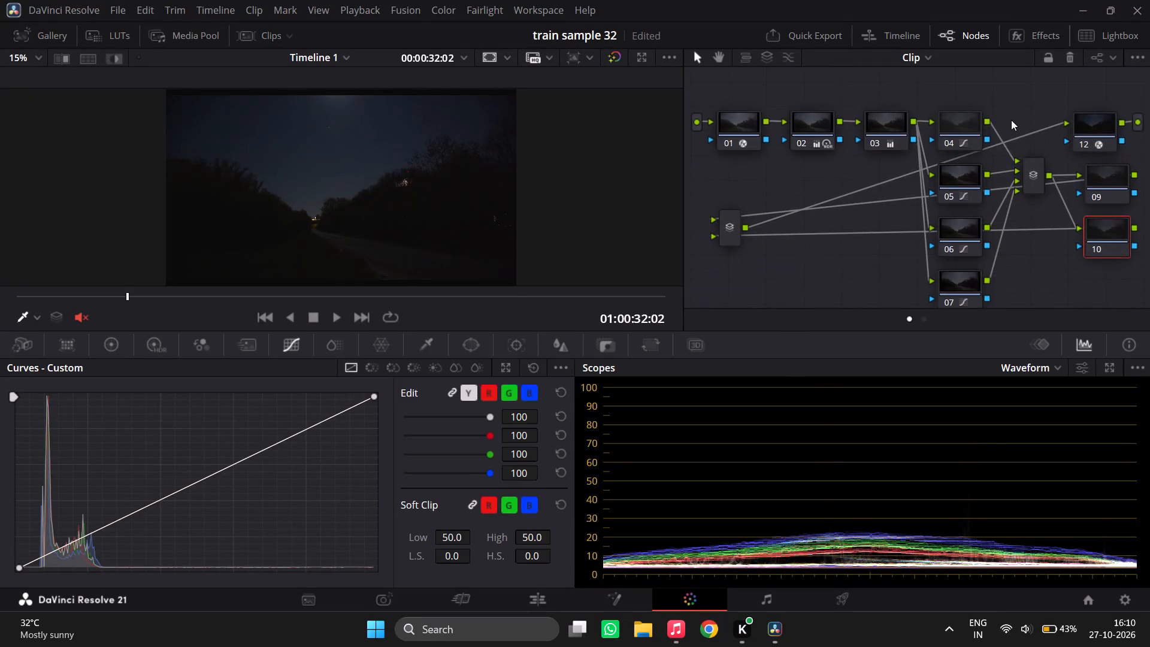
scroll(1011, 120, down, 2)
right_click(868, 221)
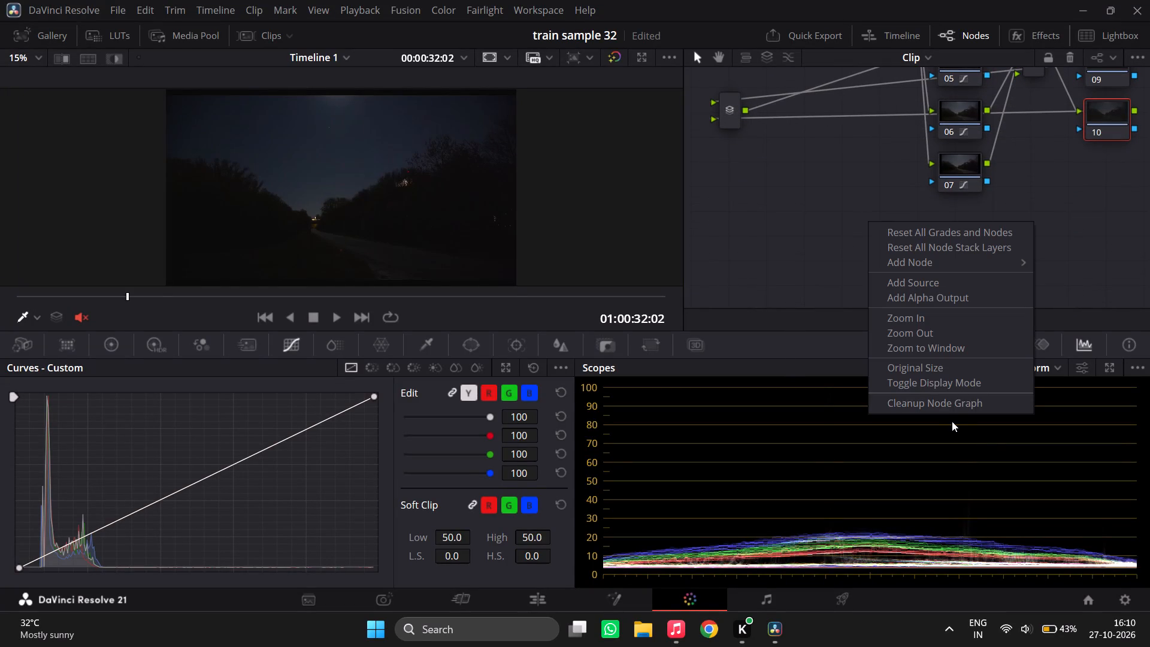
click(959, 404)
scroll(906, 164, up, 3)
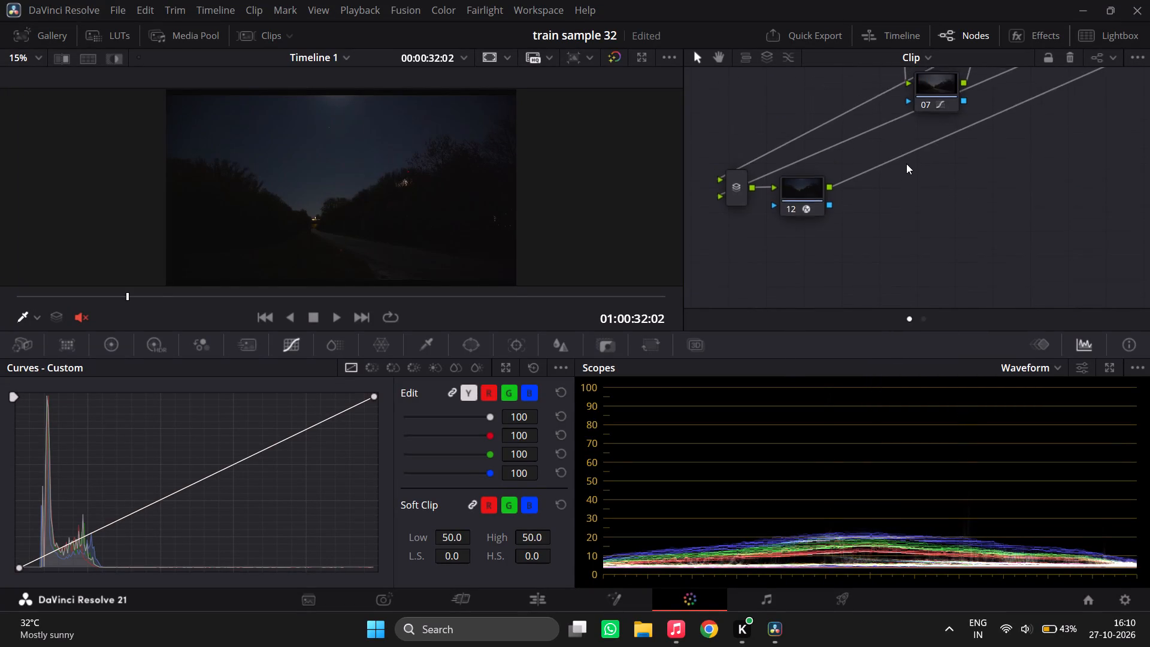
scroll(906, 164, up, 7)
scroll(906, 164, down, 3)
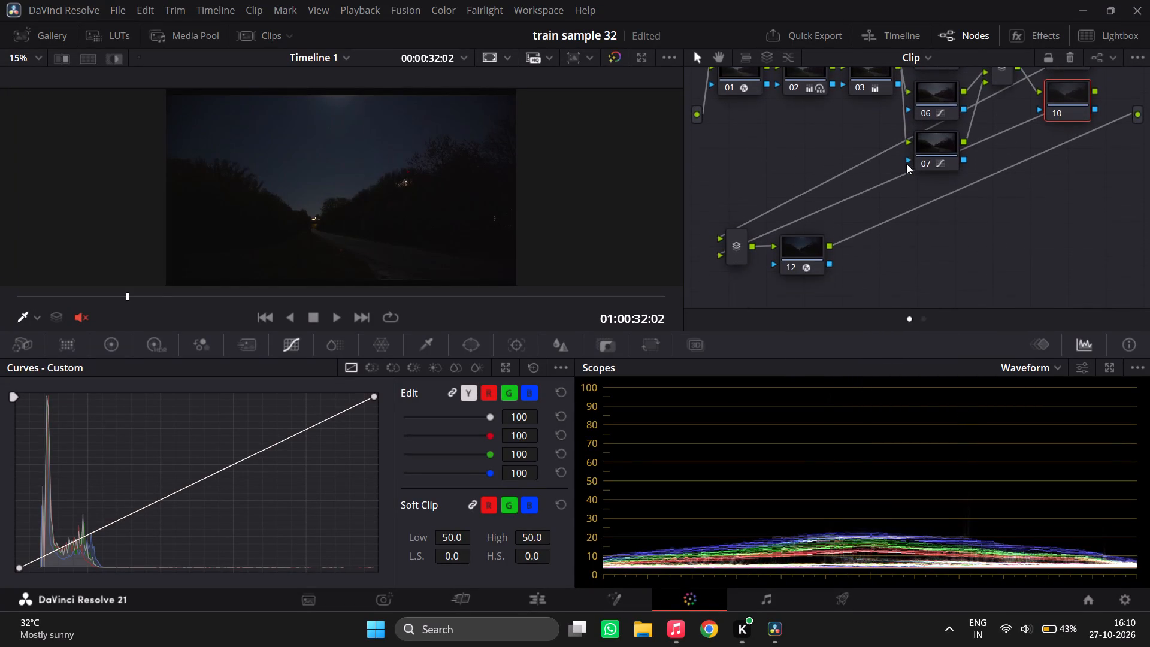
scroll(906, 164, down, 2)
drag(809, 208, 1074, 209)
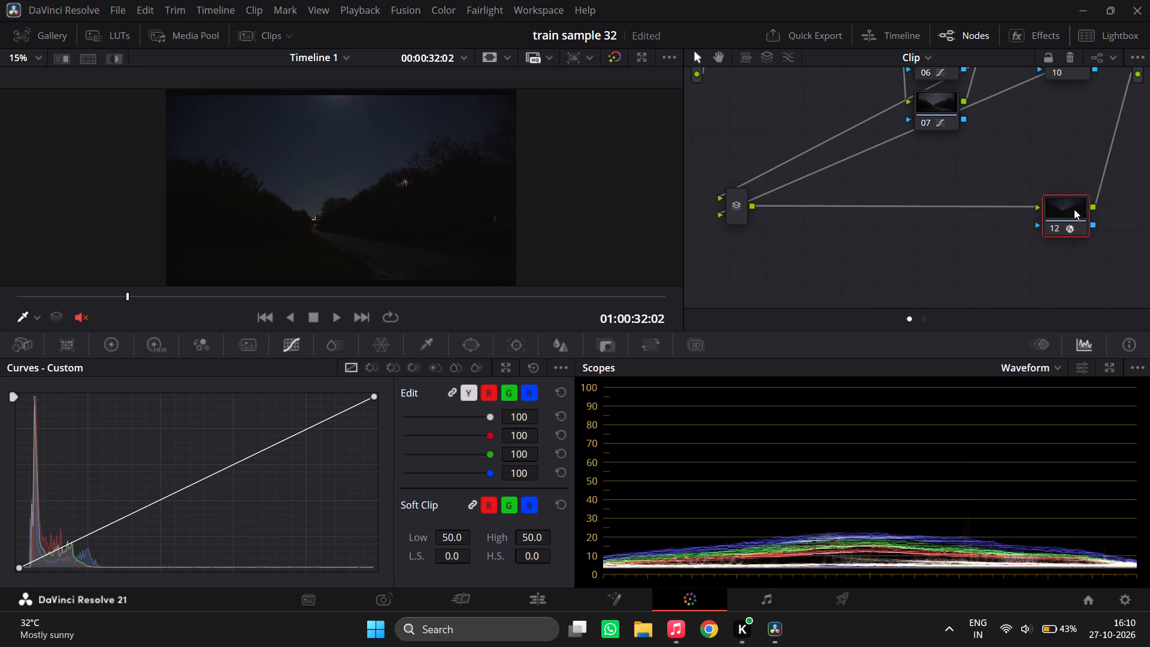
drag(1074, 209, 1107, 207)
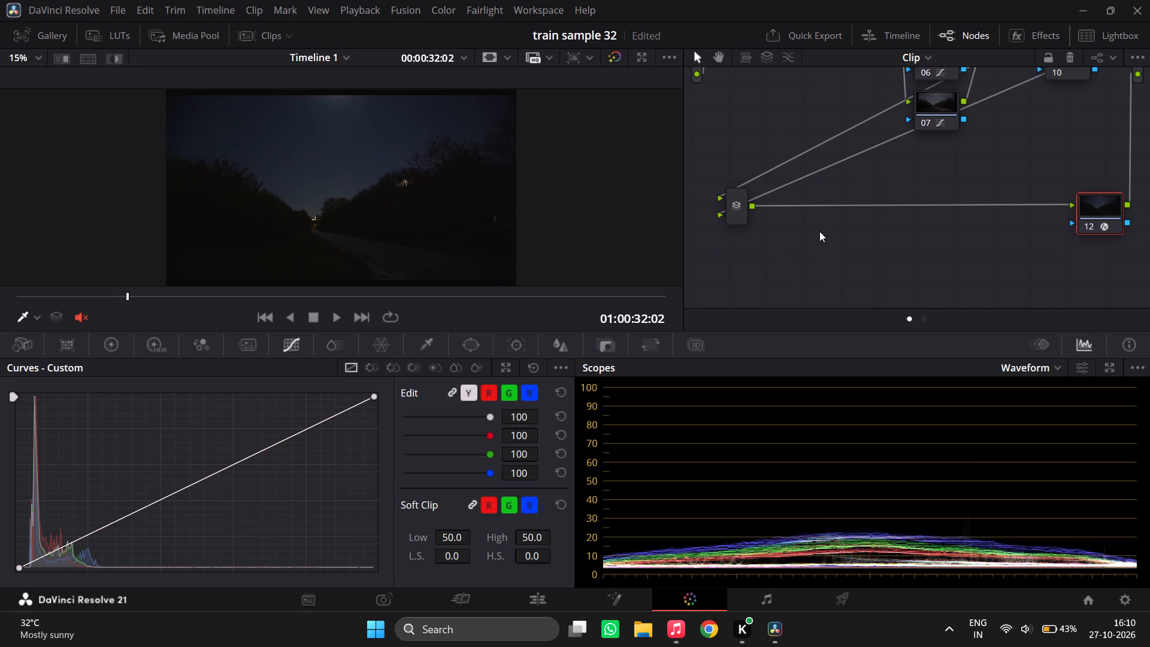
Add four serial nodes between the lower mixer and the final colour node.
click(740, 205)
key(alt+s)
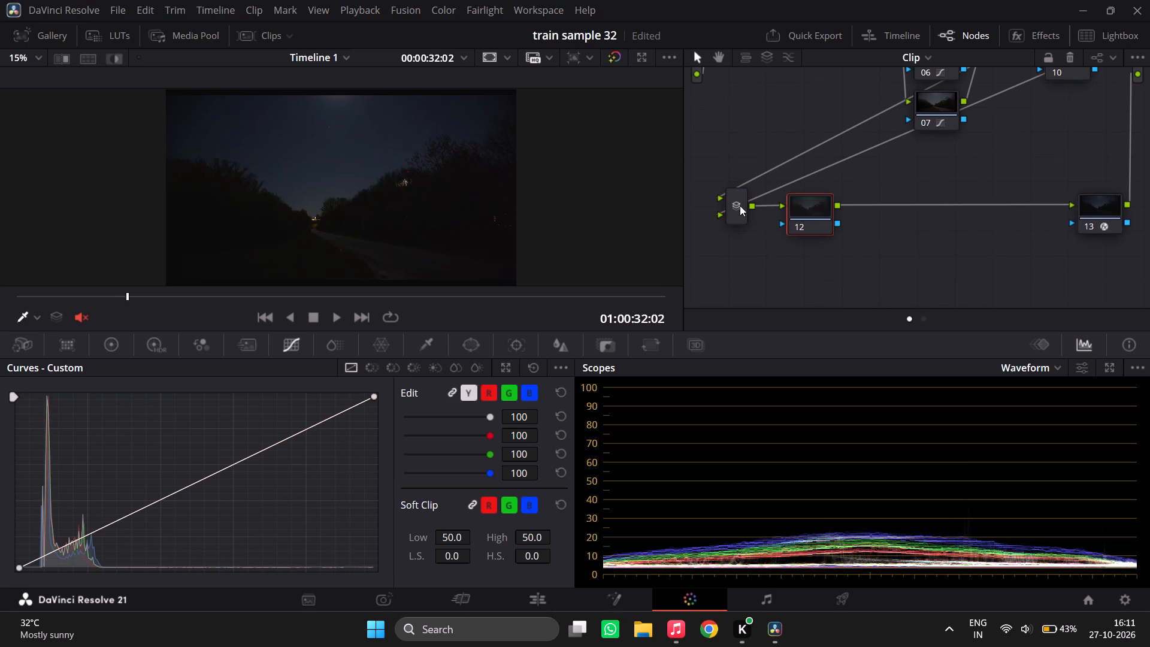
key(alt+s)
key(alt+s)
key(alt+s)
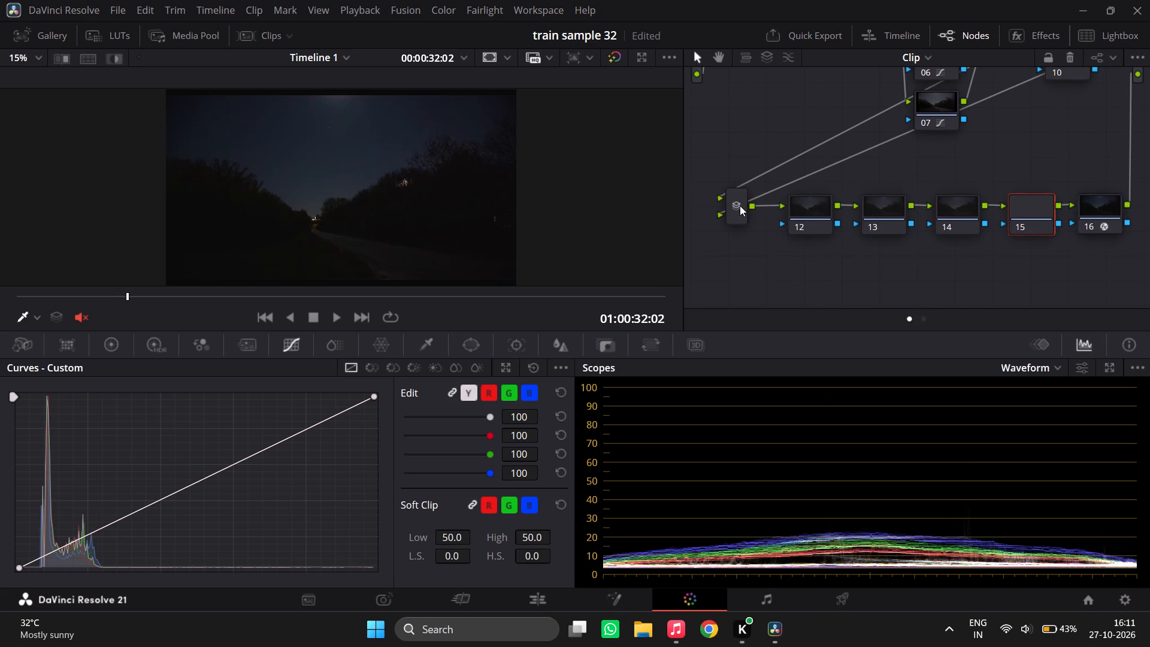
Compare nodes 02 to 07 and their mixer off and on together, and select node 09.
scroll(792, 106, up, 7)
scroll(792, 106, down, 2)
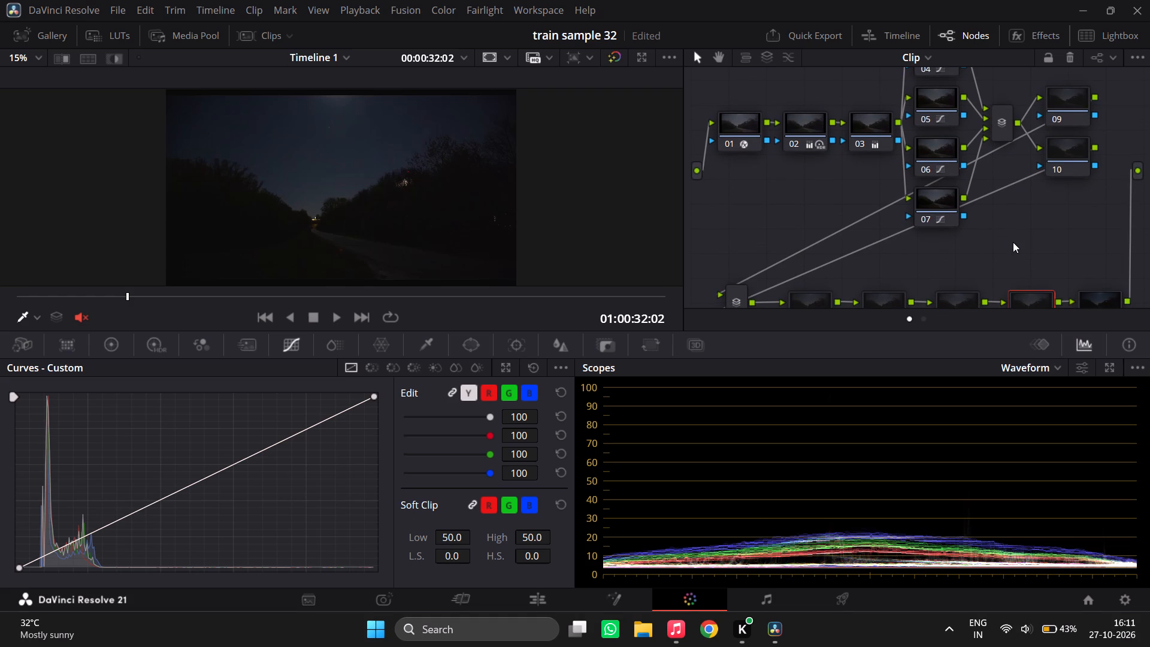
drag(1013, 242, 780, 53)
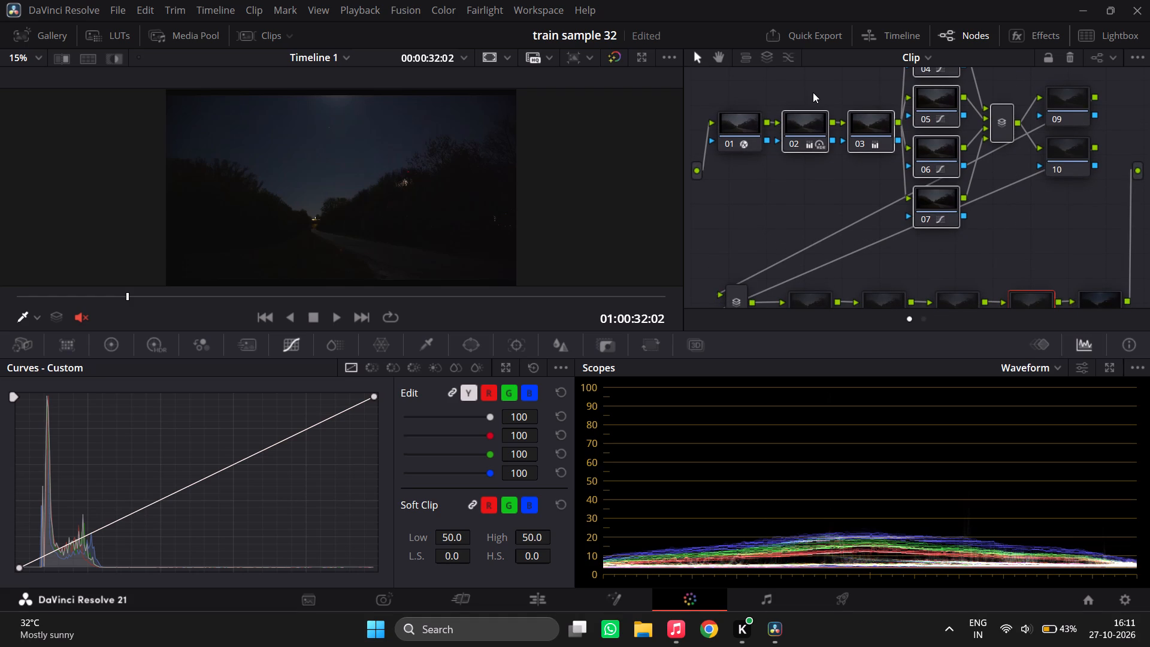
key(ctrl+d)
key(ctrl+d)
key(ctrl+d)
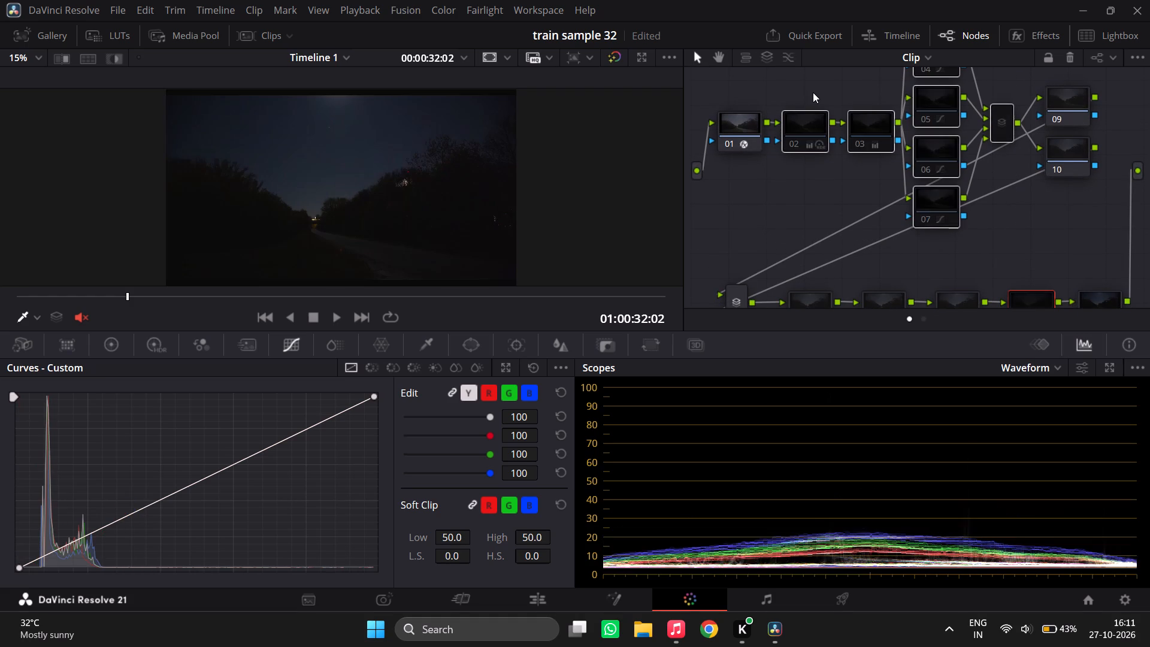
key(ctrl+d)
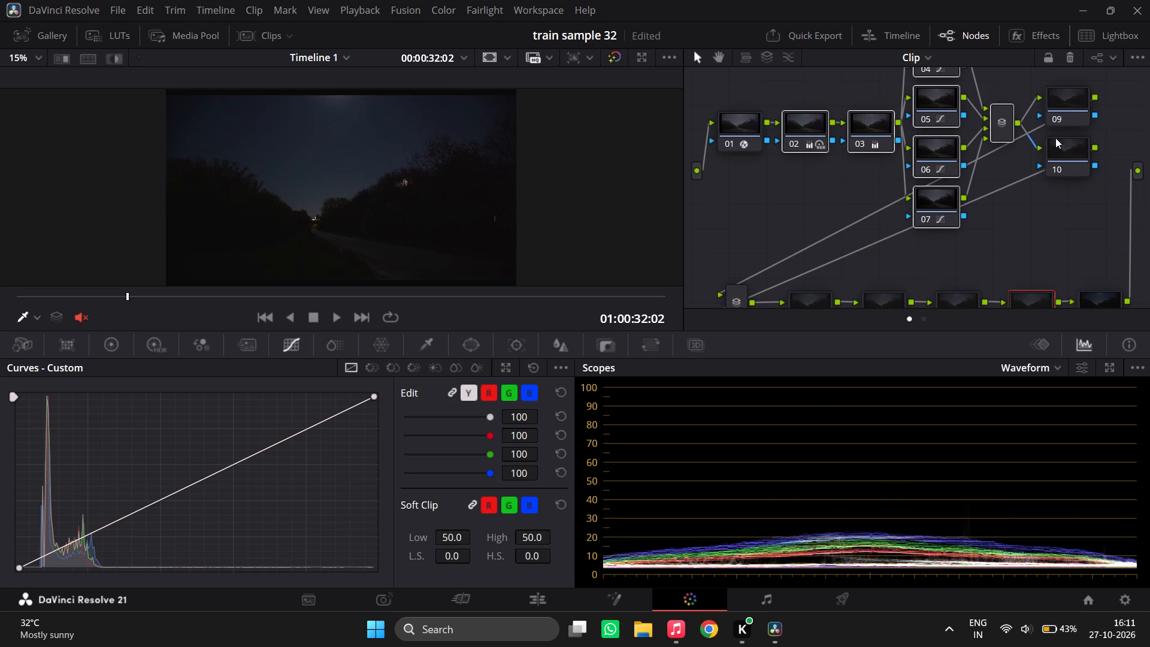
click(1069, 108)
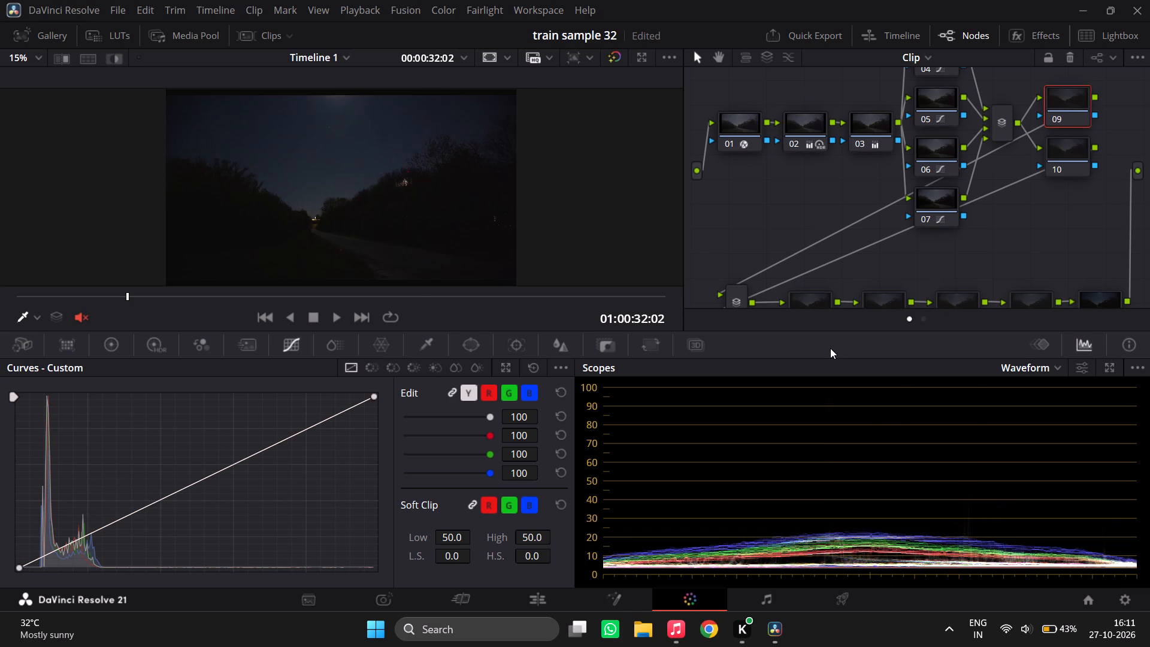
Switch to Apple Music, play Kasavinaal from the Desi mix playlist, and return to DaVinci Resolve.
scroll(830, 348, down, 1)
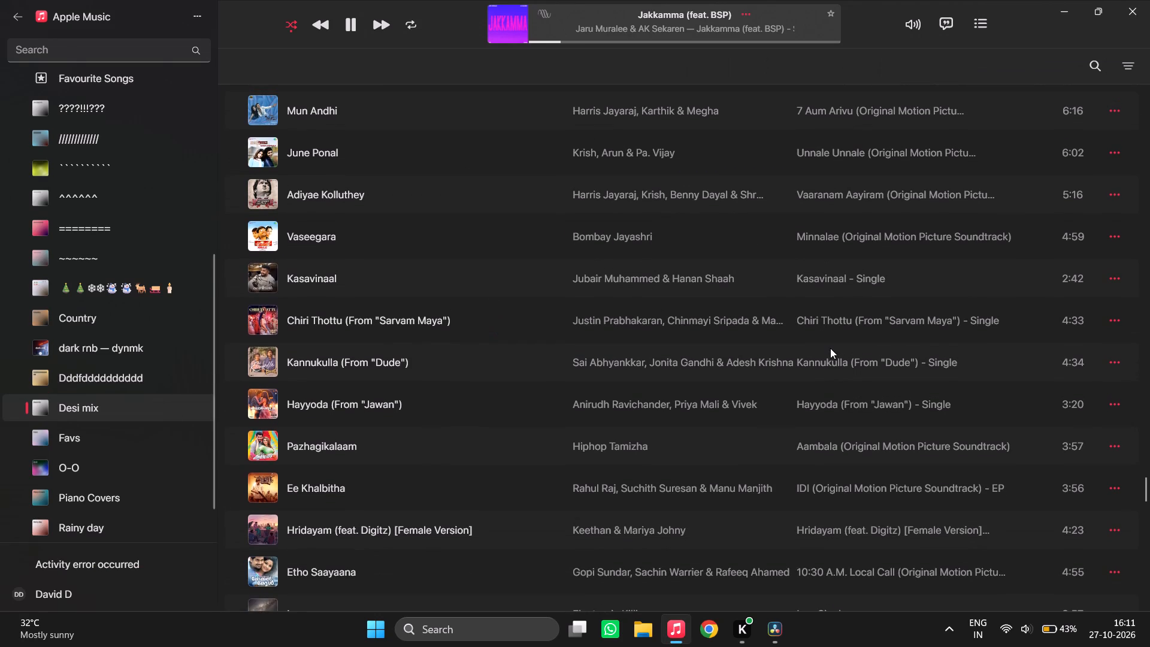
click(277, 282)
key(alt+Tab)
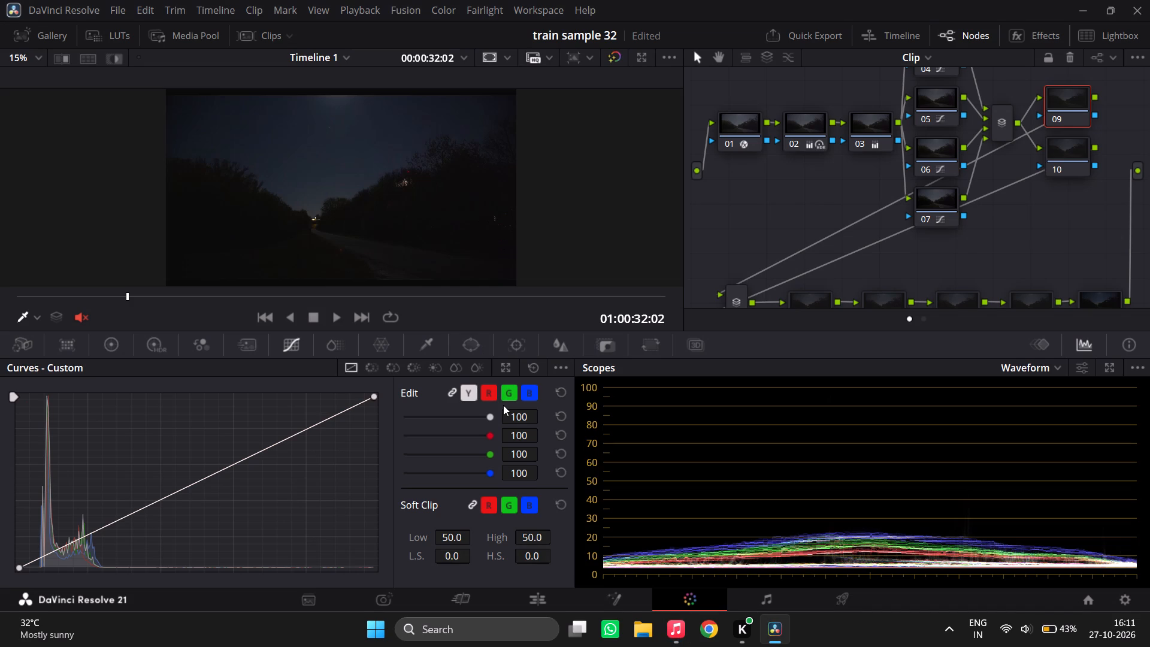
Set node 09's overall ColorSlice density to 0.10 and compare the node off and on.
scroll(503, 405, down, 1)
scroll(717, 286, down, 3)
scroll(717, 286, up, 3)
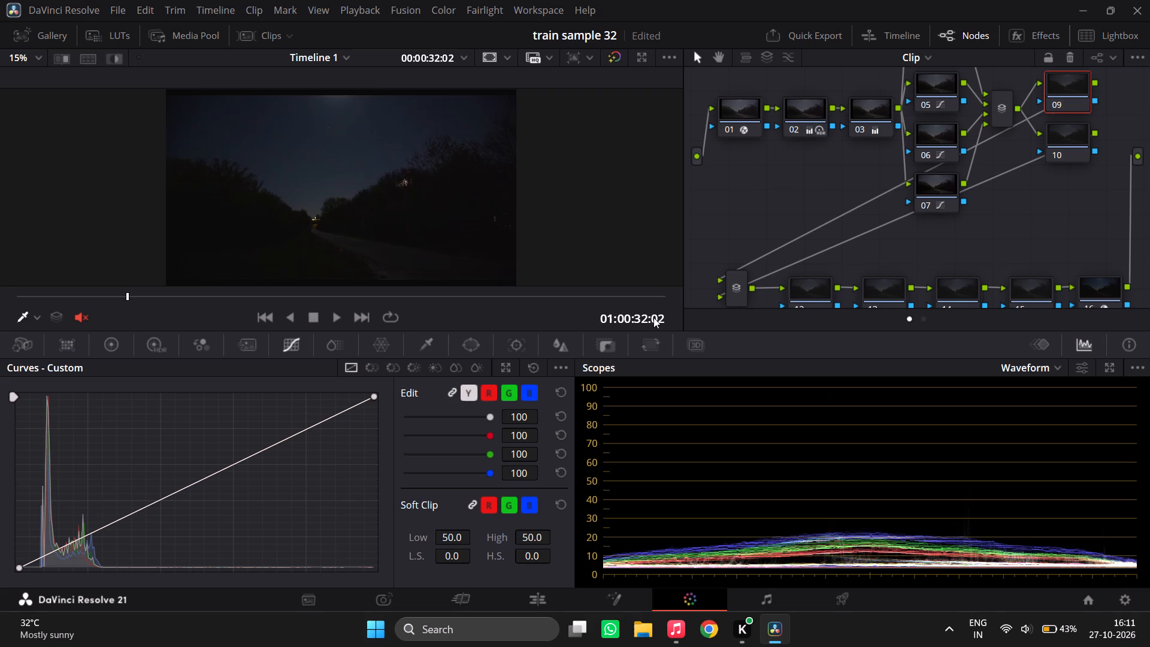
click(330, 353)
click(72, 385)
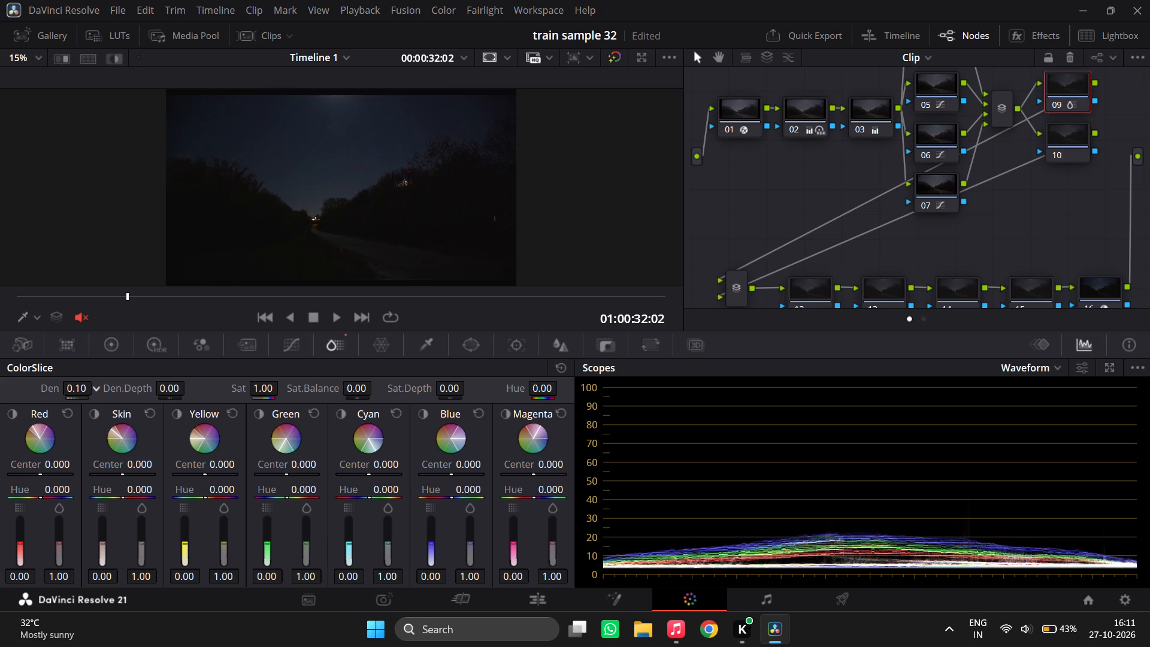
key(ctrl+d)
key(ctrl+d)
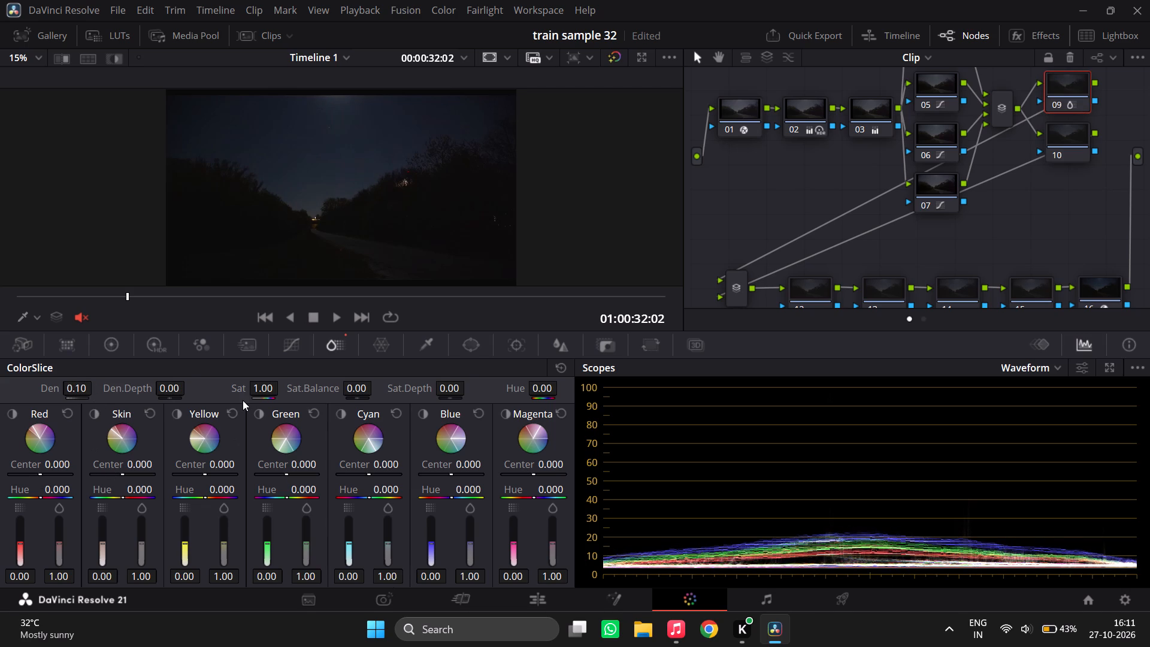
Try different overall ColorSlice saturation levels on node 09, settling on 0.98.
double_click(262, 391)
right_click(262, 391)
right_click(262, 391)
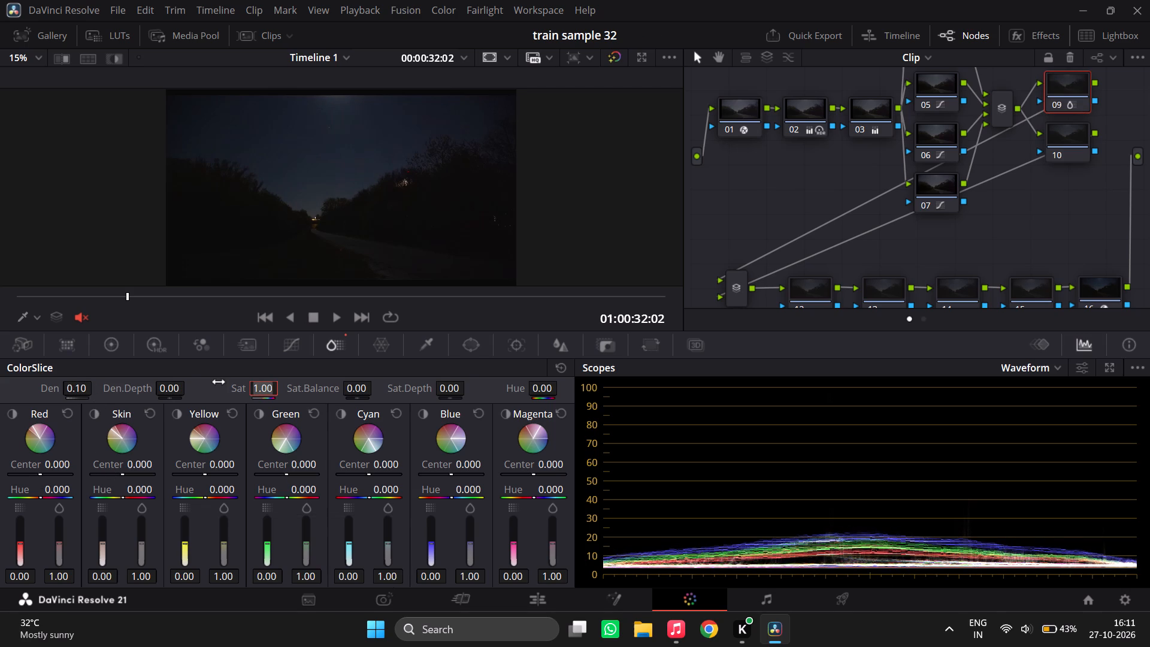
click(219, 382)
click(271, 392)
click(271, 392)
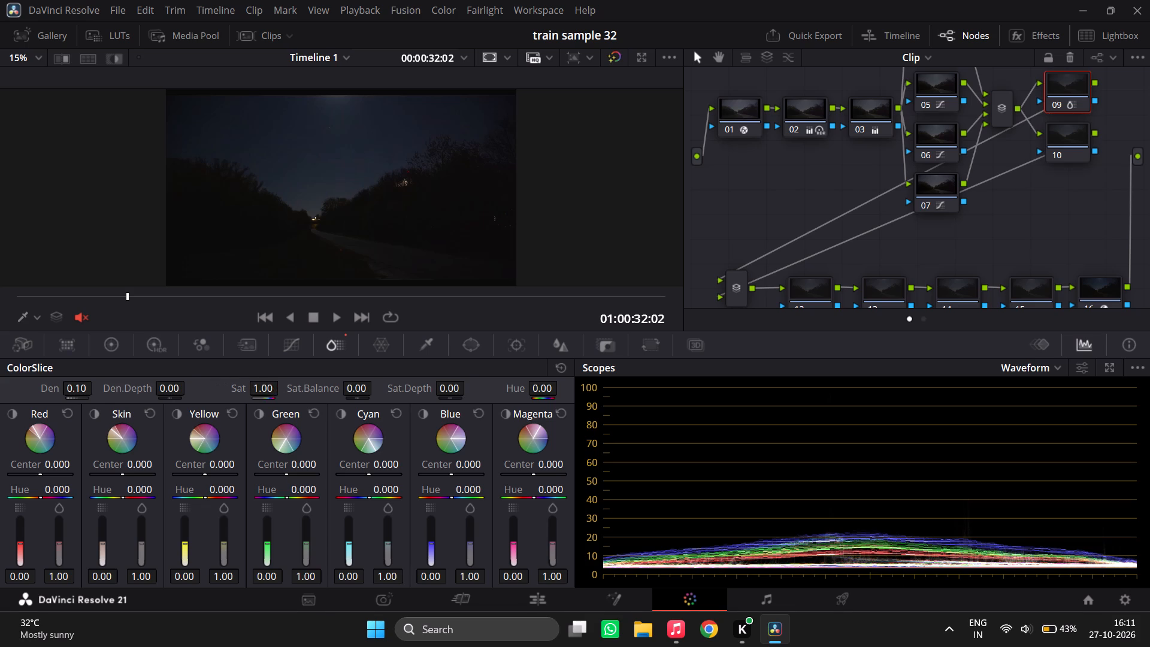
click(271, 392)
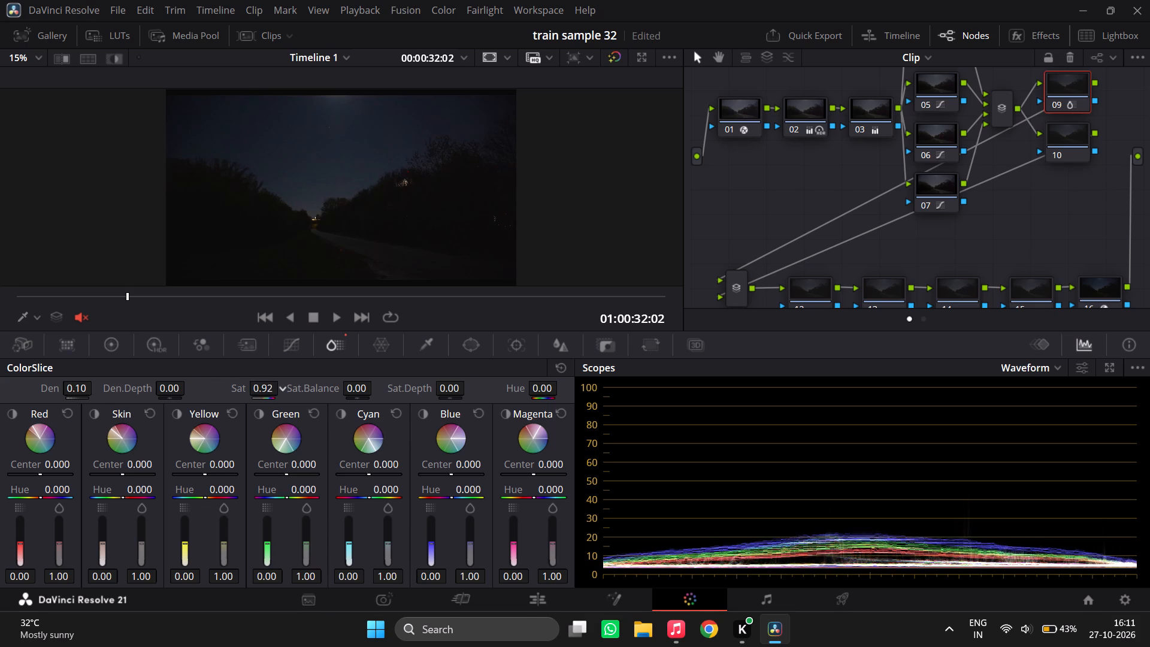
click(271, 392)
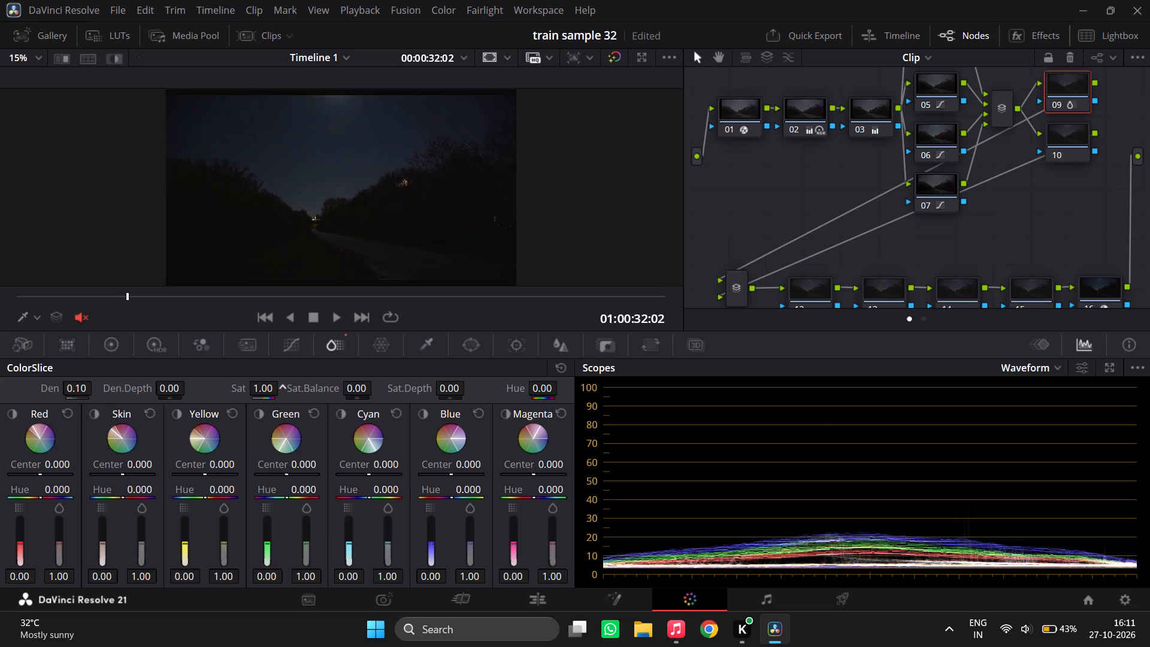
click(272, 390)
click(190, 309)
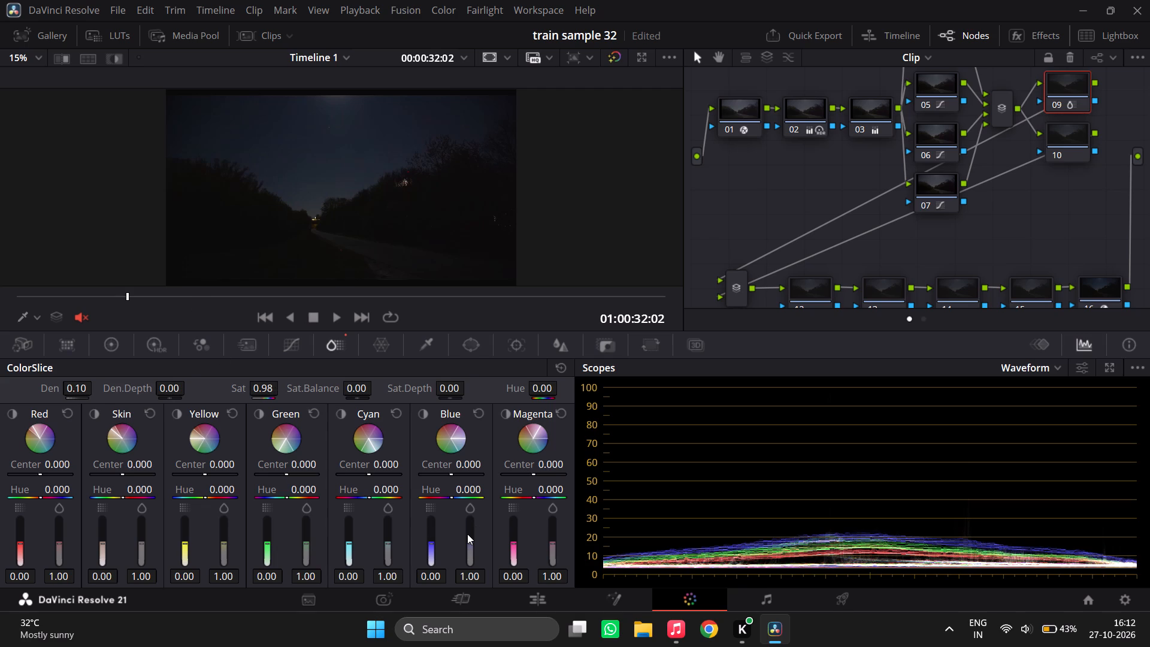
Try stronger and weaker saturation for the Blue slice of node 09, settling on 0.66.
scroll(467, 534, down, 4)
scroll(467, 534, up, 6)
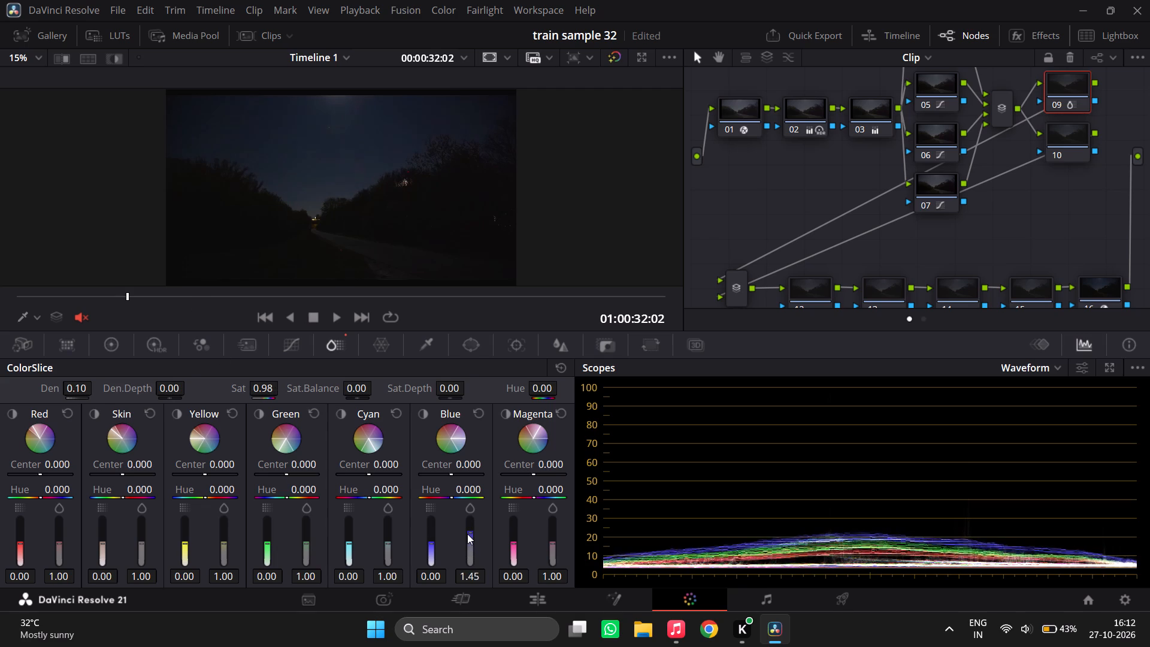
scroll(467, 534, down, 7)
scroll(467, 534, up, 2)
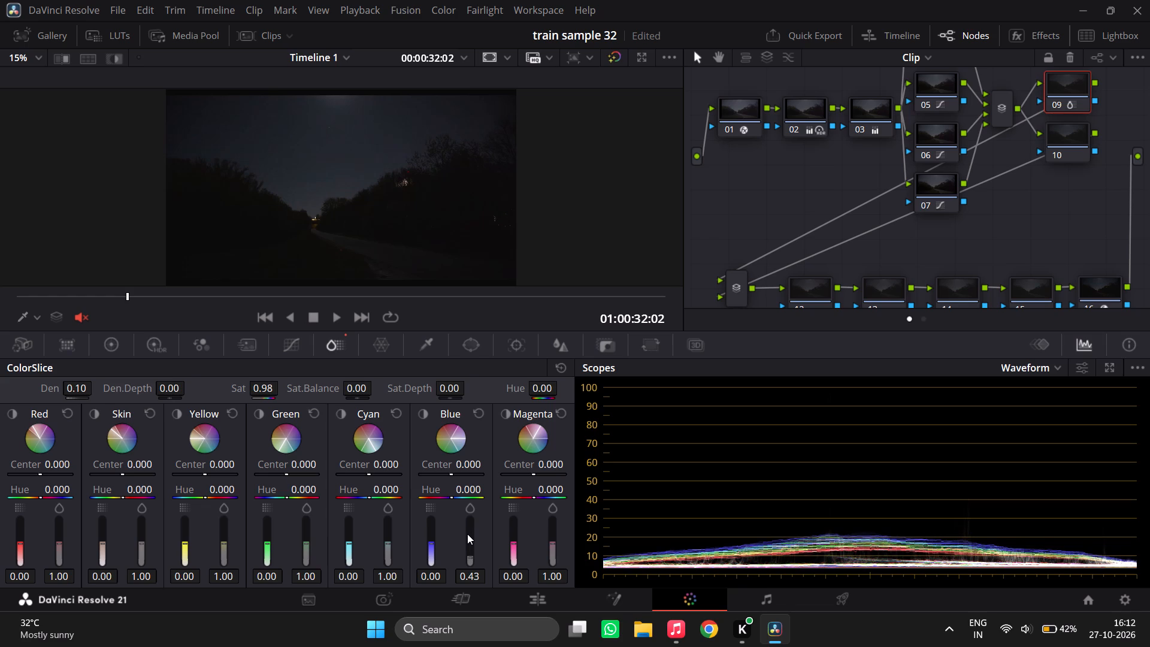
scroll(467, 534, up, 2)
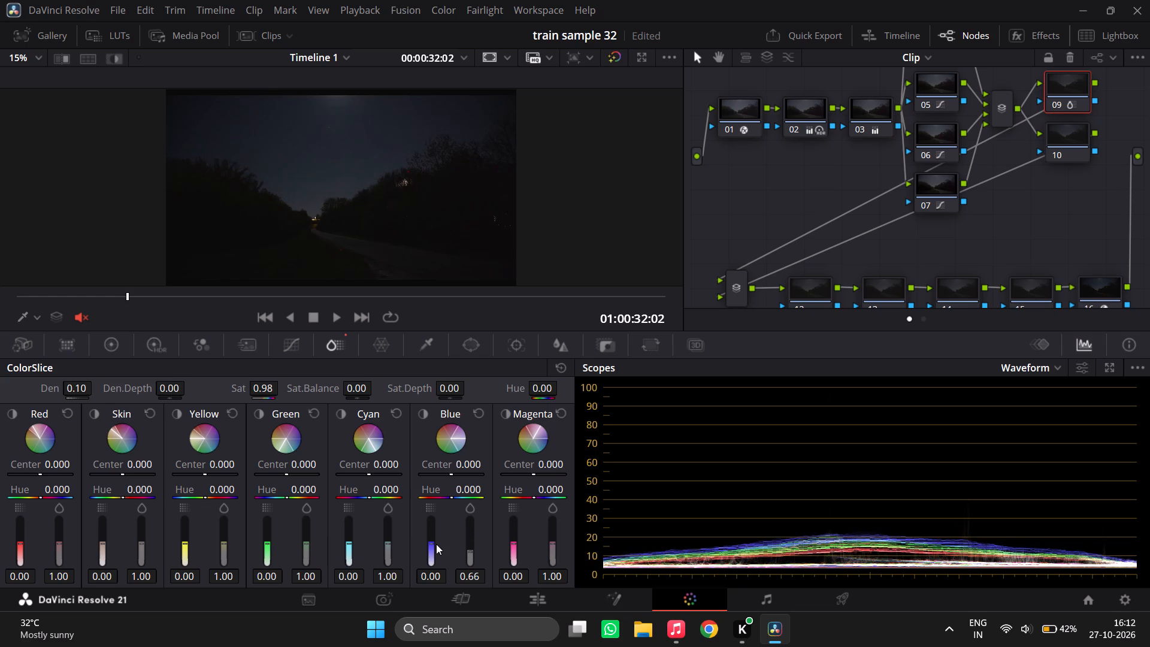
Try lower and higher density for node 09's Blue slice, settling on 1.00, and compare the node off and on.
scroll(426, 544, down, 2)
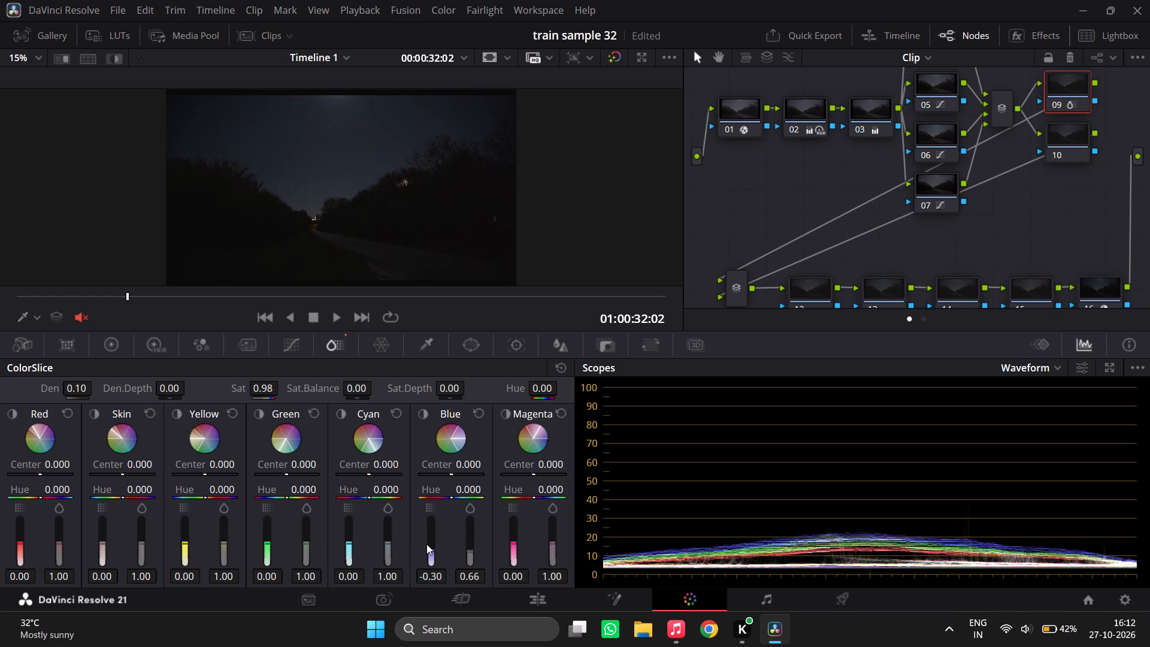
scroll(426, 544, down, 4)
scroll(426, 544, up, 3)
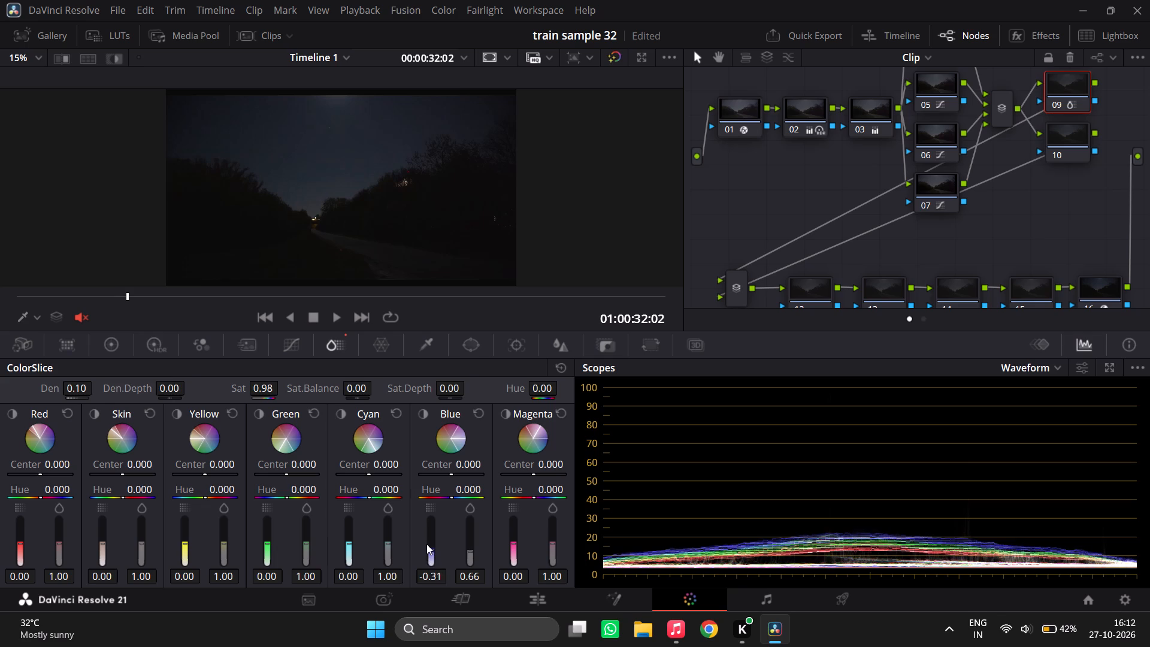
scroll(426, 544, up, 2)
key(ctrl+d)
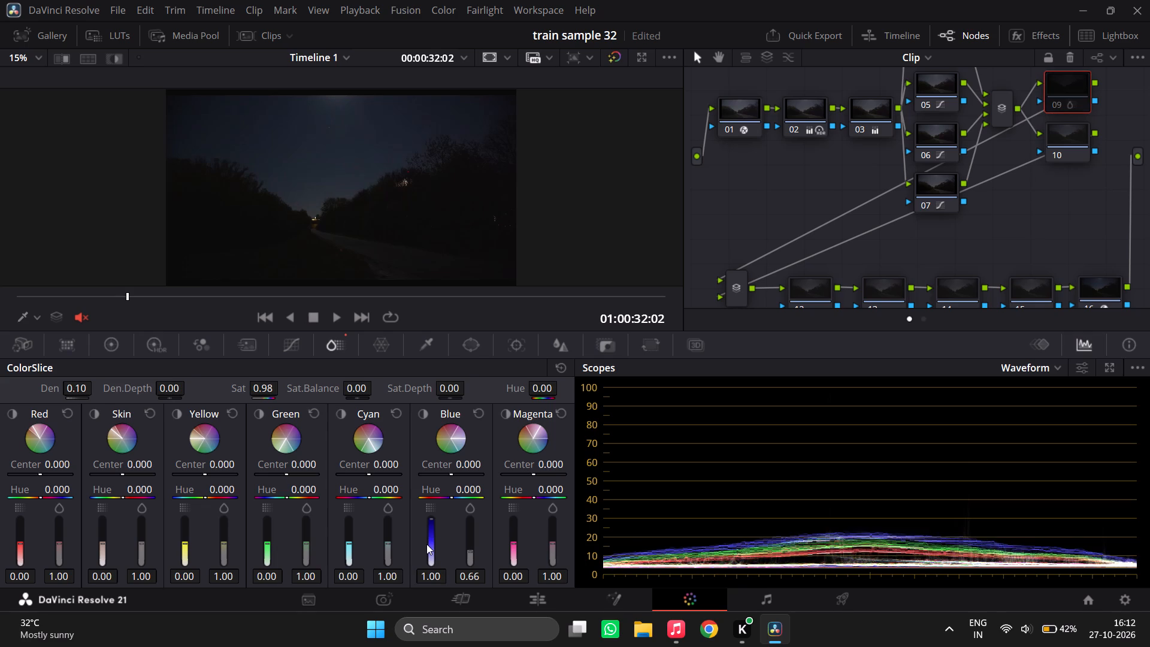
key(ctrl+d)
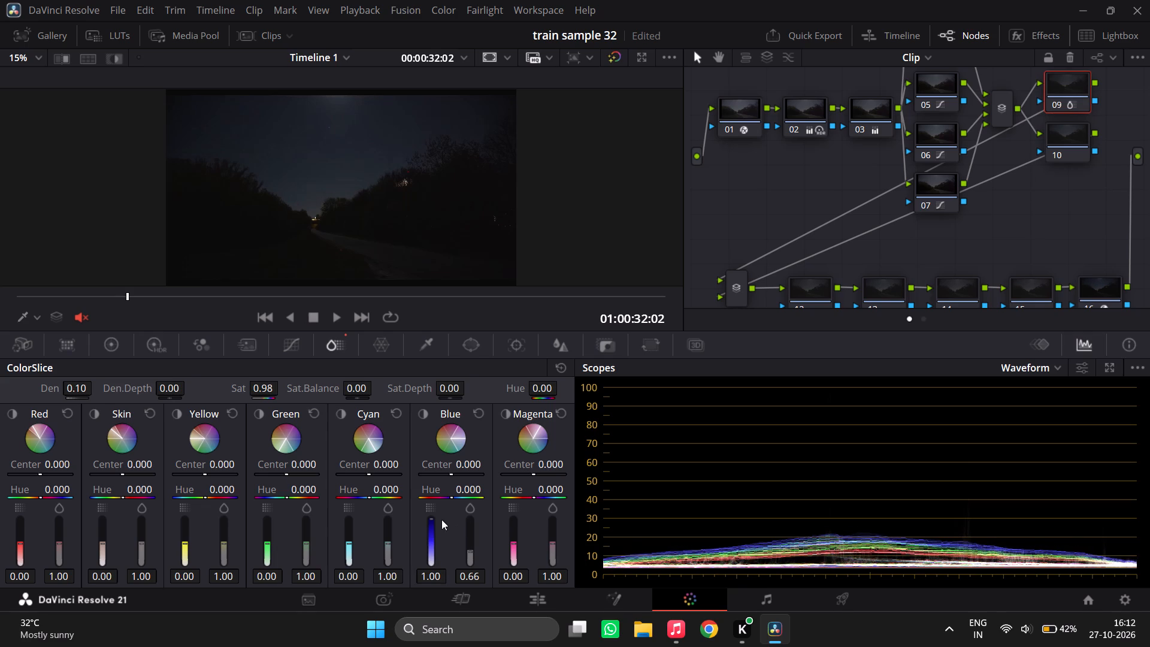
key(ctrl+d)
key(ctrl+d)
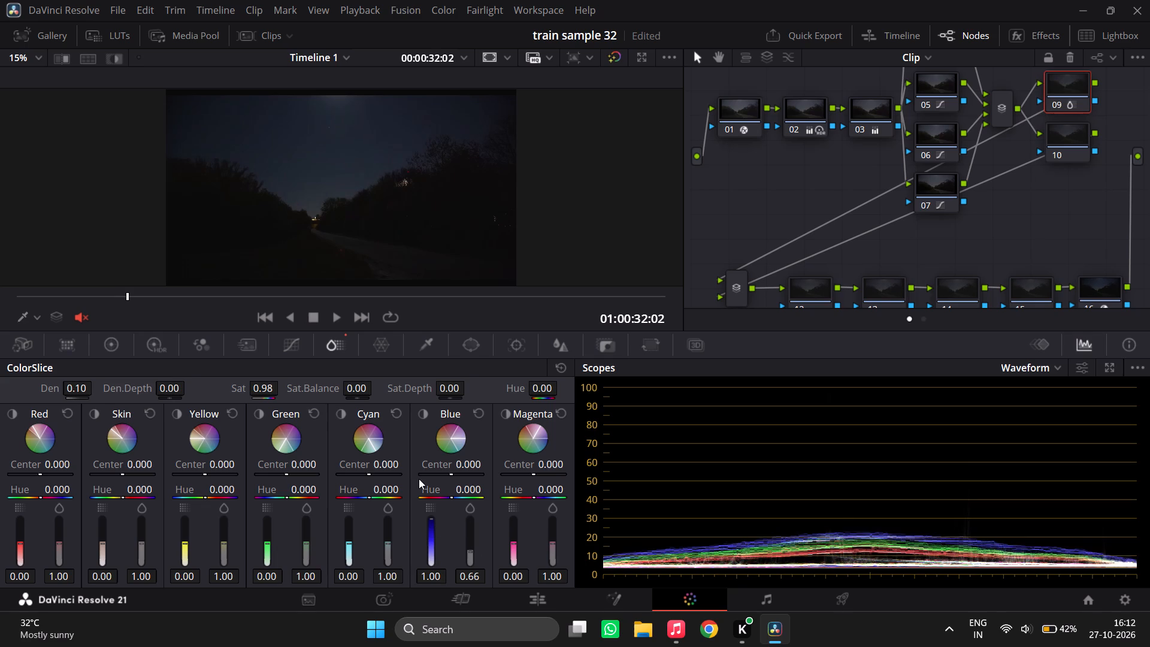
Compare the picture with node 09 switched off and on, in the viewer and in full screen.
key(ctrl+d)
key(ctrl+d)
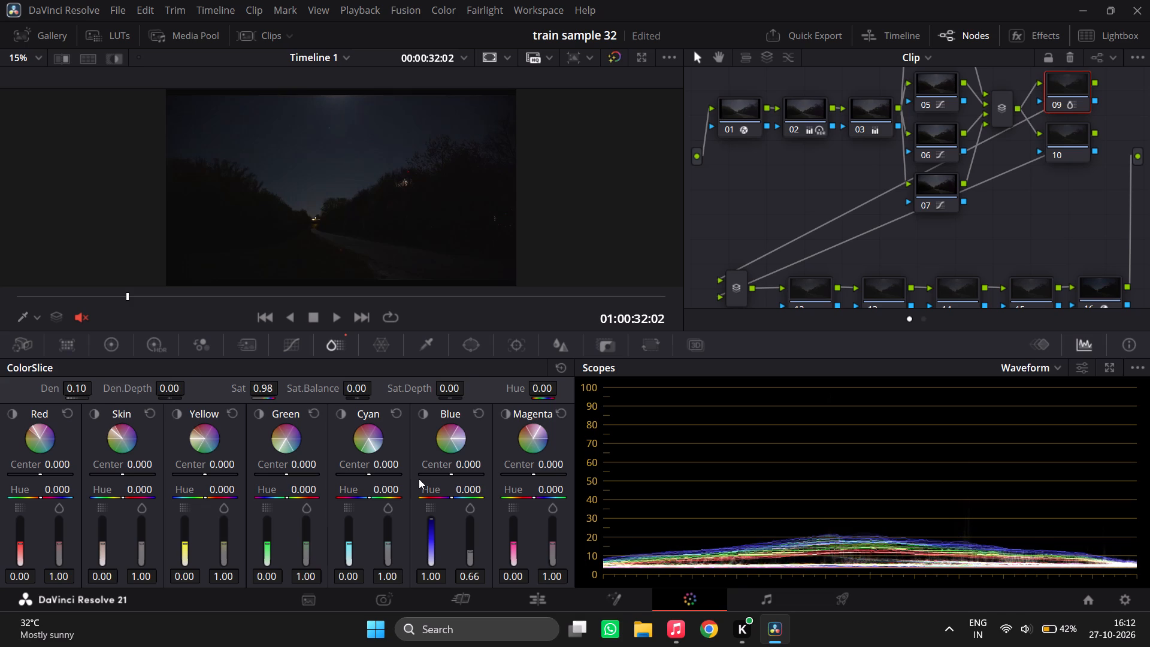
key(ctrl+d)
key(ctrl+d)
key(ctrl+f)
key(ctrl+d)
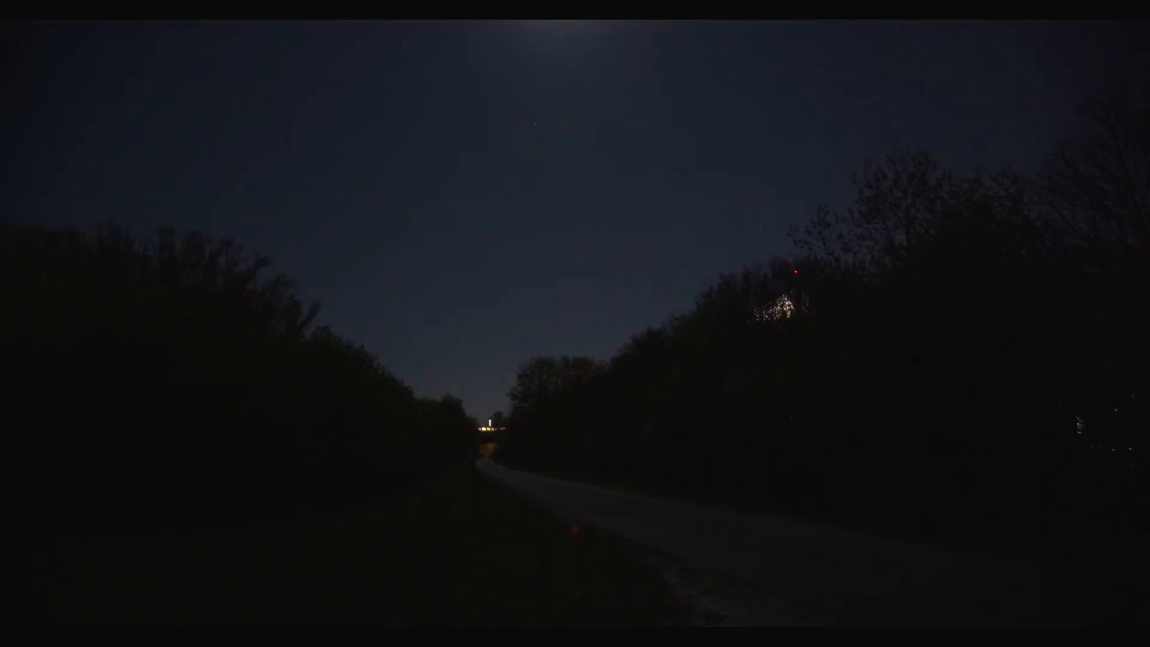
key(ctrl+d)
key(Escape)
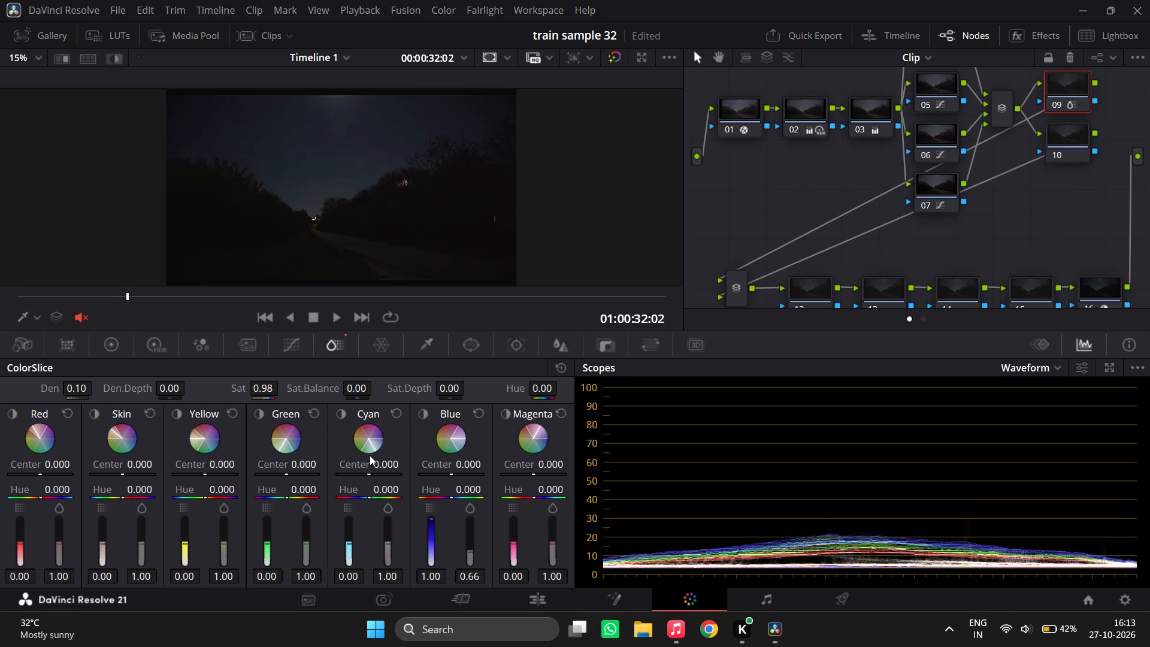
key(ctrl+d)
key(ctrl+d)
key(ctrl+d)
key(ctrl+d)
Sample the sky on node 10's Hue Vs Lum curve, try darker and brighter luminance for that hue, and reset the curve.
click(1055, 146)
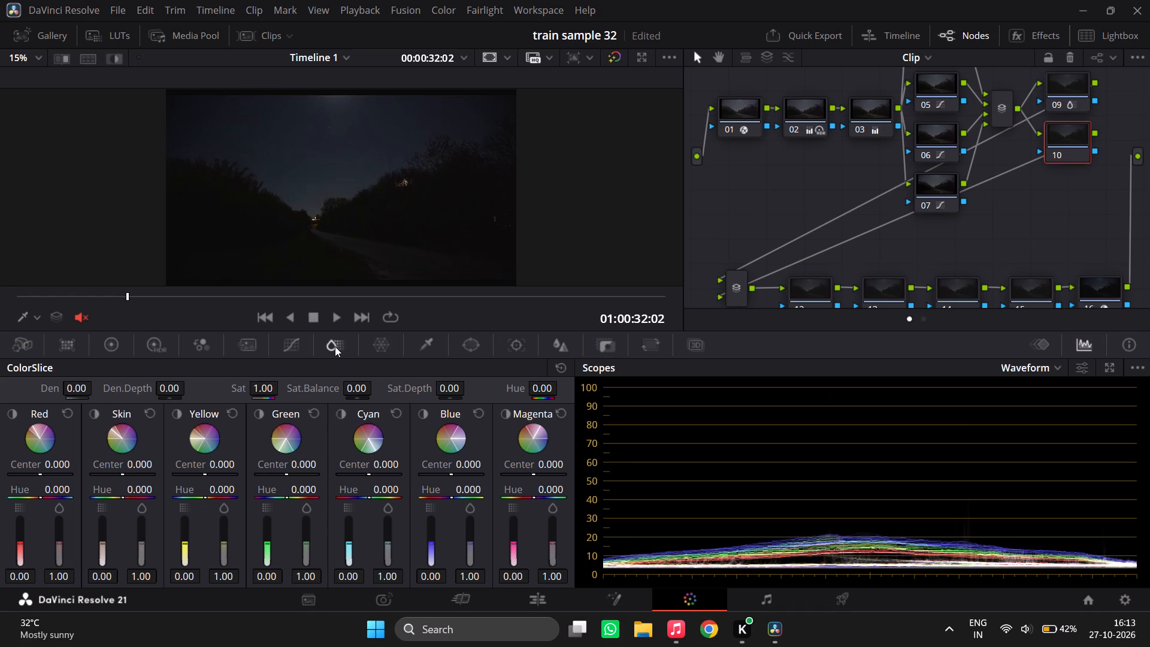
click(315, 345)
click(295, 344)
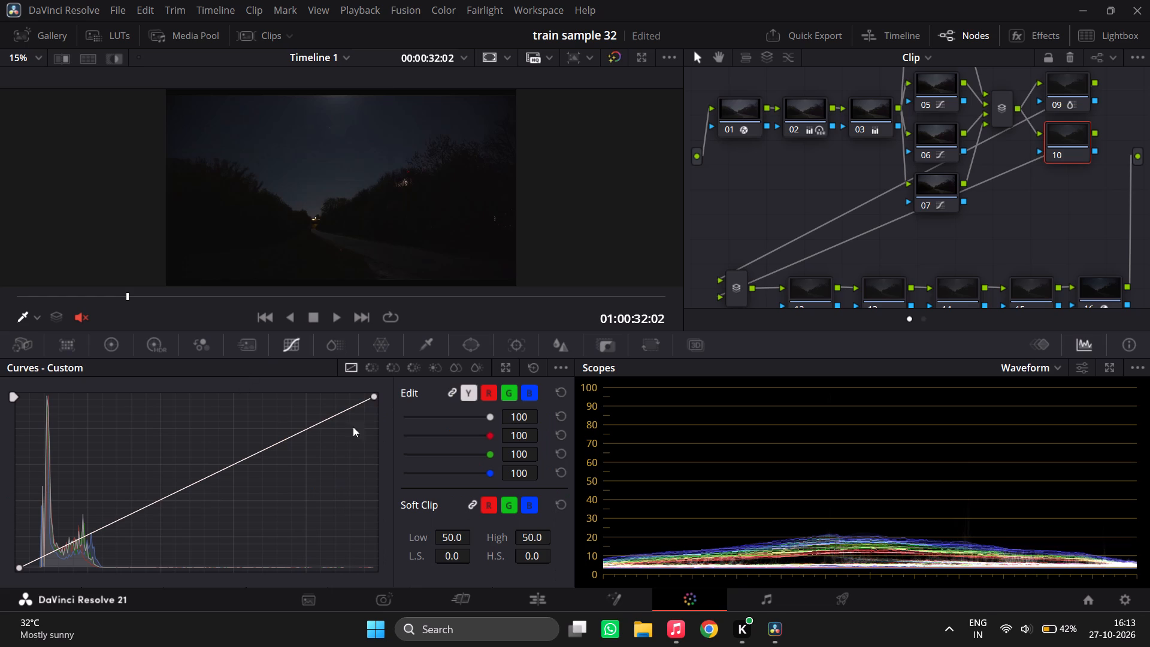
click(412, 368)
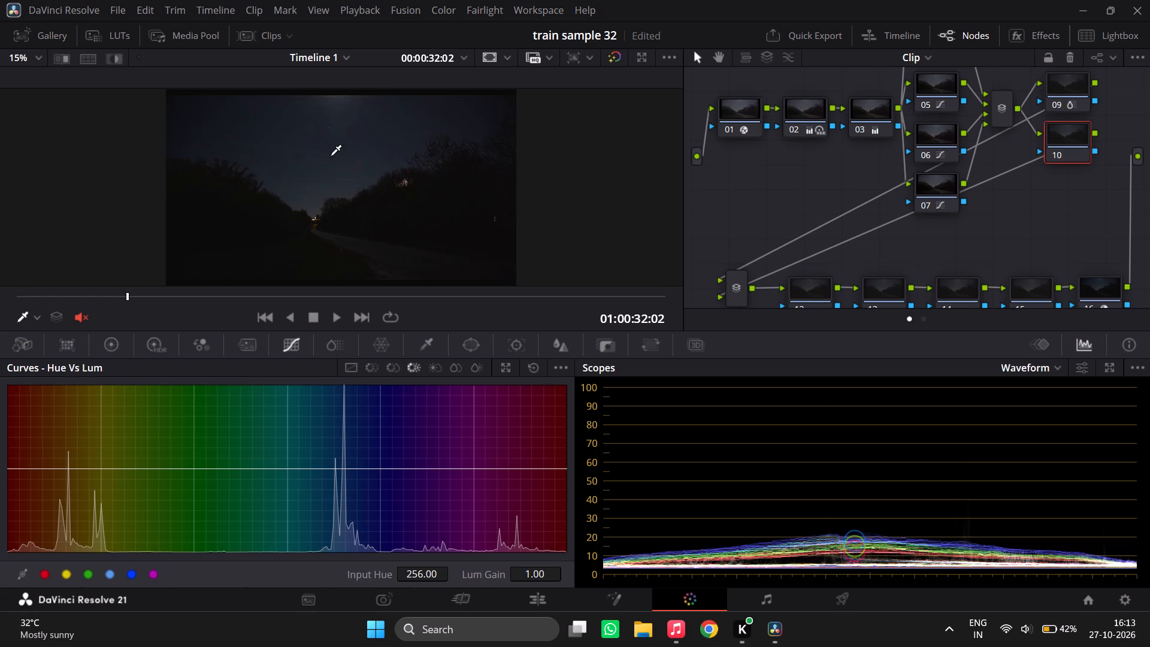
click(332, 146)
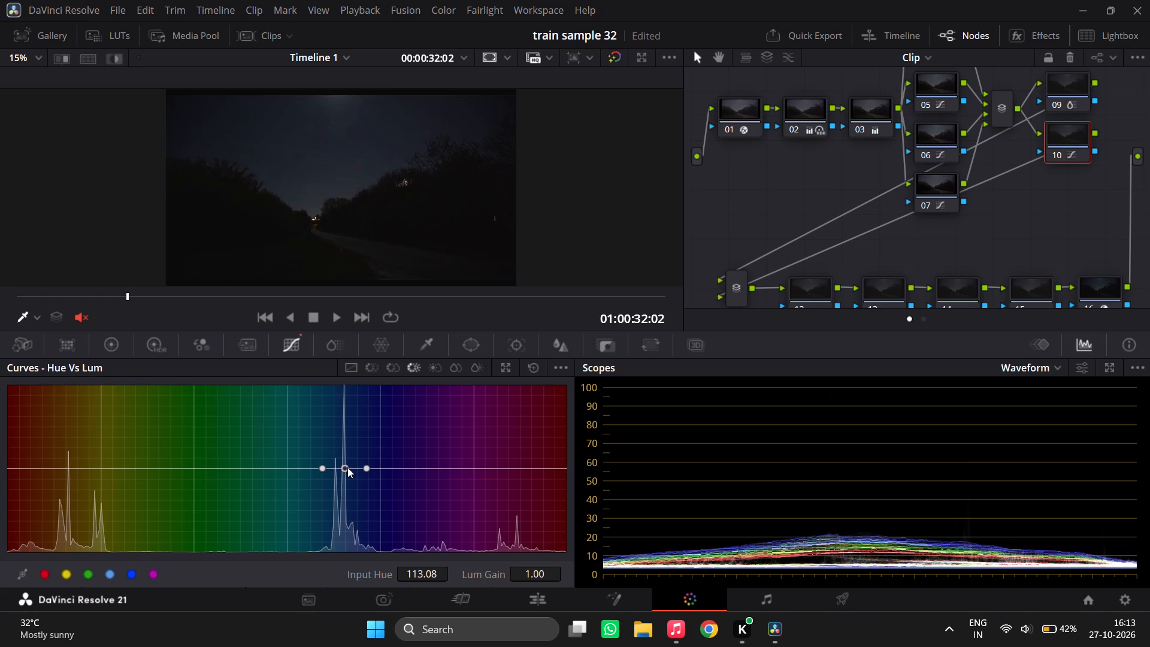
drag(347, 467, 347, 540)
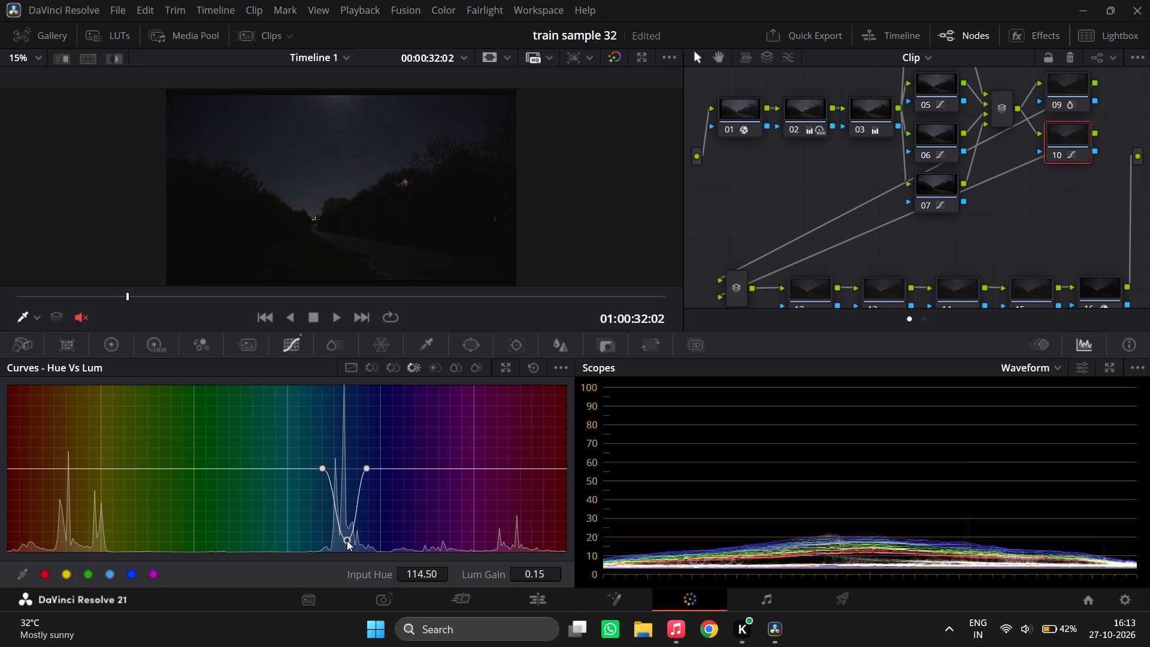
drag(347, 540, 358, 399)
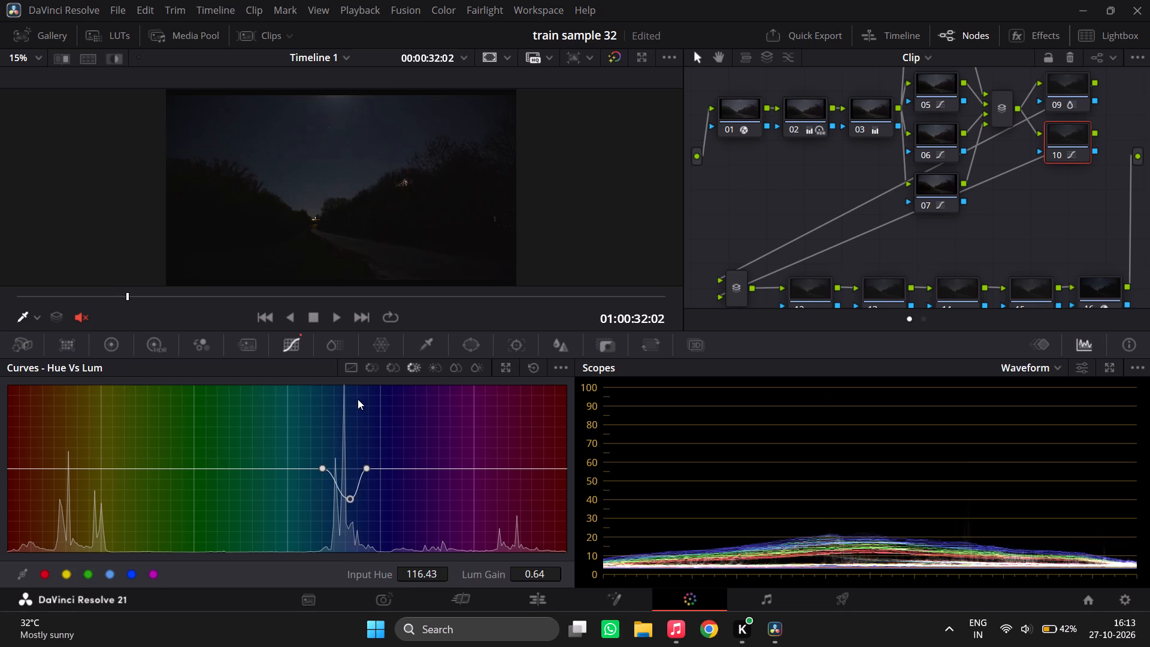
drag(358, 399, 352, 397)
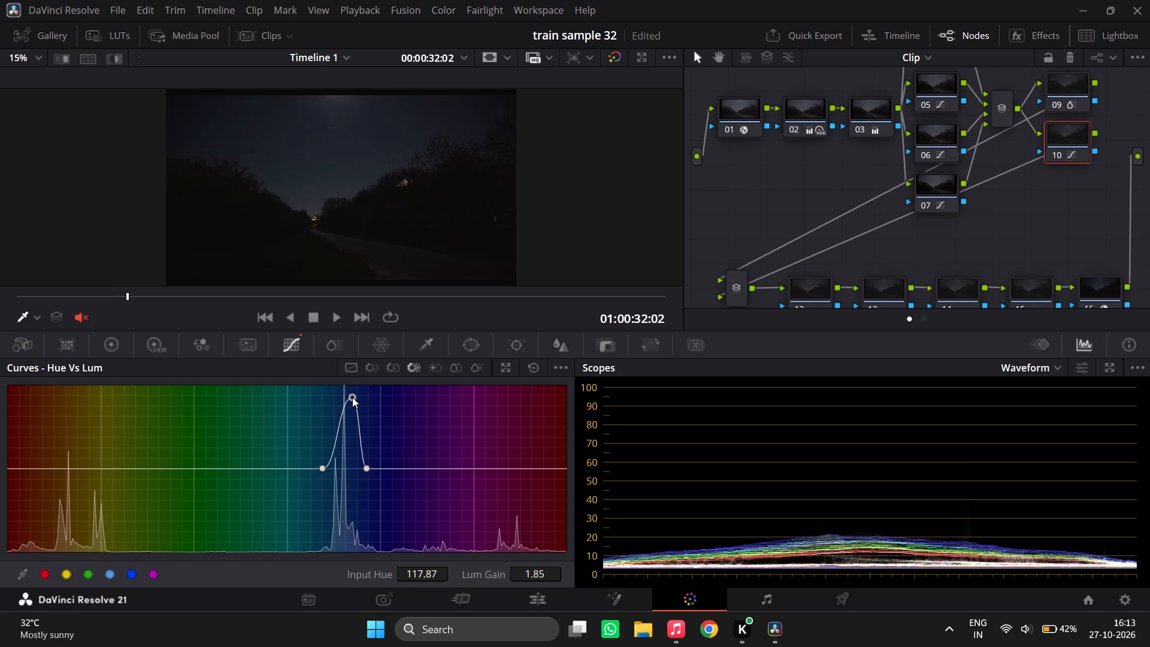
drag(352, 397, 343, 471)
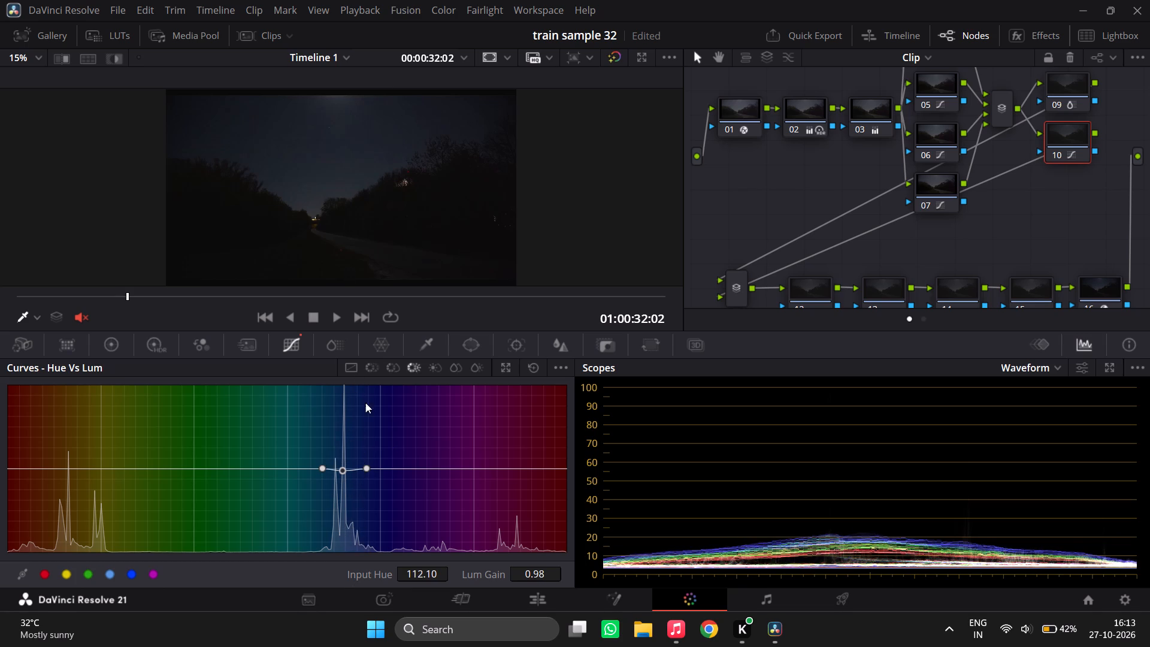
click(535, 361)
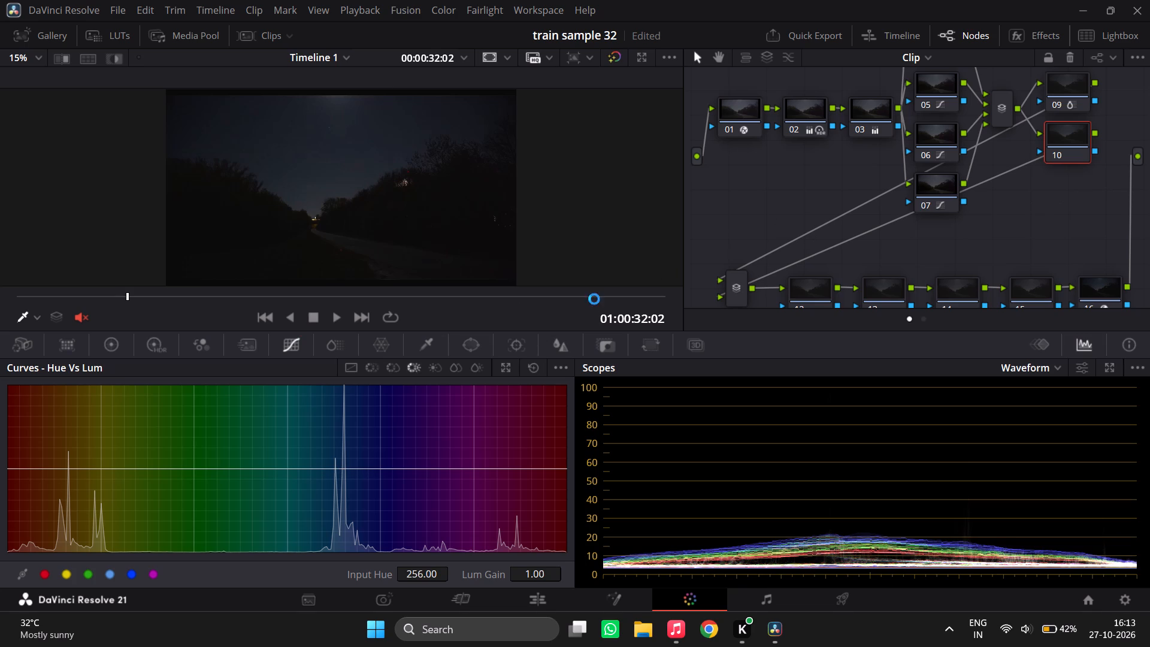
Sample the sky on node 10's Sat Vs Sat curve, lower its output saturation to 0.93, and compare the node off and on.
click(452, 370)
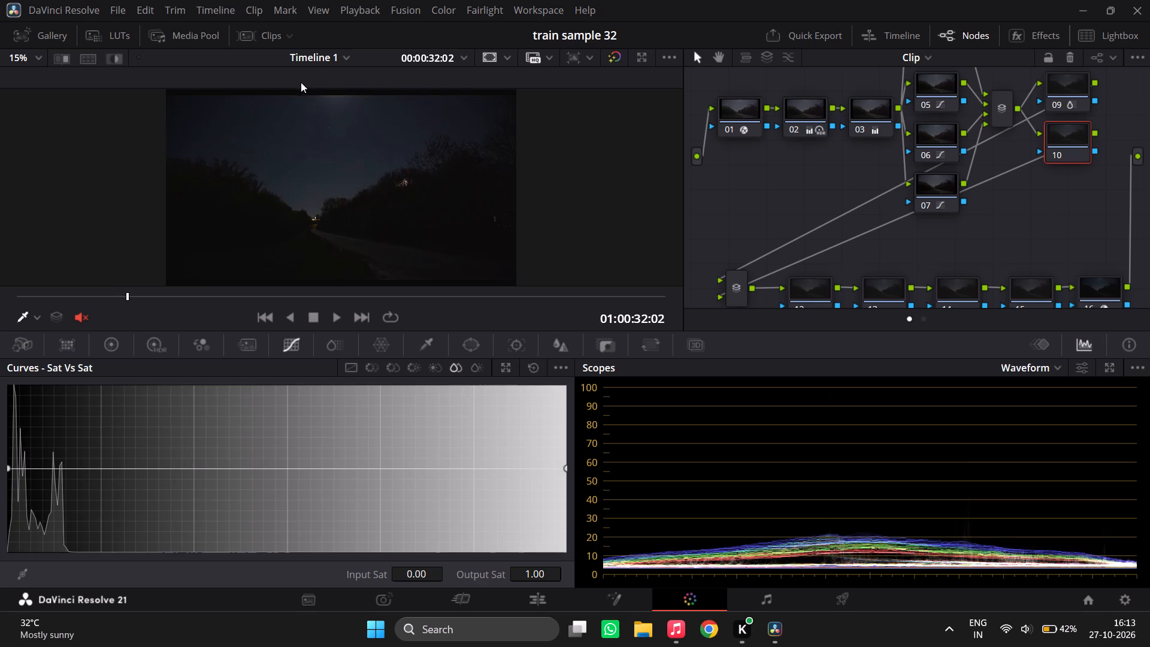
click(315, 132)
drag(28, 469, 28, 474)
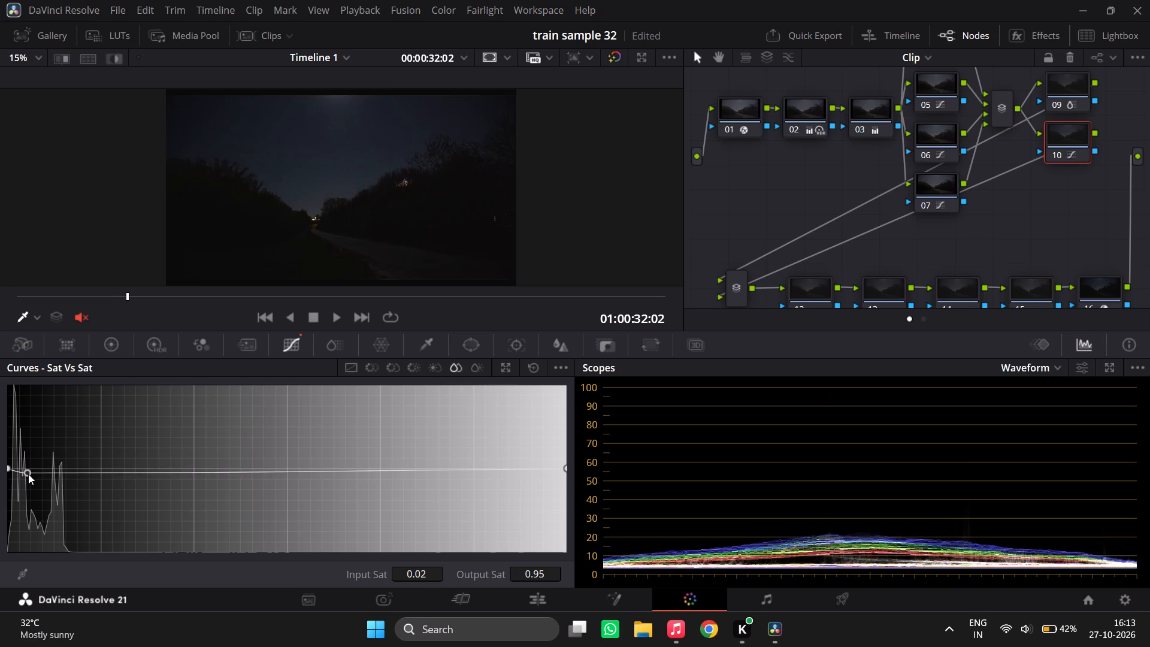
drag(28, 474, 31, 476)
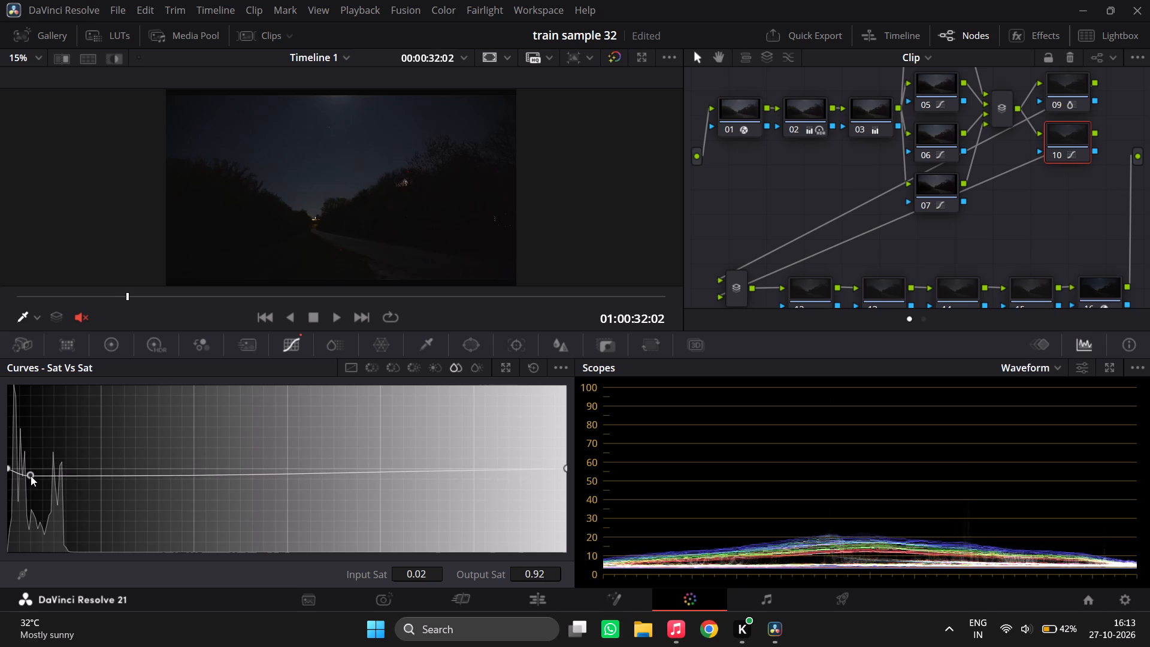
drag(31, 476, 31, 474)
key(ctrl+d)
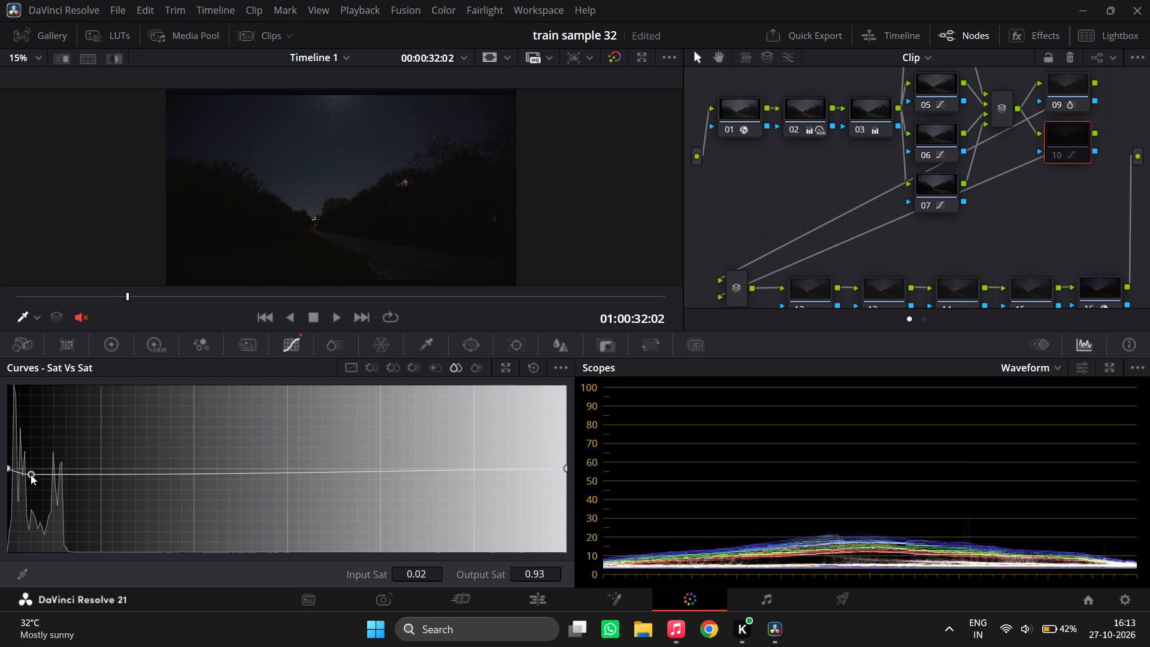
key(ctrl+d)
key(ctrl+d)
key(ctrl+d)
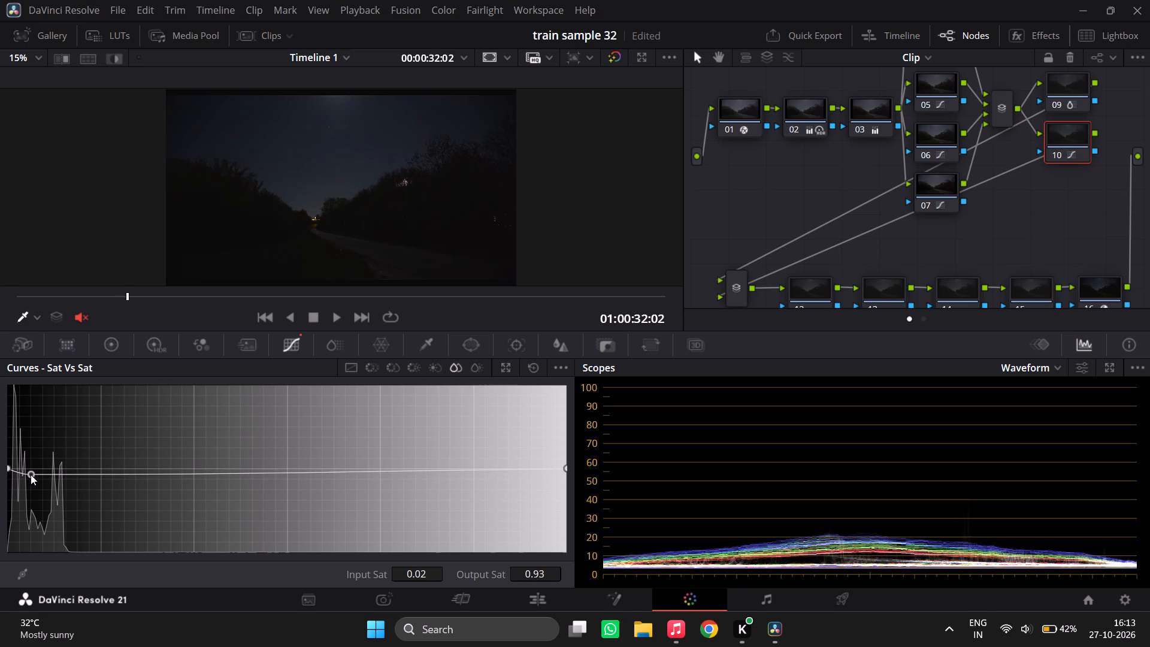
key(ctrl+d)
key(ctrl+d)
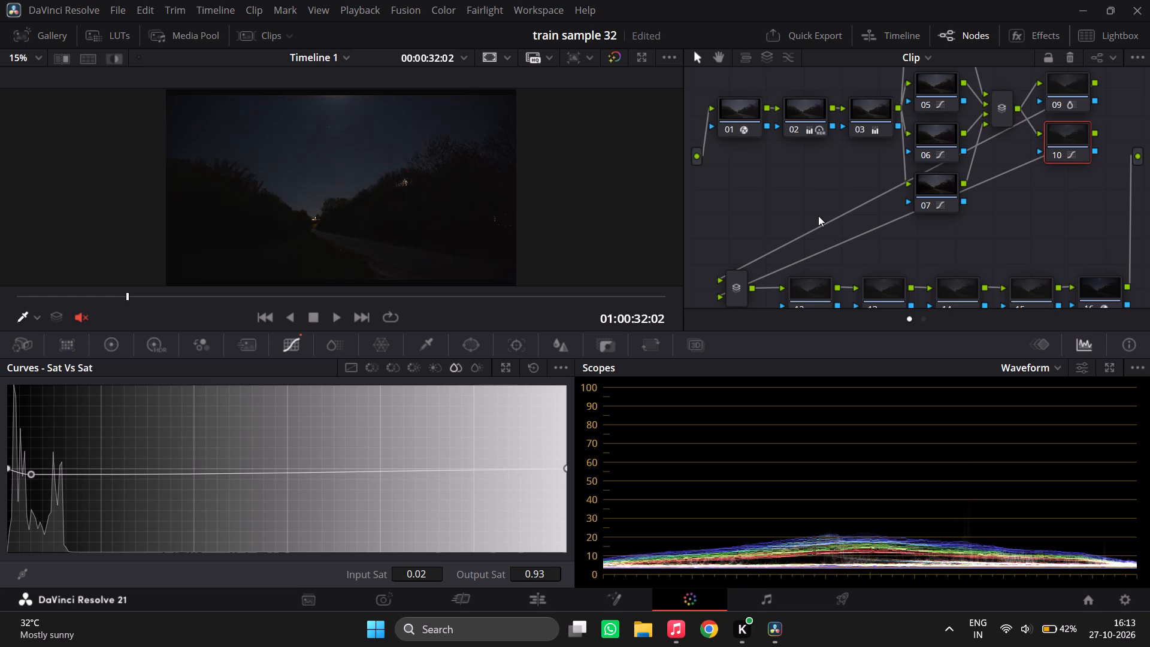
Sample the sky on node 10's Sat Vs Lum curve and try brighter and darker luminance, settling on 0.94.
click(472, 370)
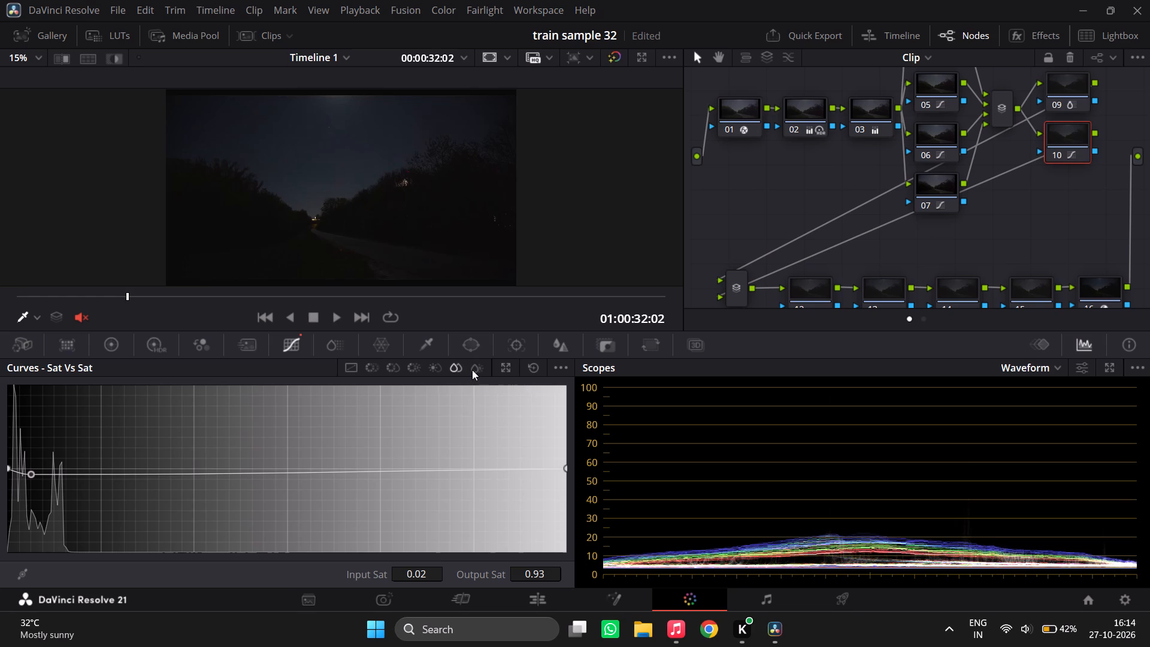
click(296, 181)
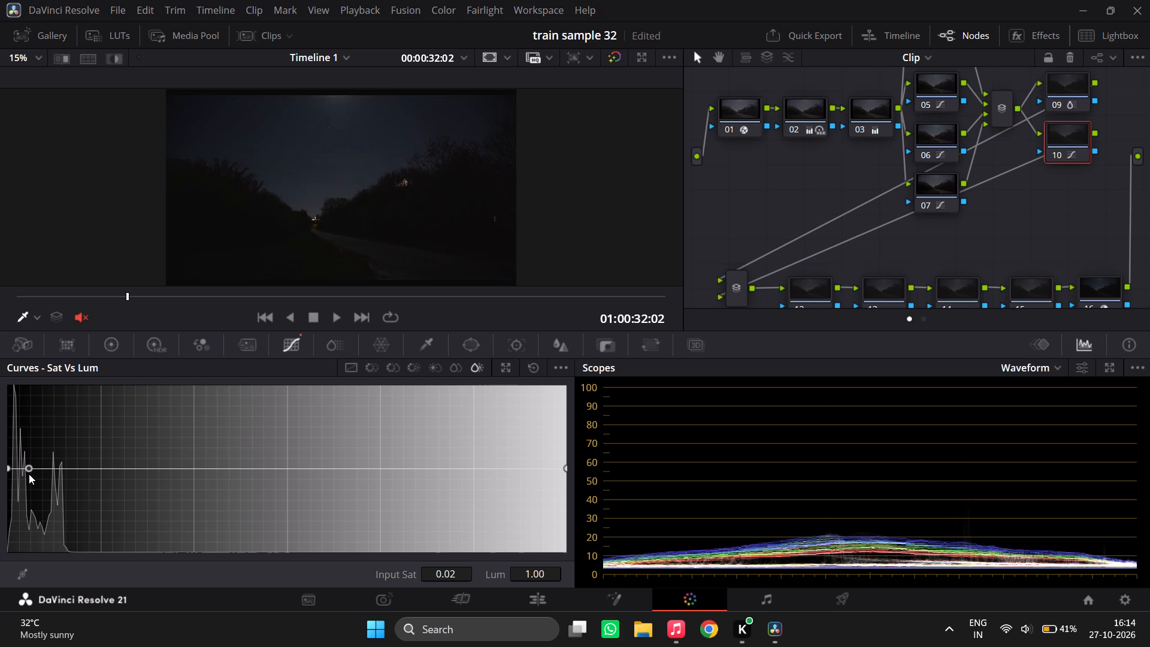
drag(28, 467, 28, 463)
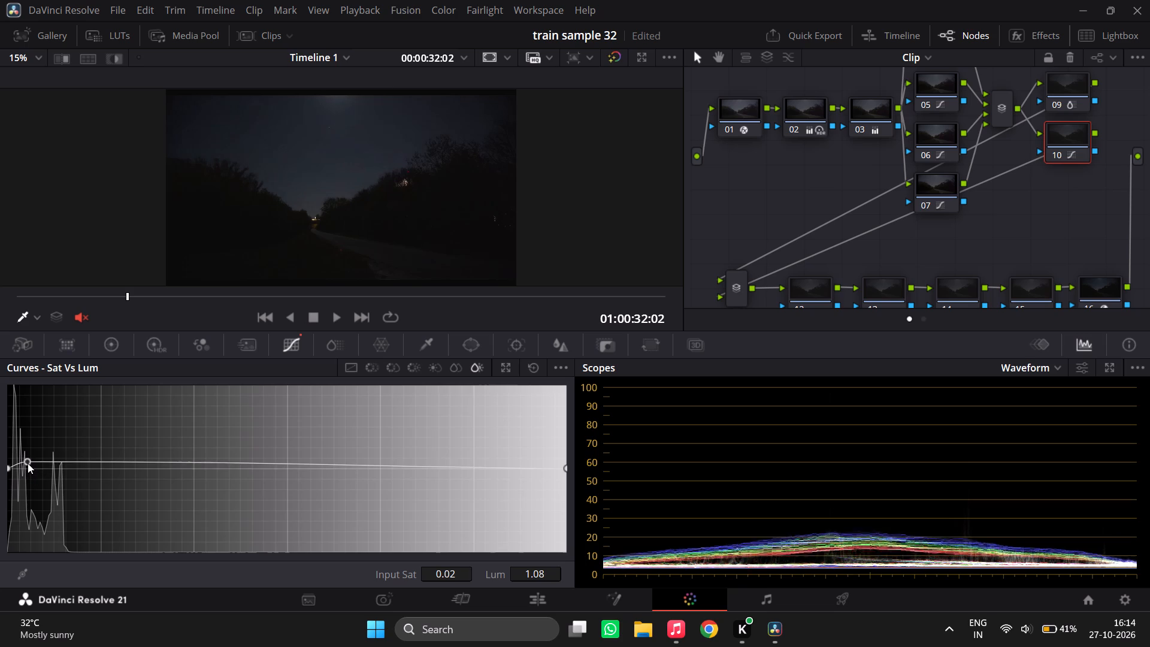
drag(28, 463, 29, 473)
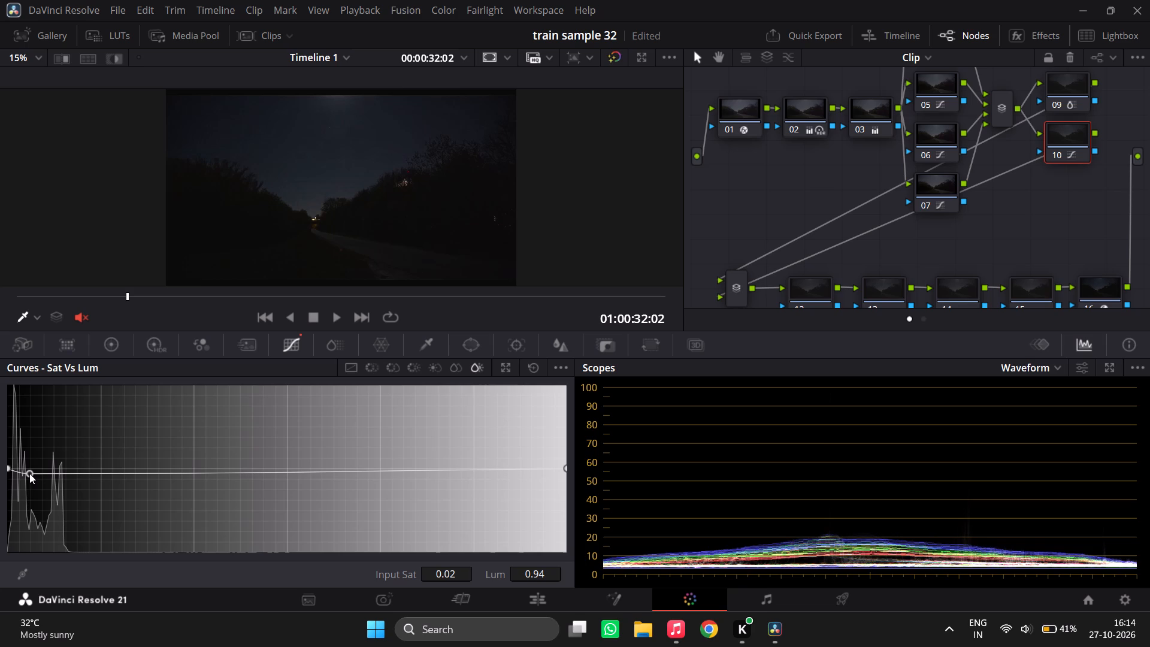
Compare the picture with node 10 switched off and on, including in full screen.
key(ctrl+d)
key(ctrl+d)
key(ctrl+f)
key(ctrl+d)
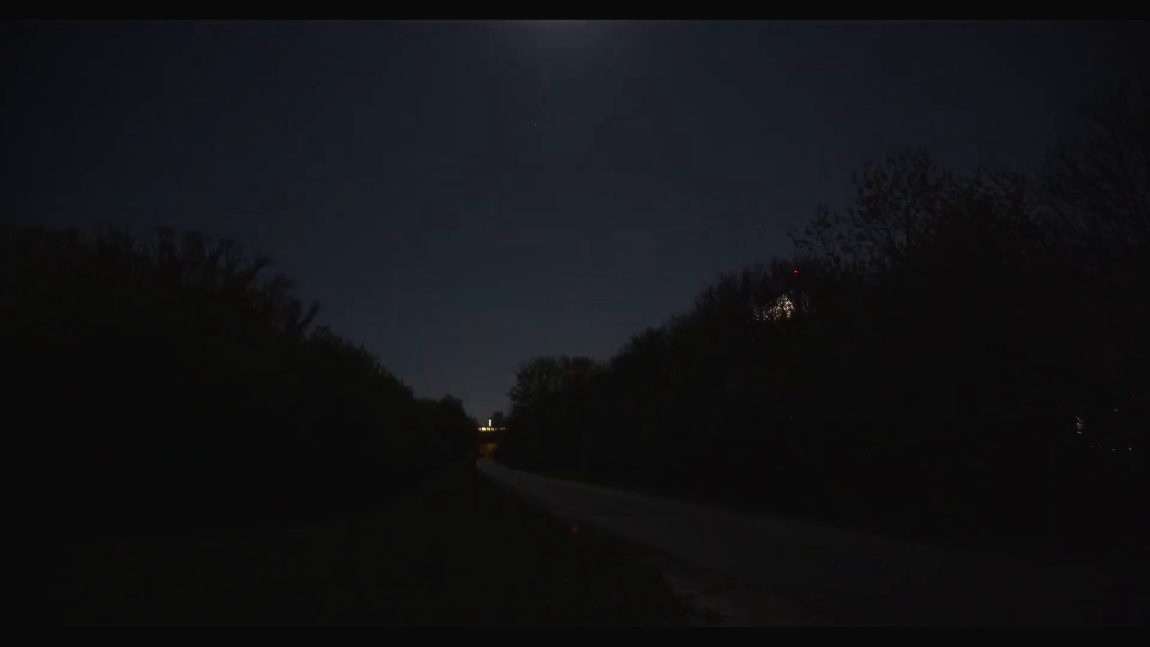
key(ctrl+d)
key(Escape)
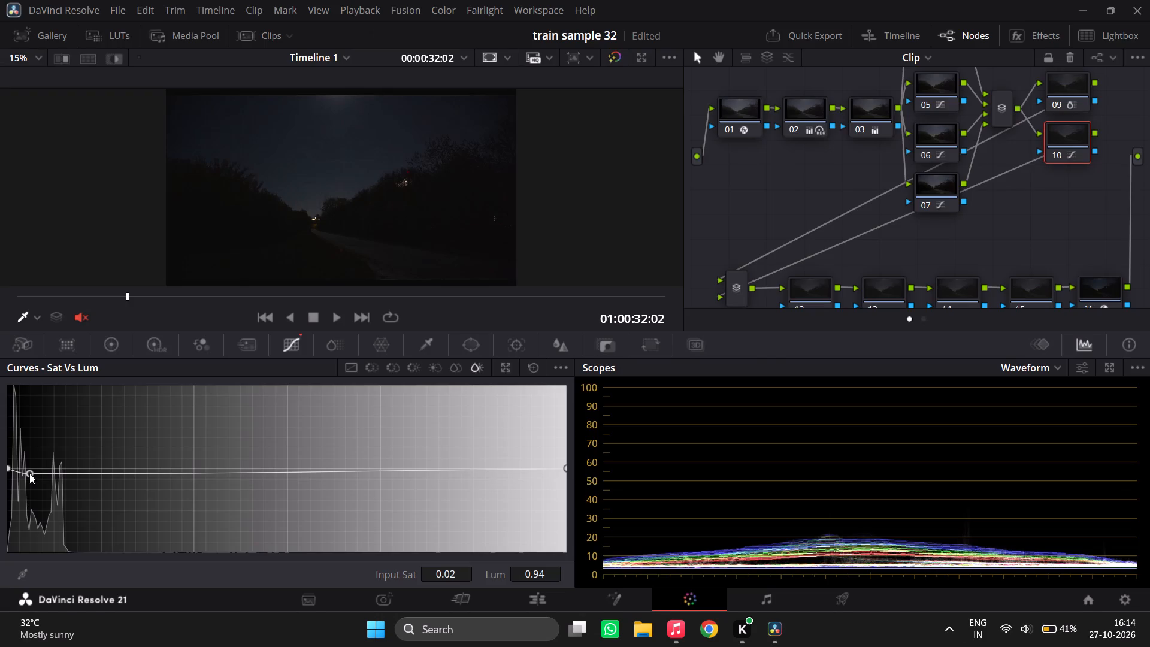
key(ctrl+f)
key(ctrl+d)
key(ctrl+d)
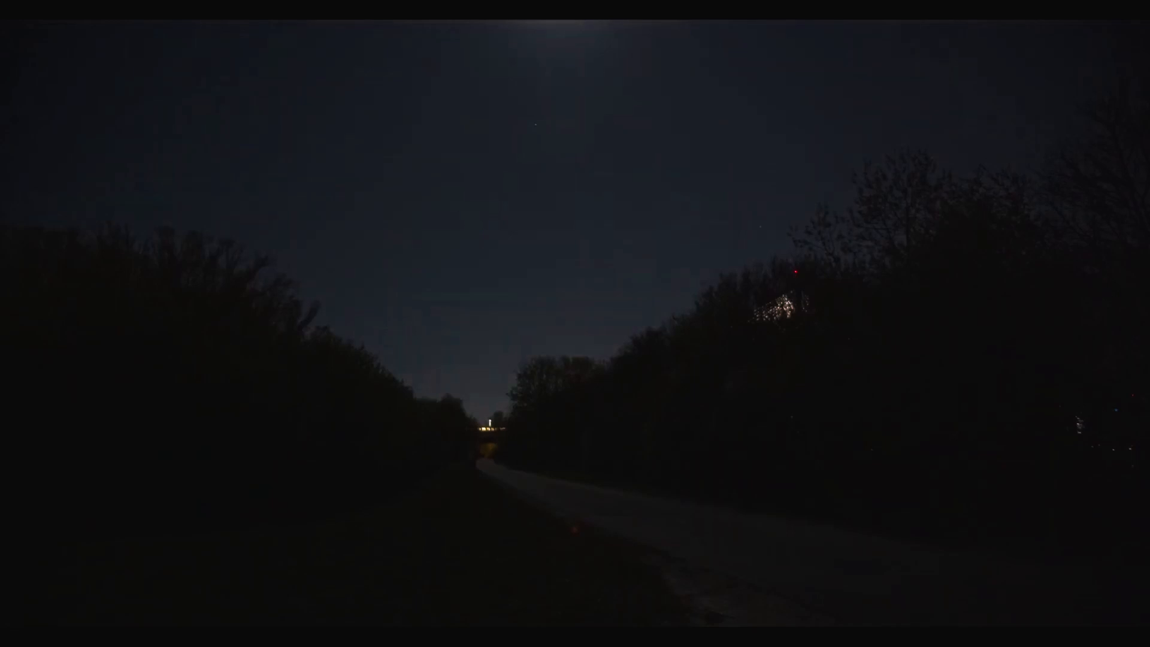
key(Escape)
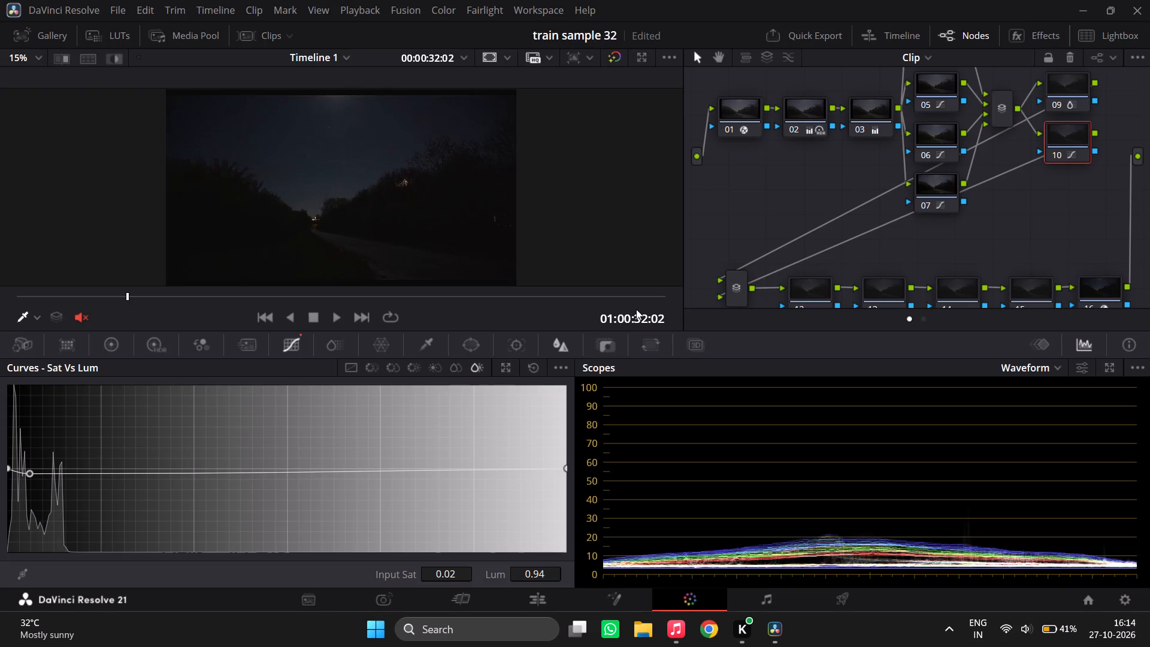
Select the parallel curve nodes together with nodes 09 and 10 and compare the group off and on in full screen.
drag(820, 235, 1093, 58)
key(ctrl+d)
key(ctrl+f)
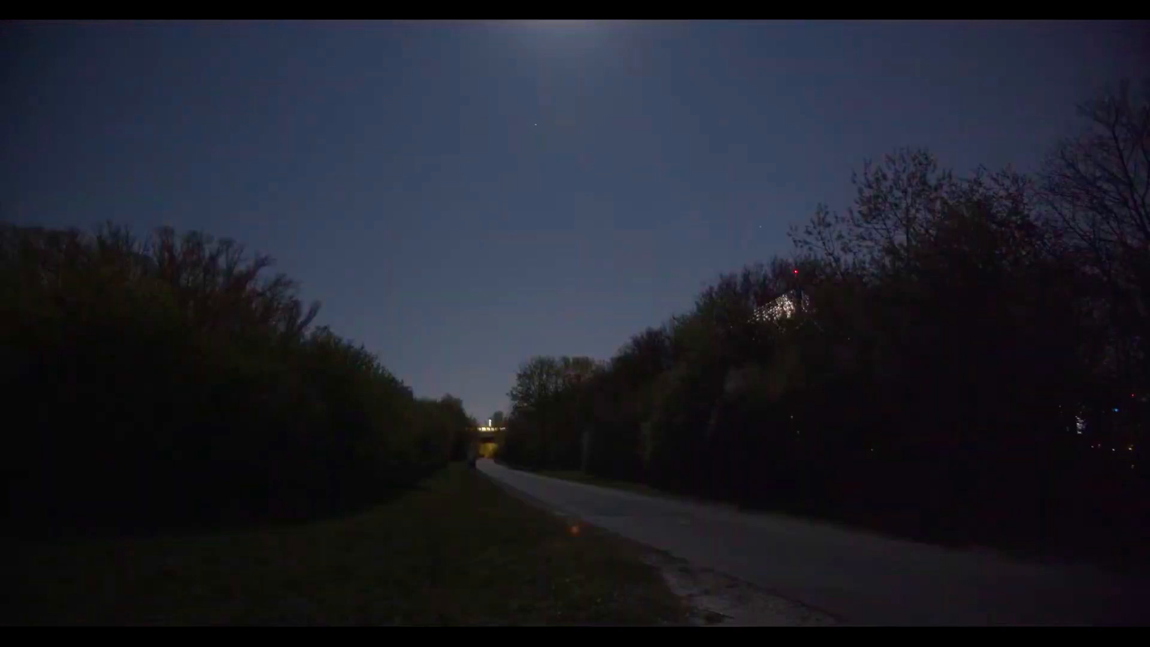
key(ctrl+d)
key(ctrl+d)
key(ctrl+d)
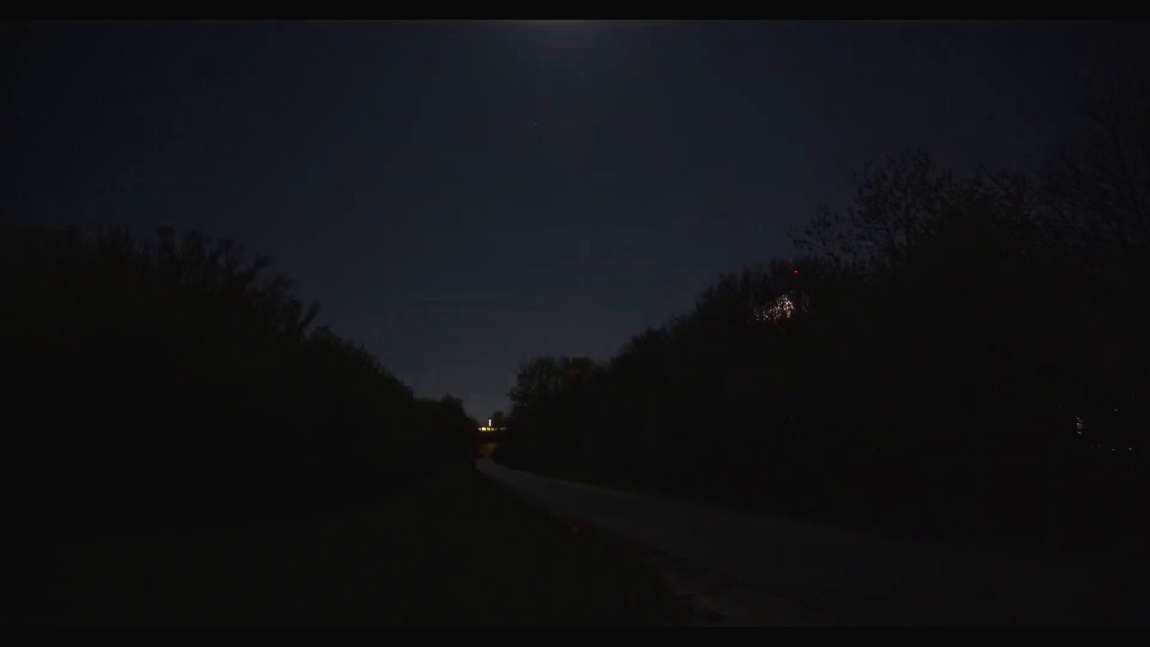
key(Escape)
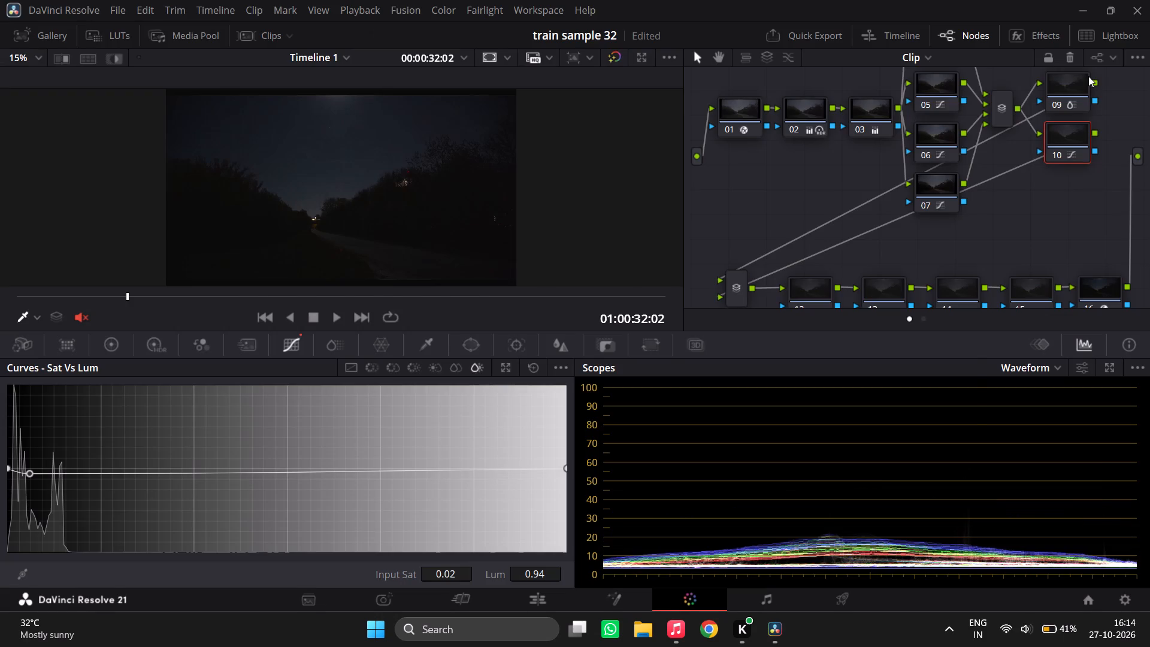
Switch to Apple Music and play "Chiri Thottu (From "Sarvam Maya")" from the Desi mix playlist.
key(alt+Tab)
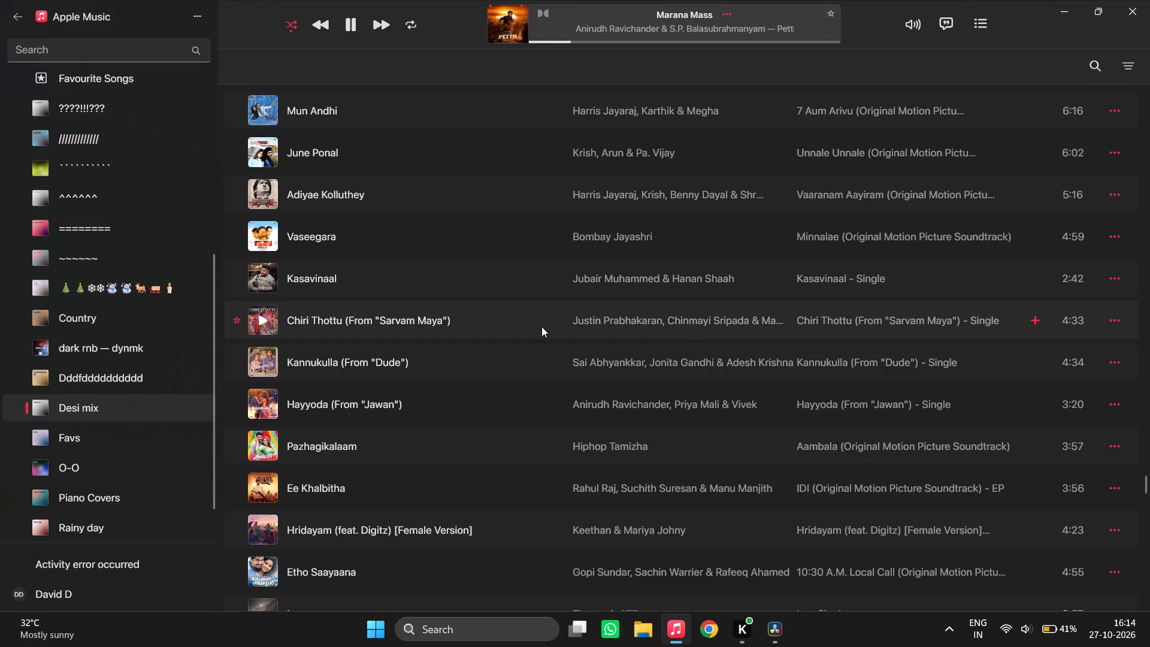
click(267, 323)
scroll(267, 323, down, 3)
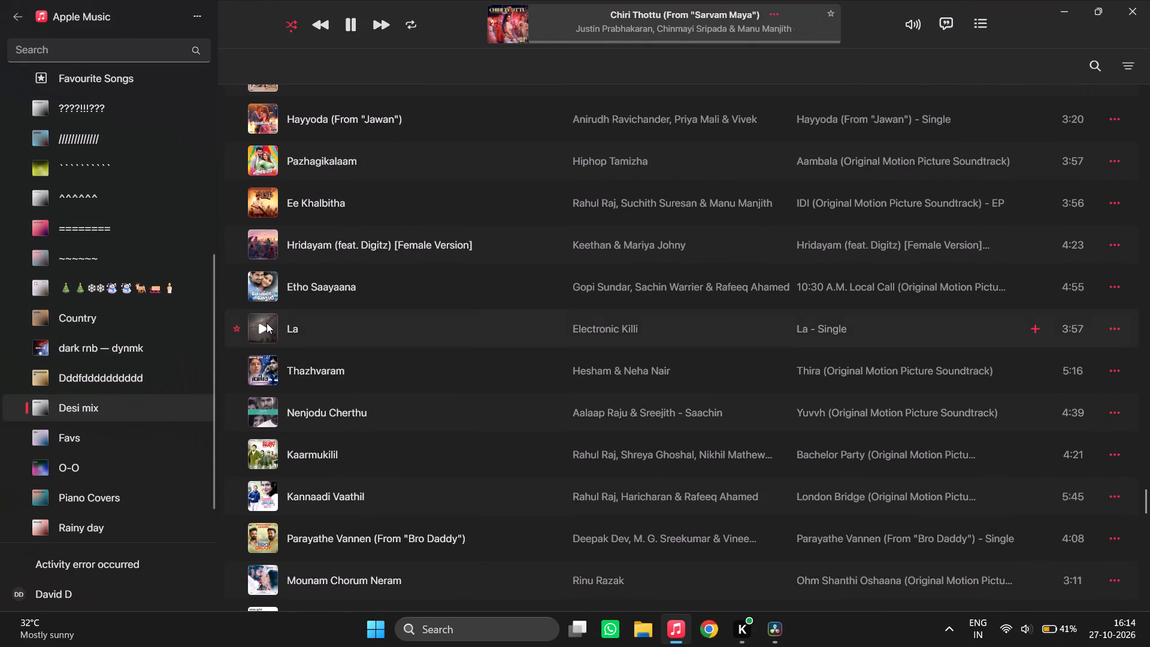
Pause the song, play "Vaseegara" from the Desi mix playlist, and switch back to DaVinci Resolve.
scroll(267, 323, down, 2)
key(space)
scroll(267, 323, up, 1)
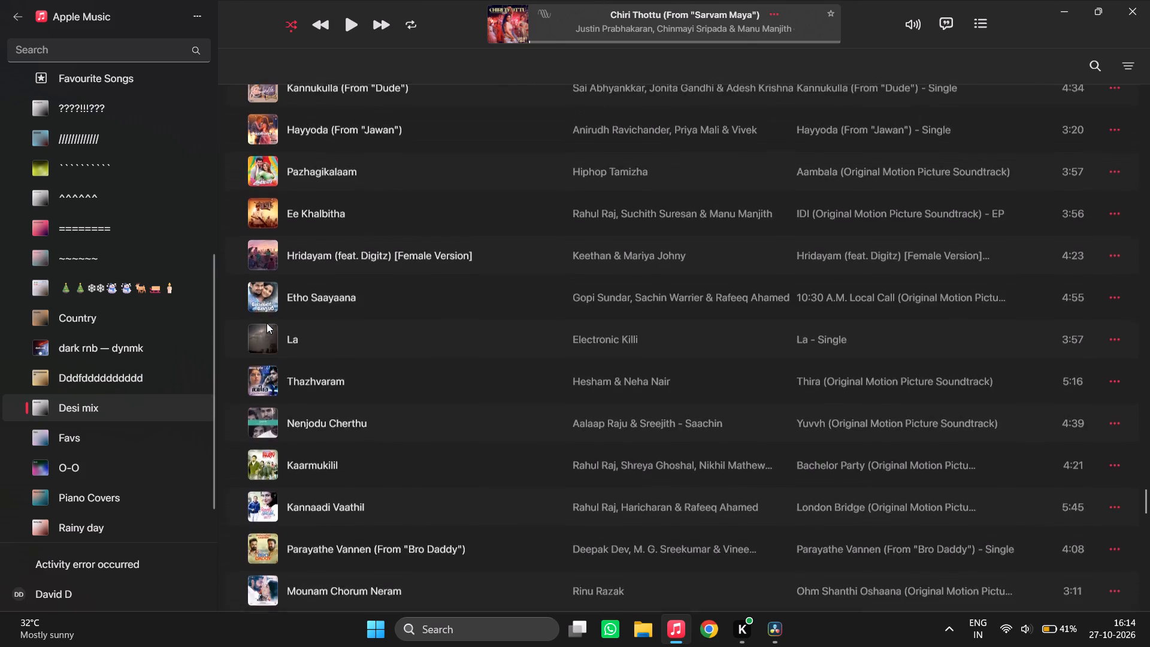
scroll(267, 323, up, 3)
scroll(267, 323, down, 2)
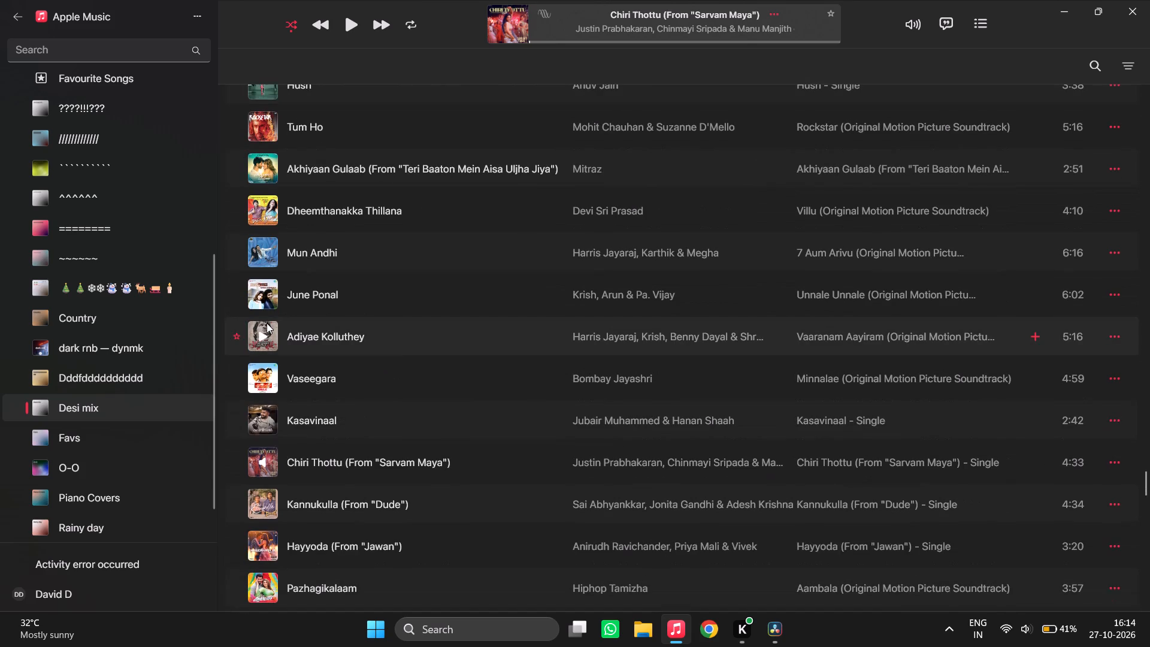
click(270, 383)
key(alt+Tab)
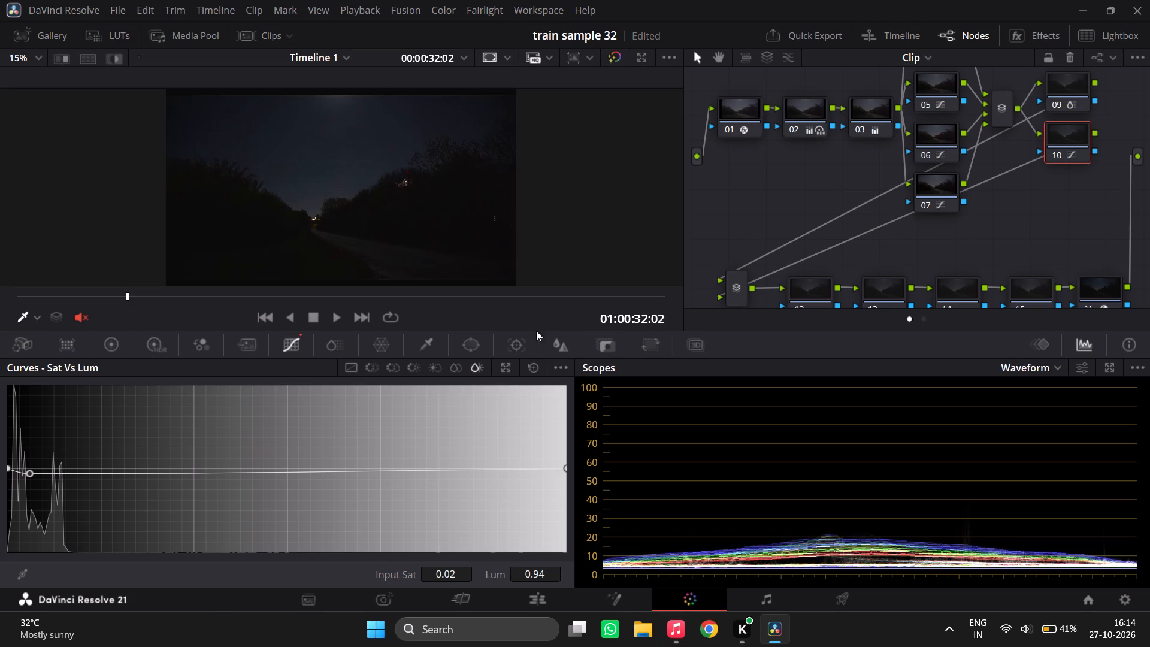
Sample the sky on node 10's Hue Vs Sat curve, set saturation to about 0.87 near hue 114.50, and compare node 10 off and on.
scroll(1022, 251, down, 3)
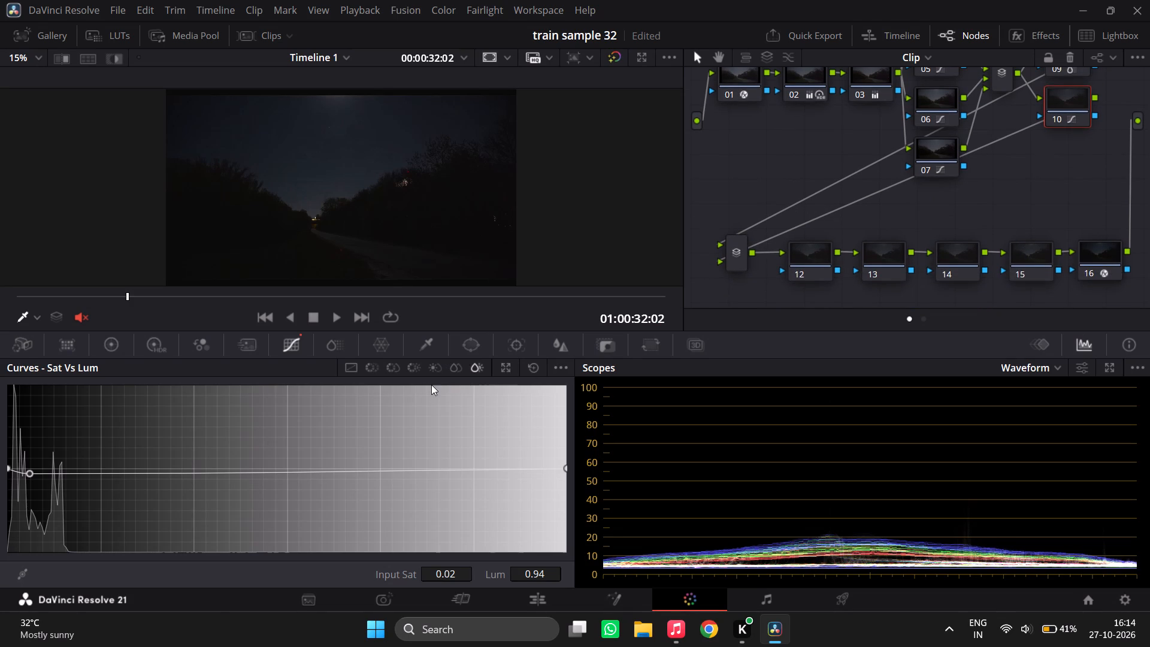
click(419, 361)
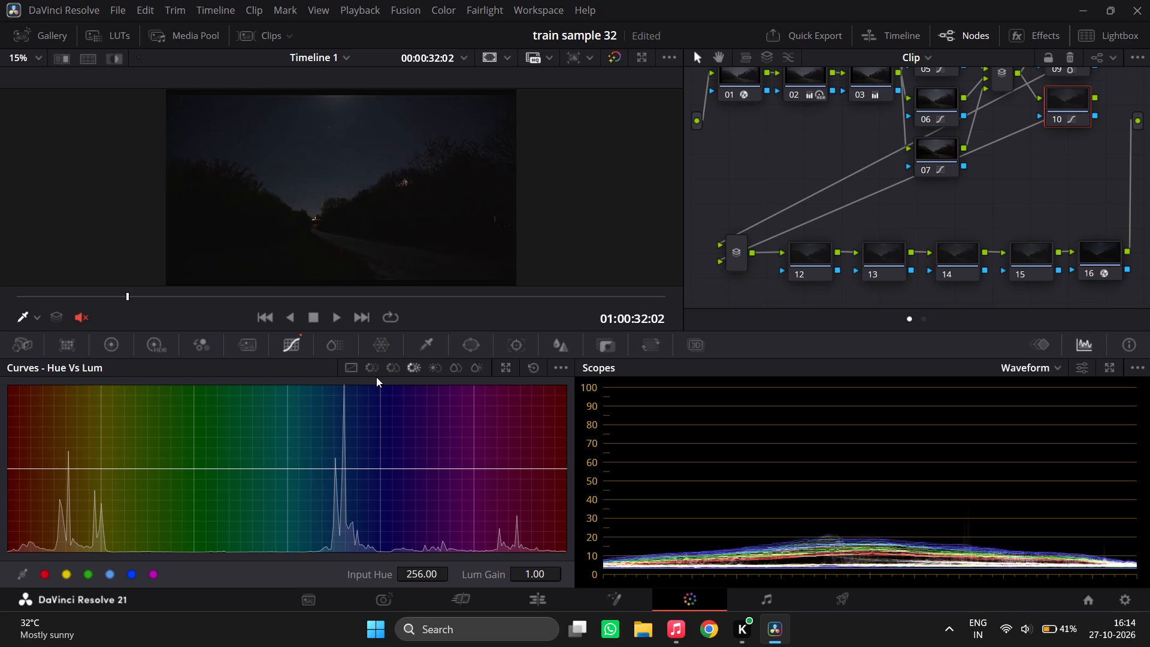
click(386, 371)
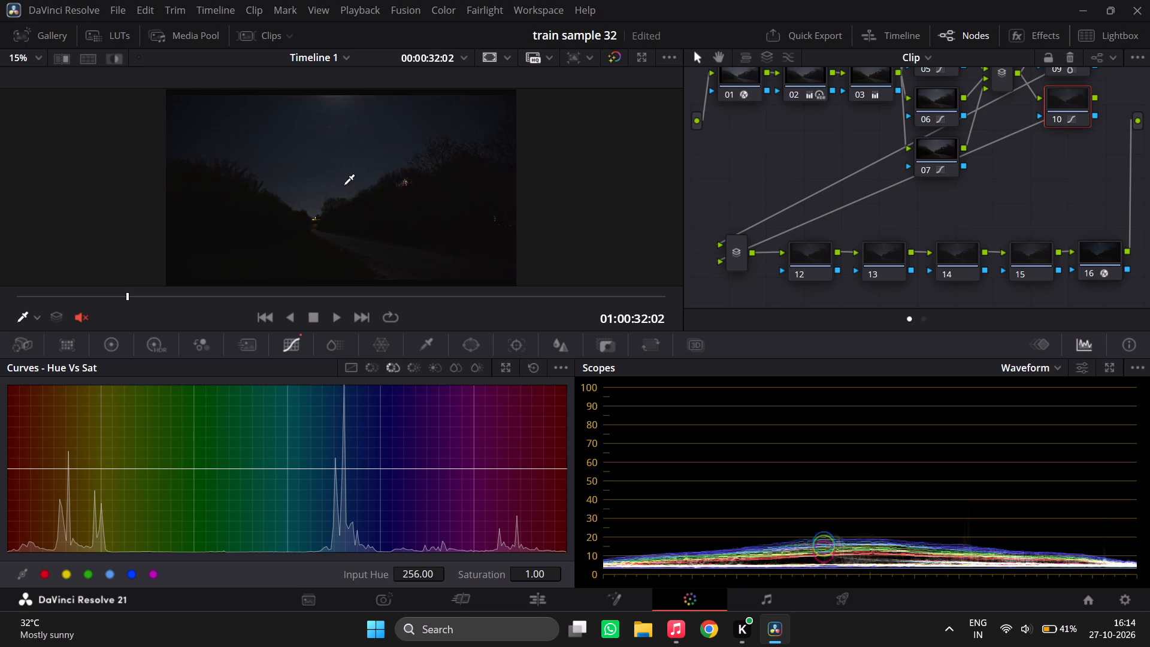
click(343, 114)
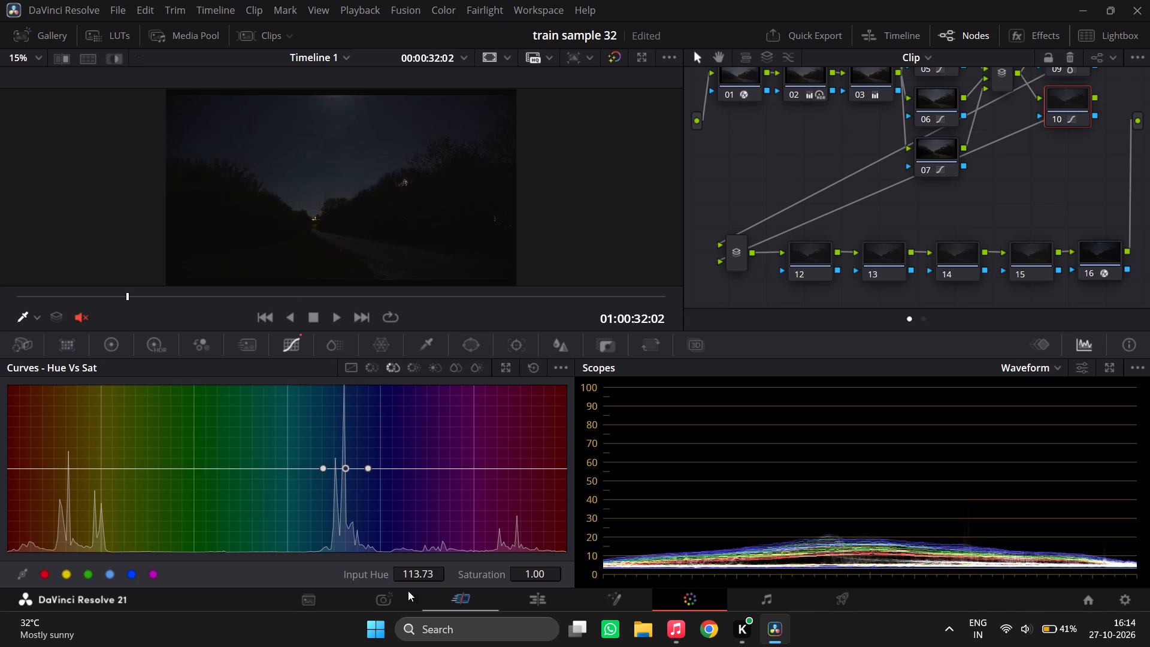
drag(345, 468, 345, 428)
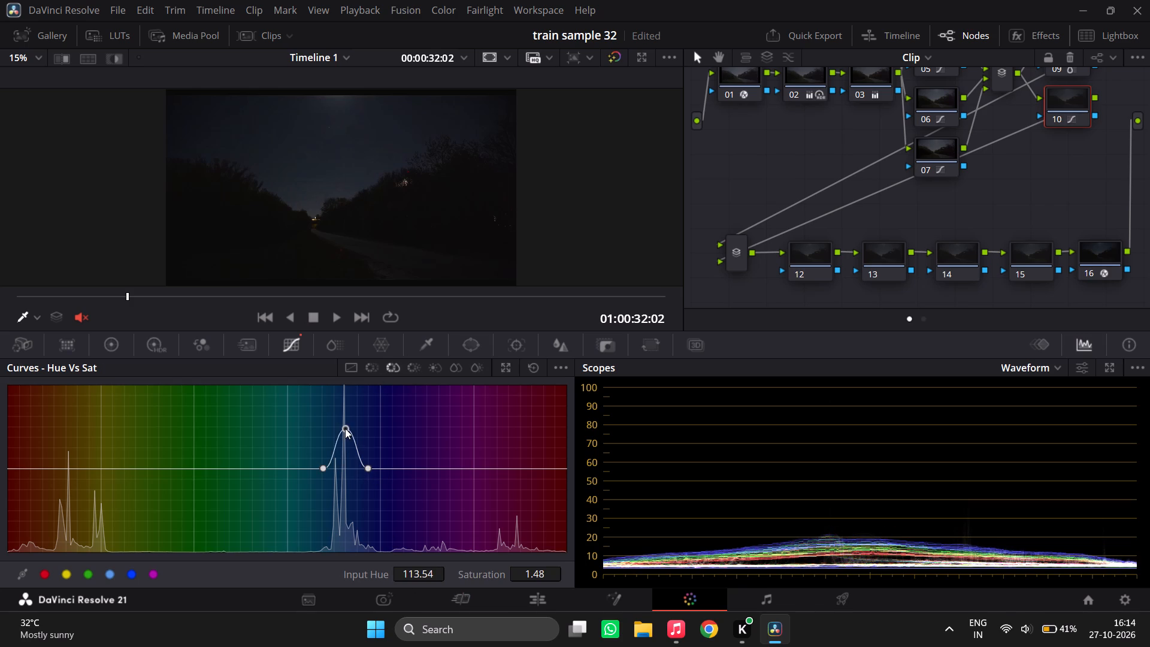
drag(345, 428, 352, 485)
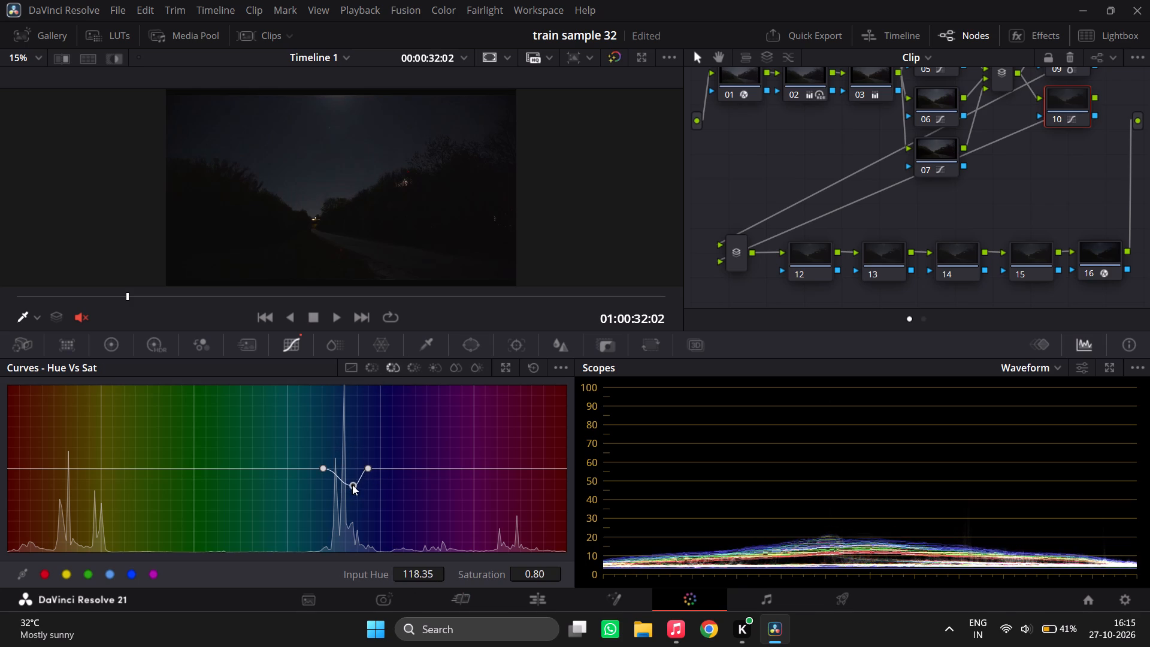
drag(352, 485, 347, 480)
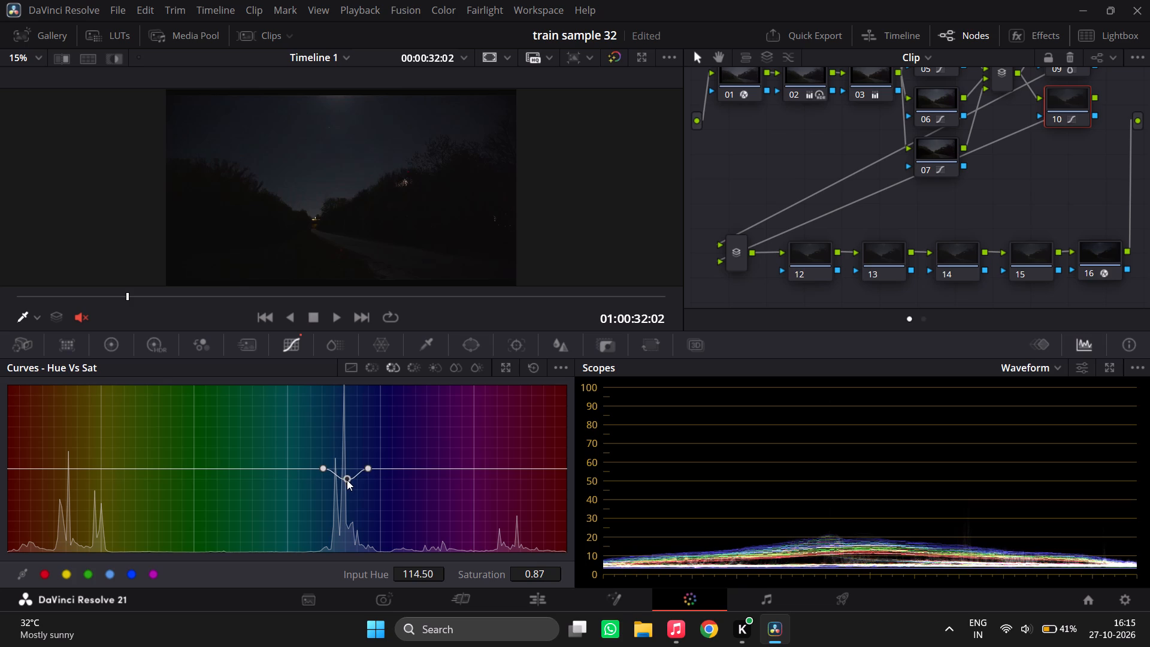
key(ctrl+d)
key(ctrl+d)
Shift the HDR Light wheel on node 12 to about X -0.05, Y 0.00, and compare the node off and on in full screen.
click(804, 255)
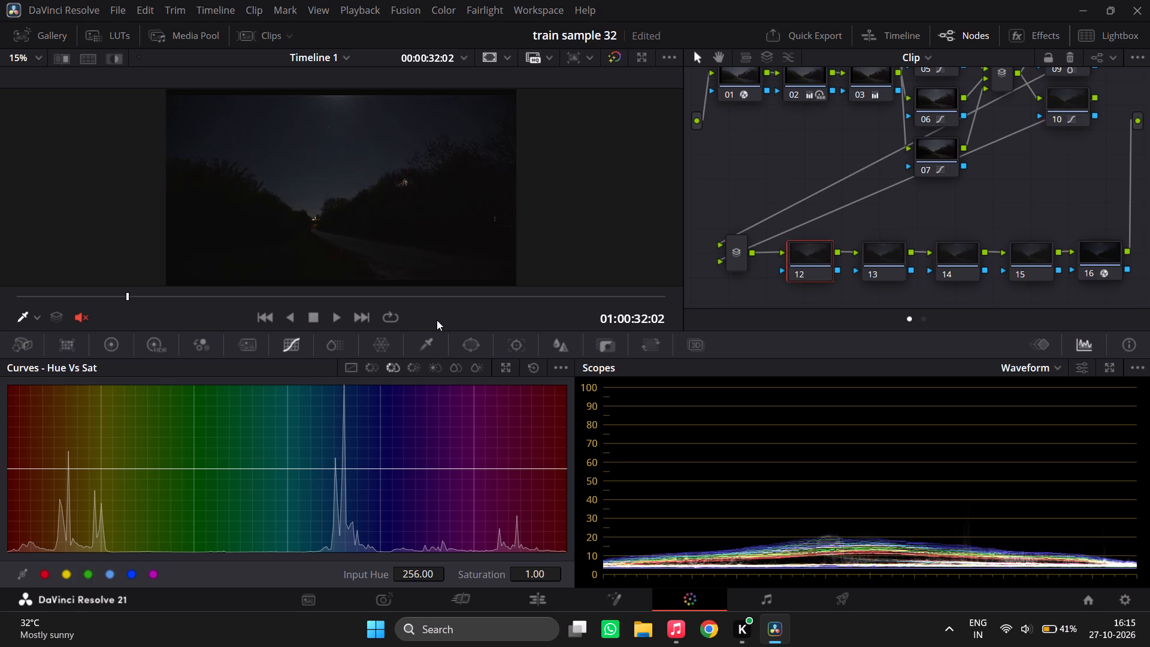
click(123, 335)
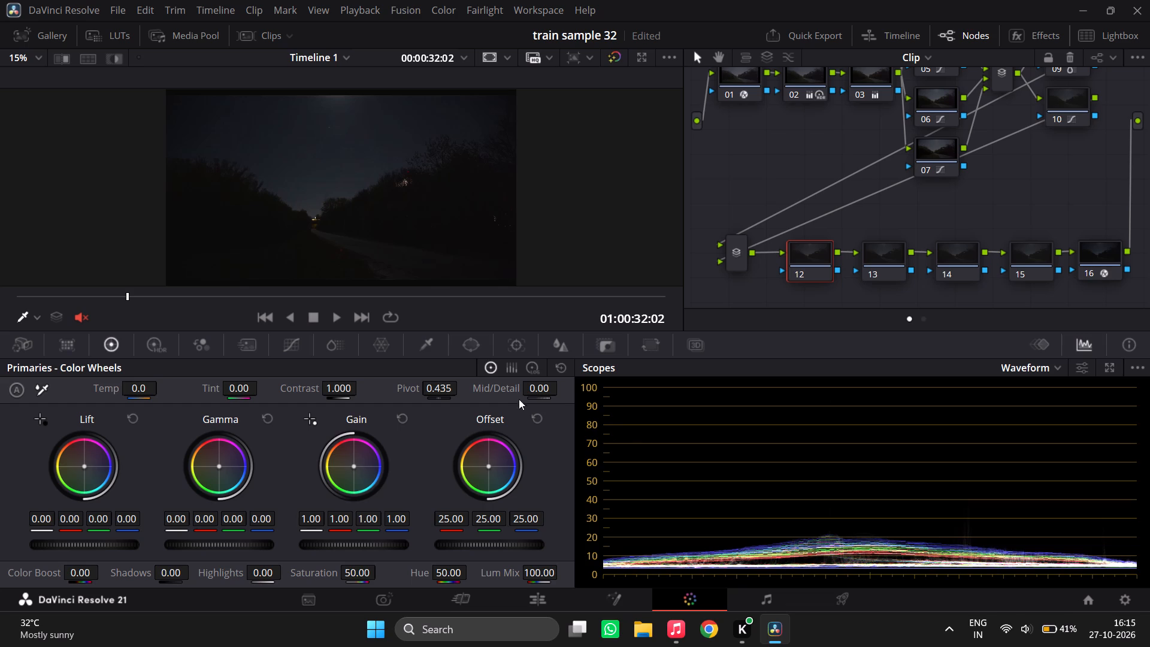
click(159, 346)
drag(219, 465, 201, 462)
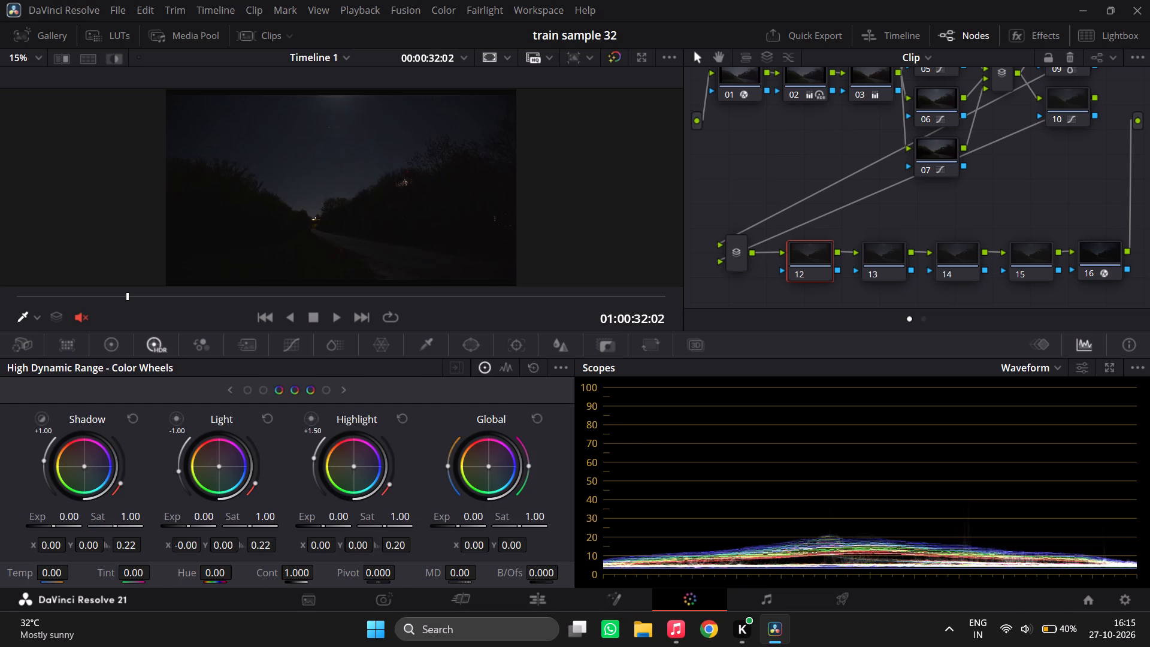
drag(201, 462, 443, 510)
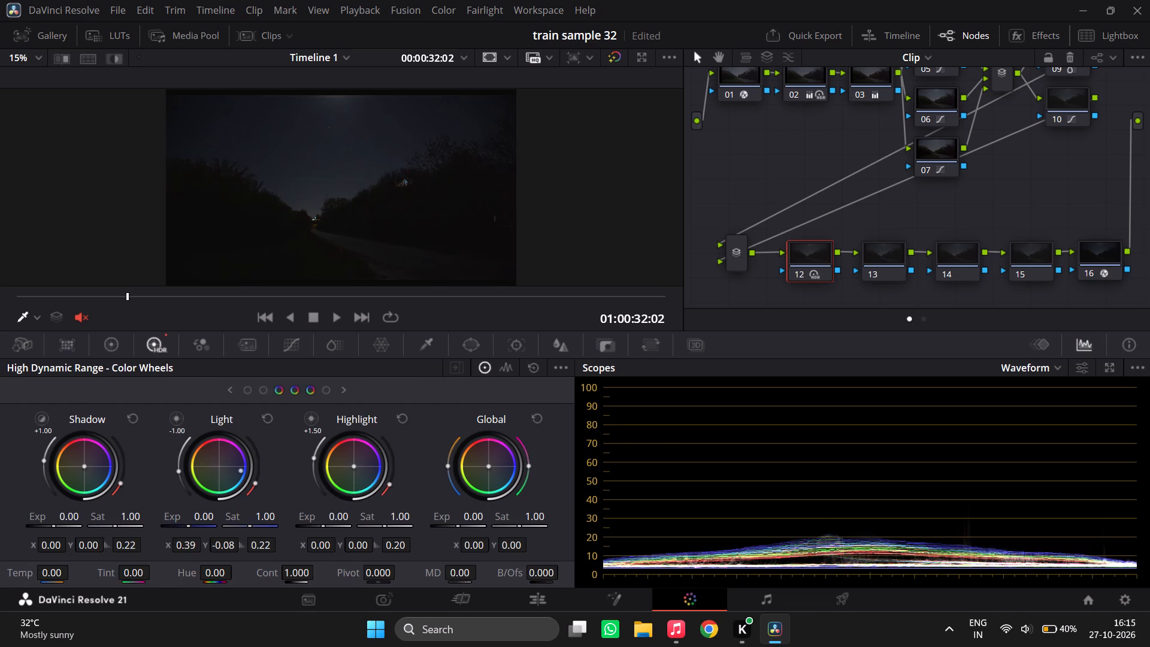
drag(443, 510, 665, 372)
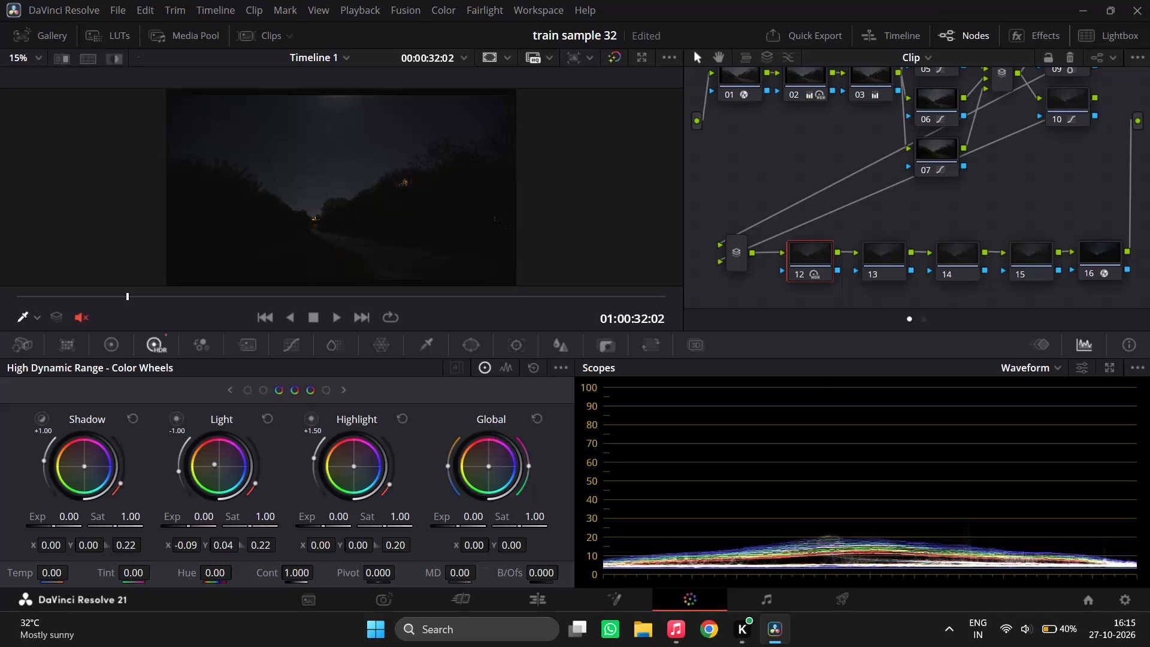
drag(665, 372, 665, 397)
drag(665, 397, 665, 391)
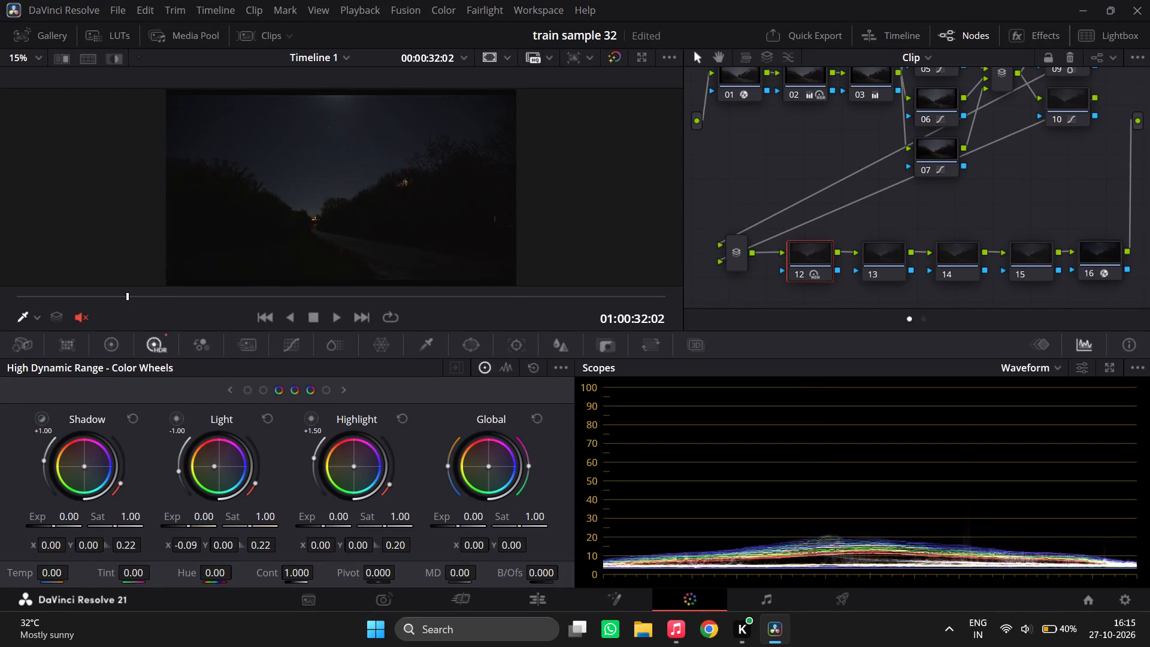
drag(665, 391, 684, 394)
key(ctrl+f)
key(ctrl+d)
key(ctrl+d)
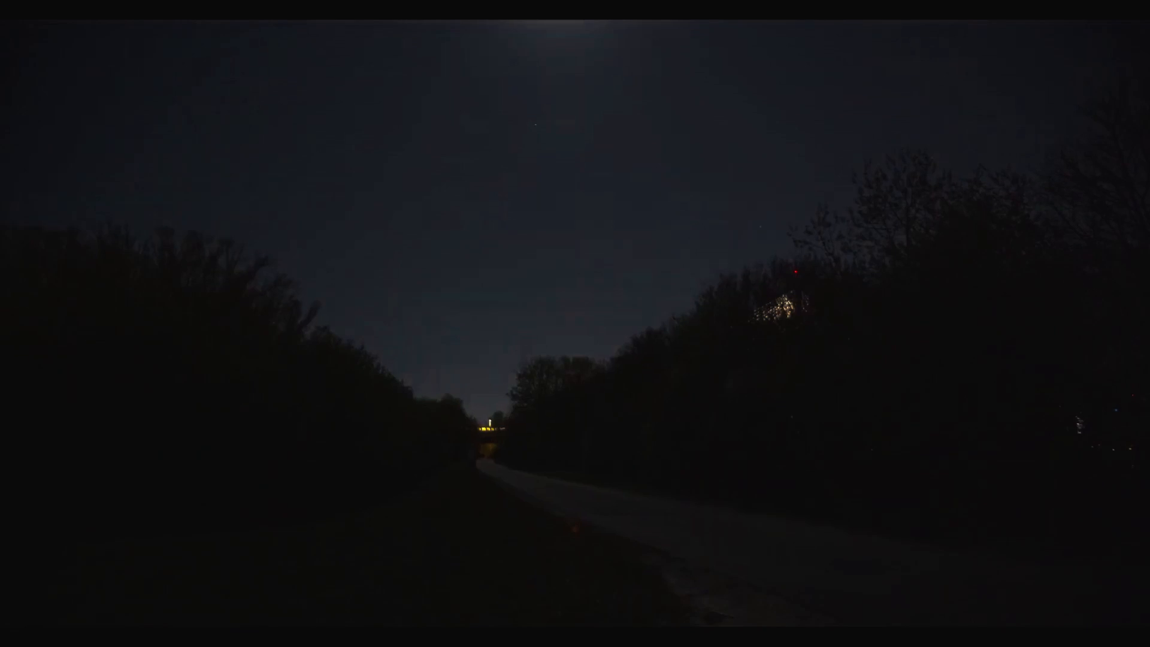
key(Escape)
Refine node 12's HDR Light wheel to X -0.03, Y 0.00, and compare the node off and on in full screen.
drag(216, 466, 228, 466)
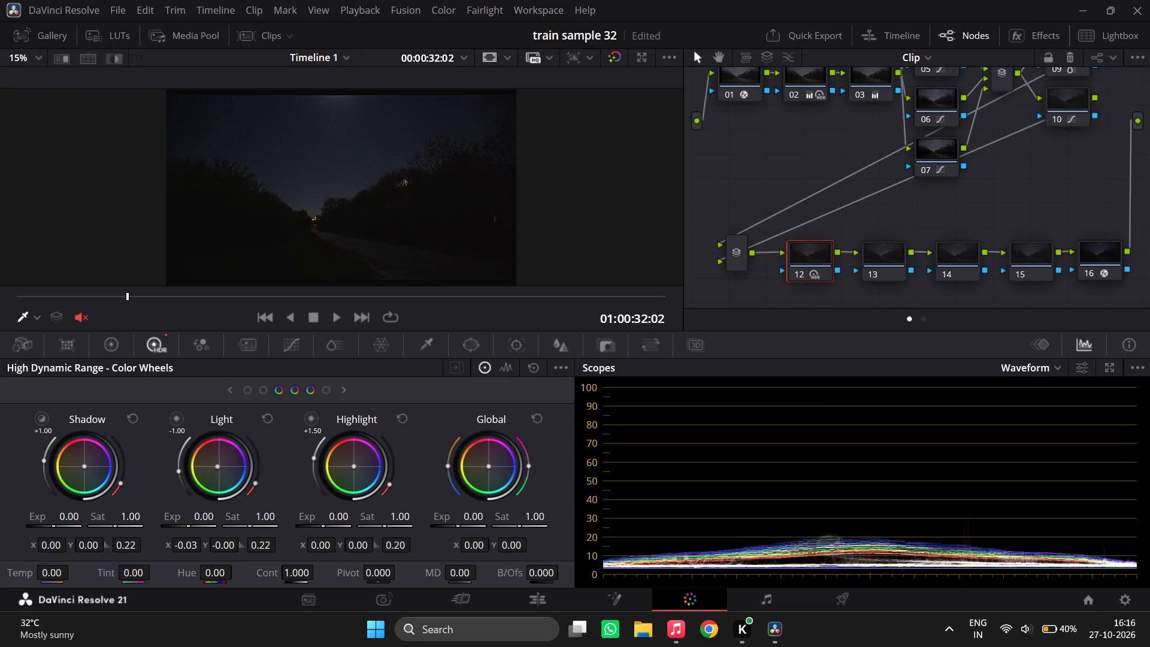
drag(228, 466, 228, 465)
drag(228, 465, 226, 462)
drag(216, 466, 223, 466)
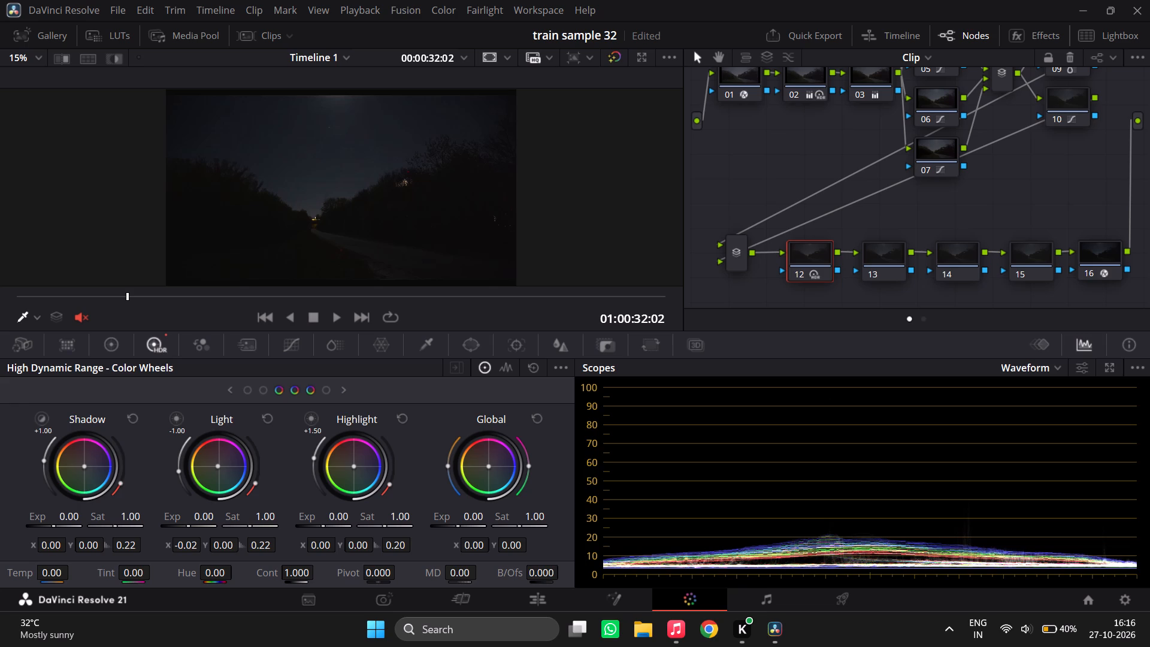
drag(223, 466, 222, 466)
key(ctrl+f)
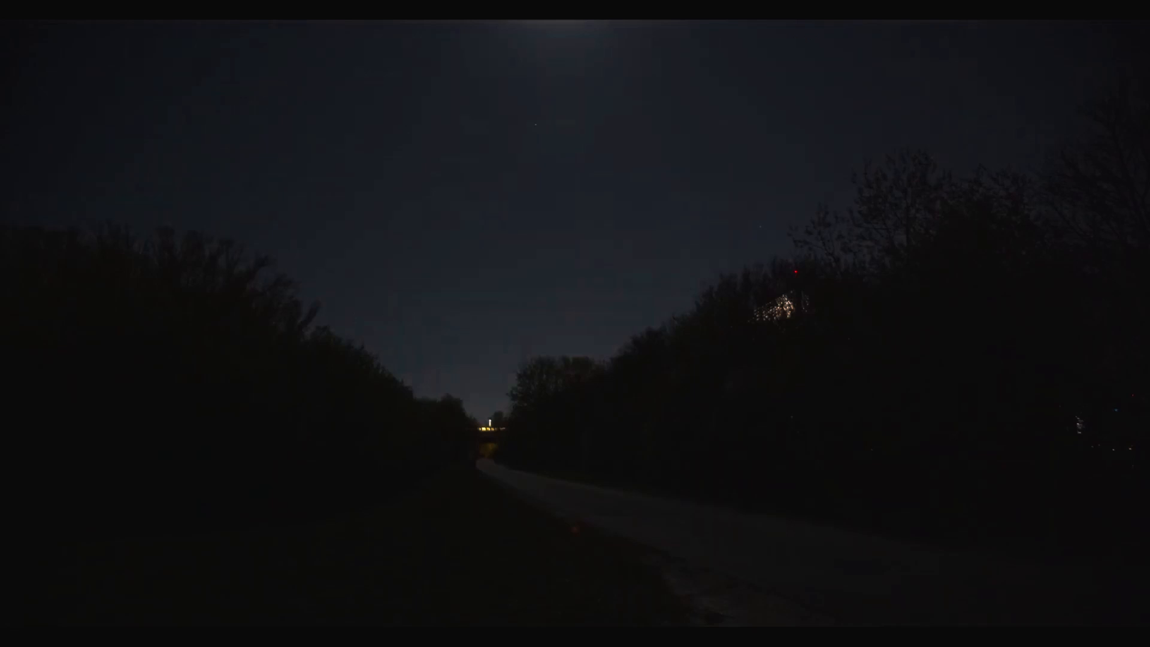
key(ctrl+d)
key(ctrl+d)
key(ctrl+d)
key(ctrl+d)
key(Escape)
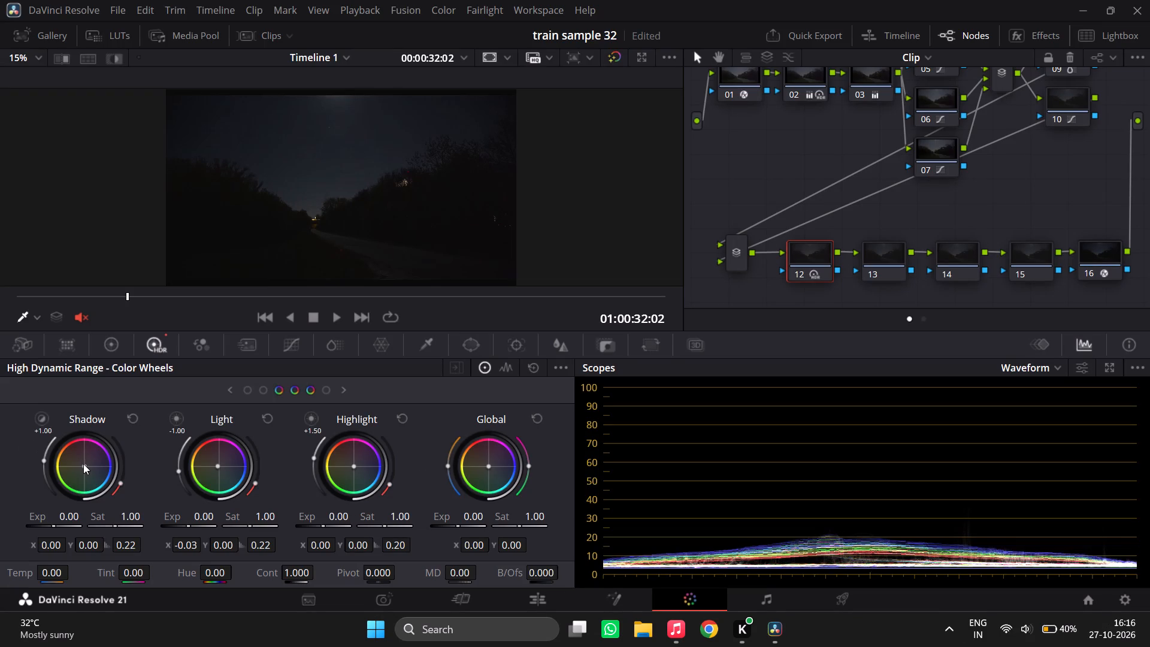
Try a slight blue shift on node 12's HDR Shadow wheel, settle at about X 0.00, Y 0.00, and compare the node off and on.
drag(84, 464, 95, 473)
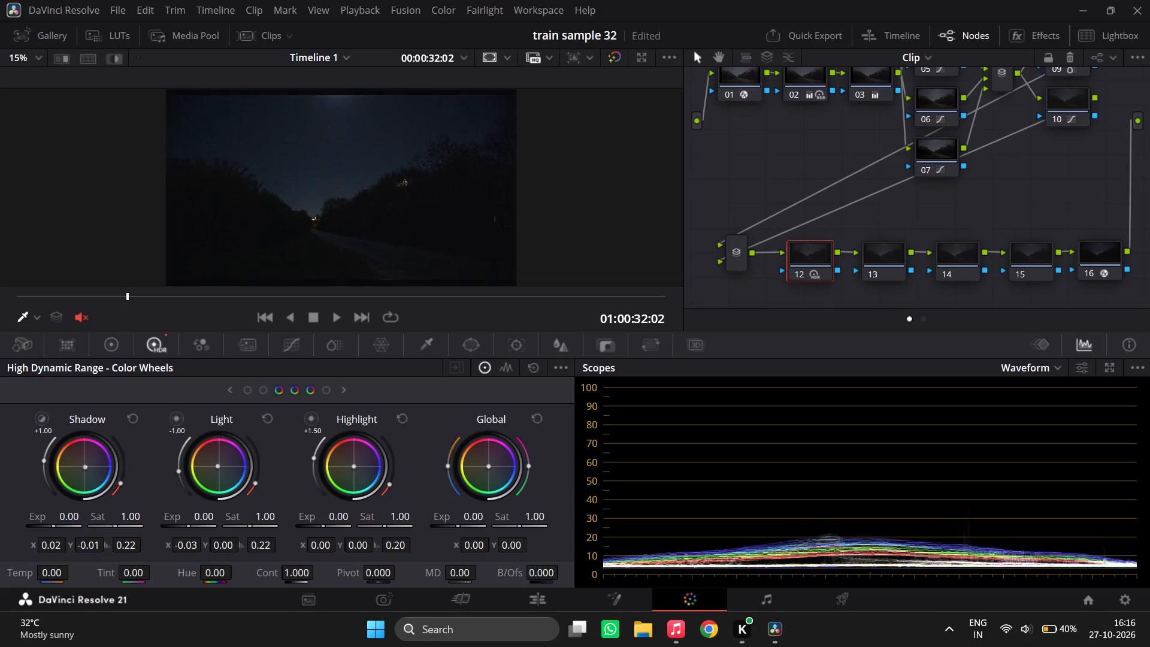
drag(95, 473, 89, 462)
key(ctrl+d)
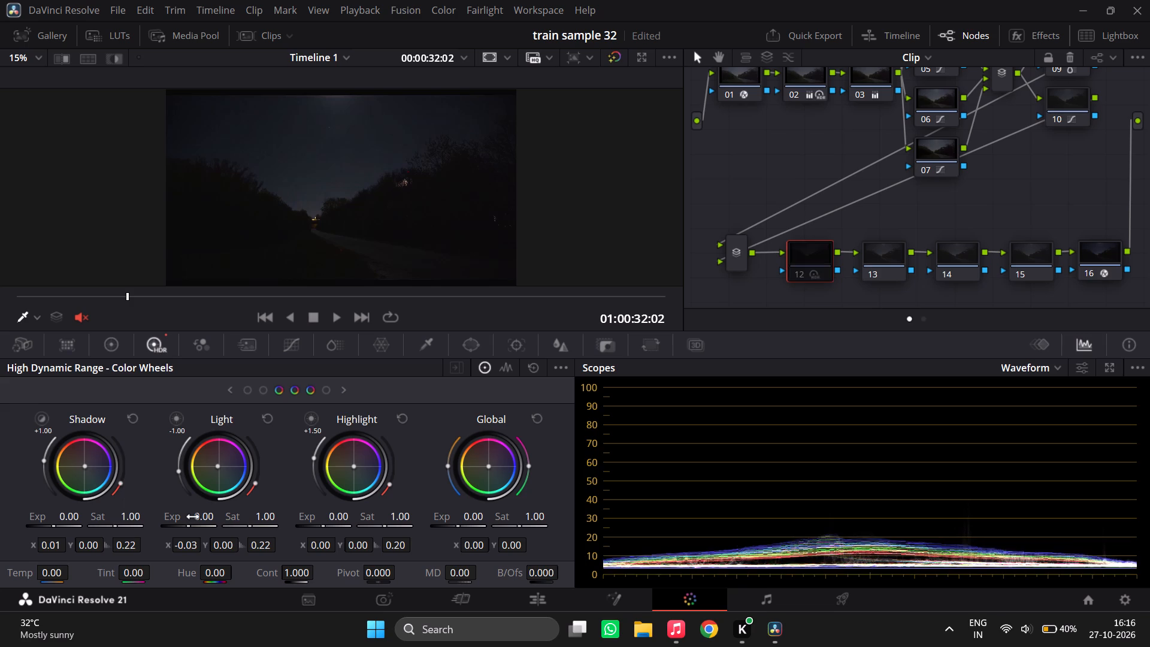
key(ctrl+d)
key(ctrl+f)
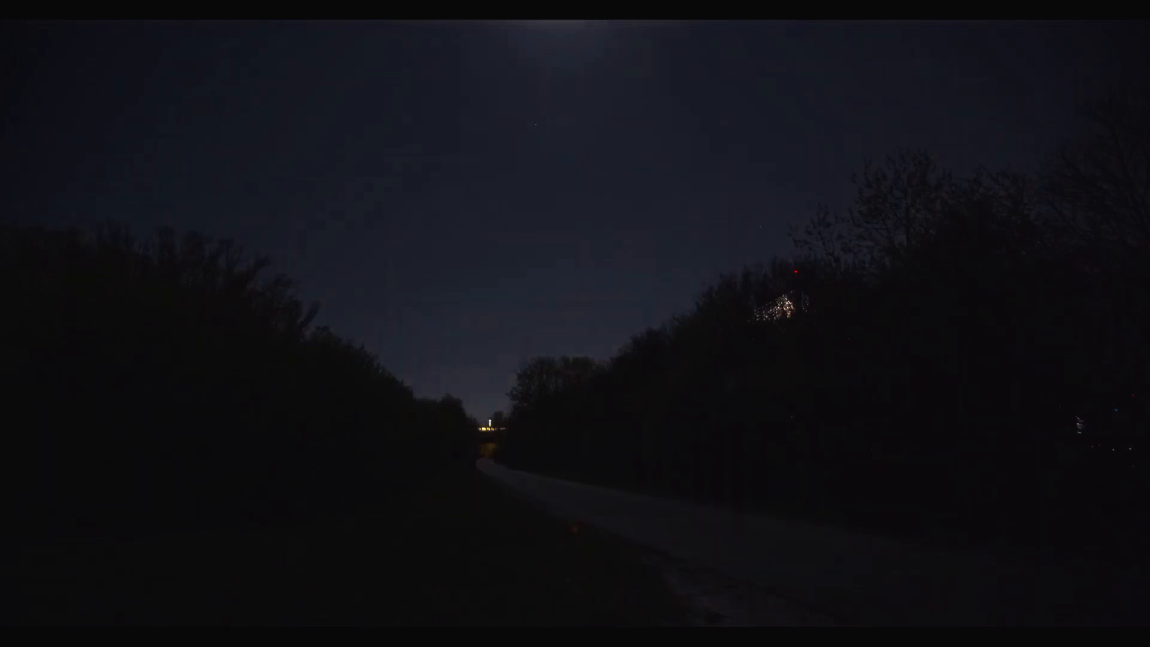
key(ctrl+d)
key(ctrl+d)
key(Escape)
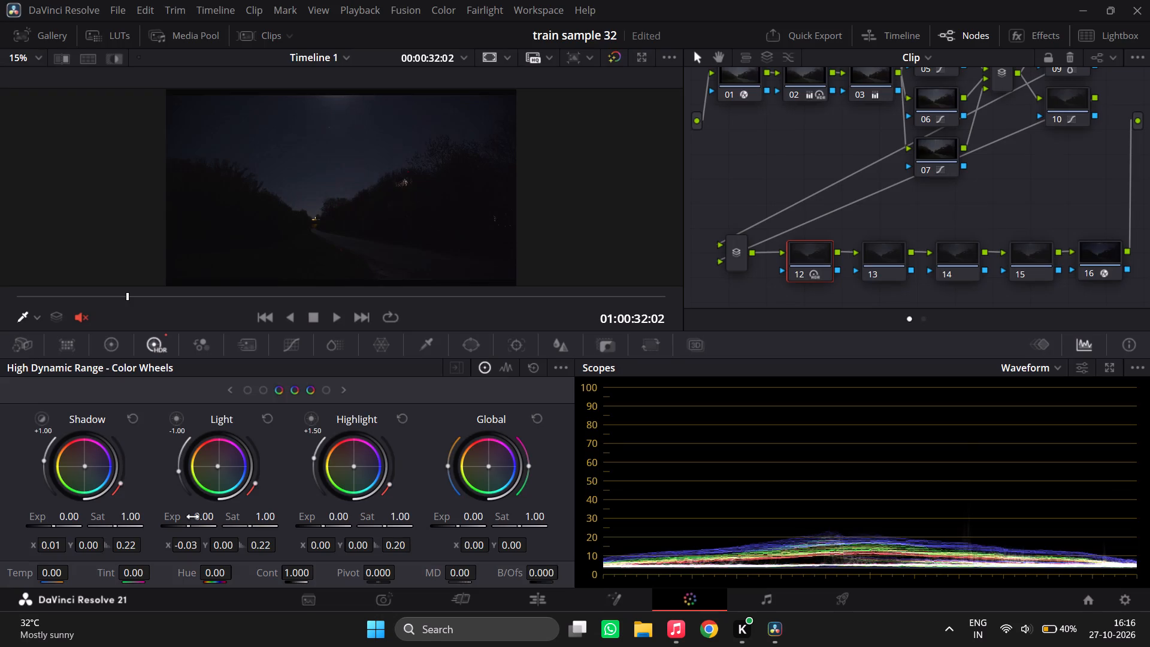
click(86, 467)
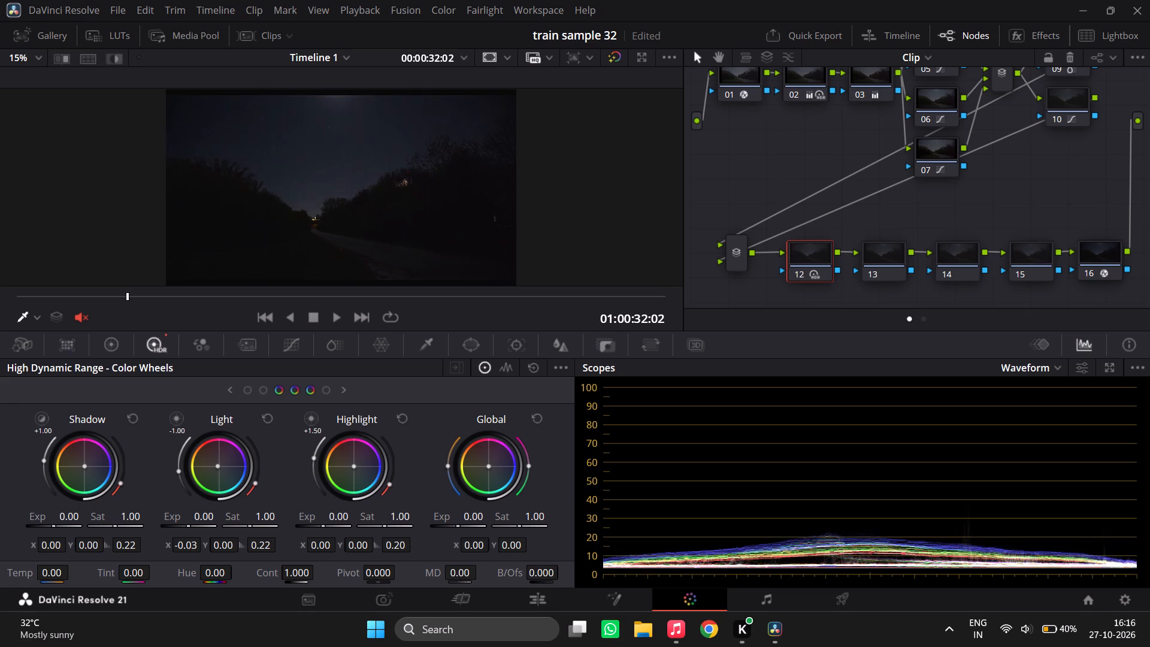
key(ctrl+d)
key(ctrl+d)
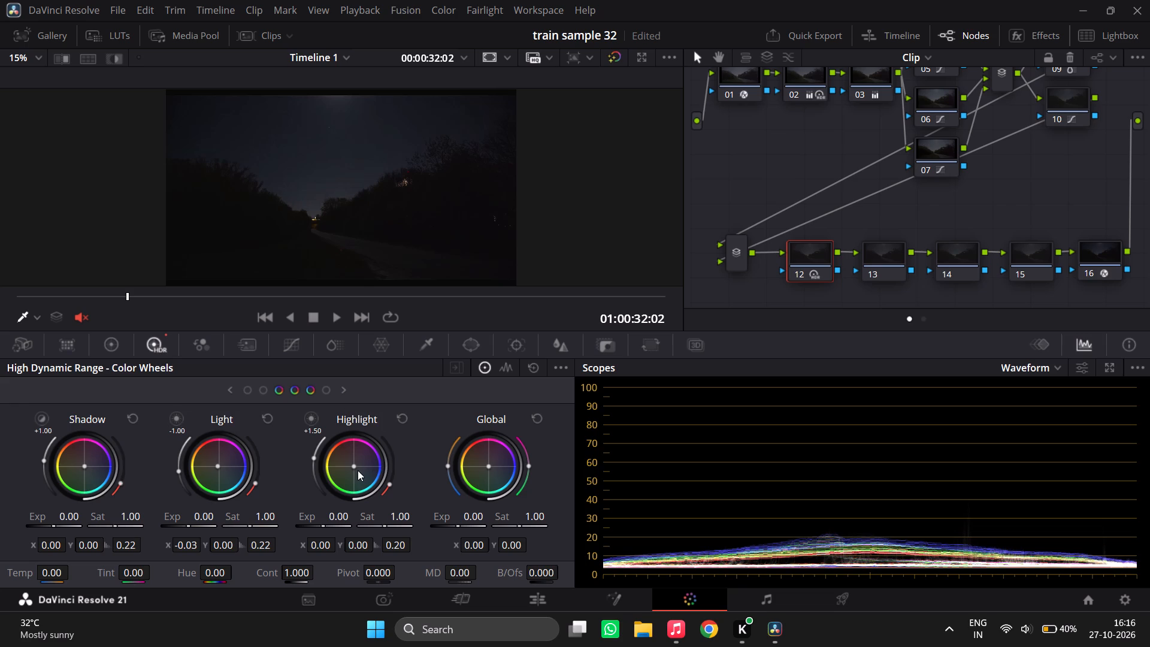
Move the playhead to 01:00:32:18 and apply the highlighted Blackmagic Design LUT ending in "Video v4" to node 13.
click(885, 255)
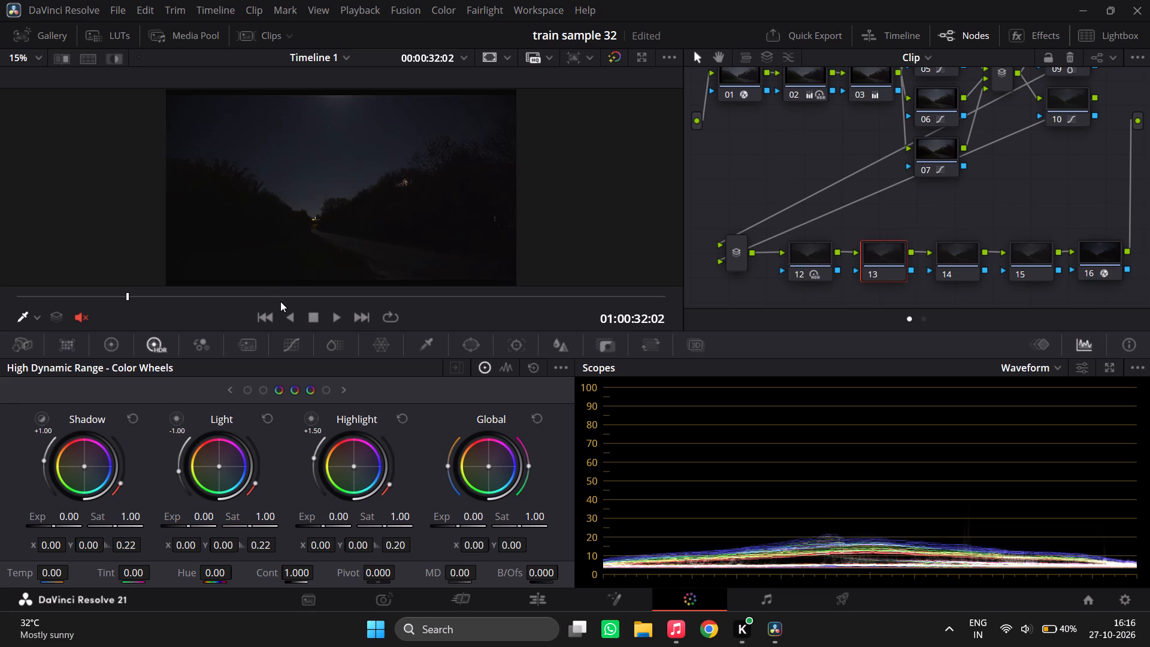
drag(283, 301, 325, 297)
drag(325, 297, 383, 304)
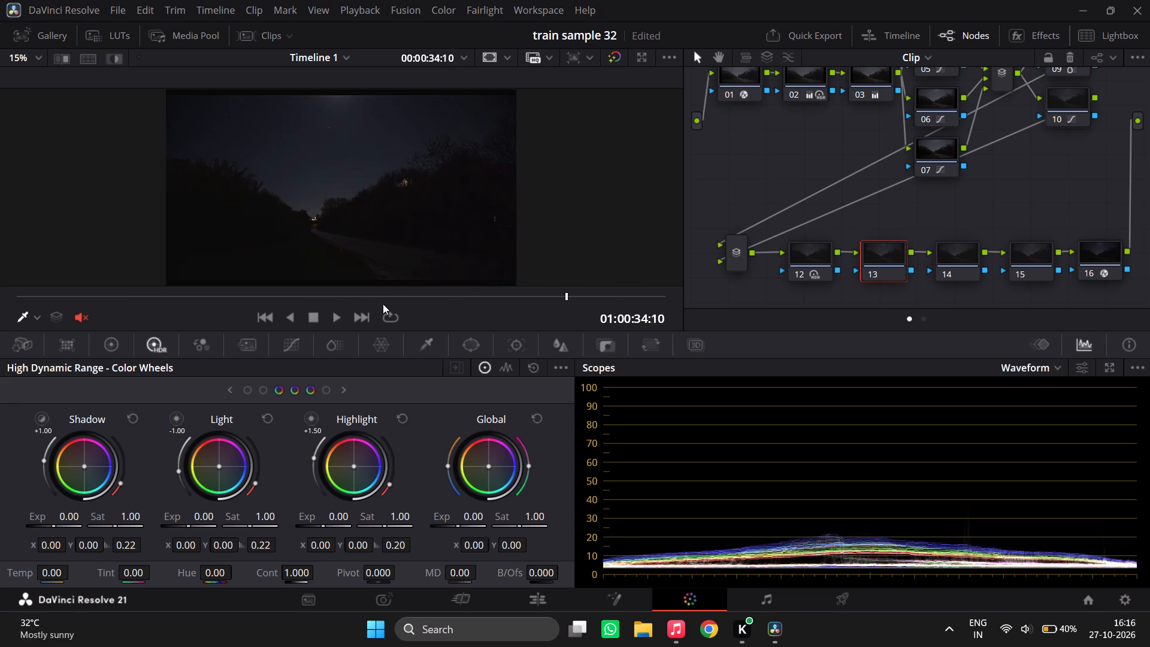
drag(383, 304, 198, 310)
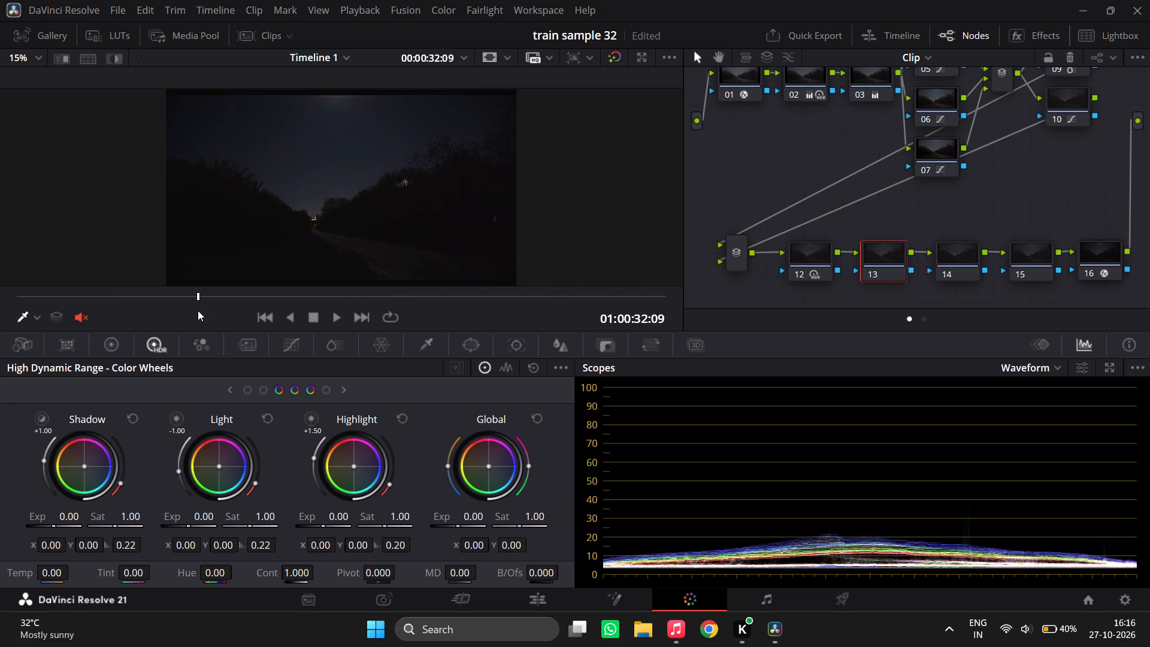
drag(198, 310, 219, 313)
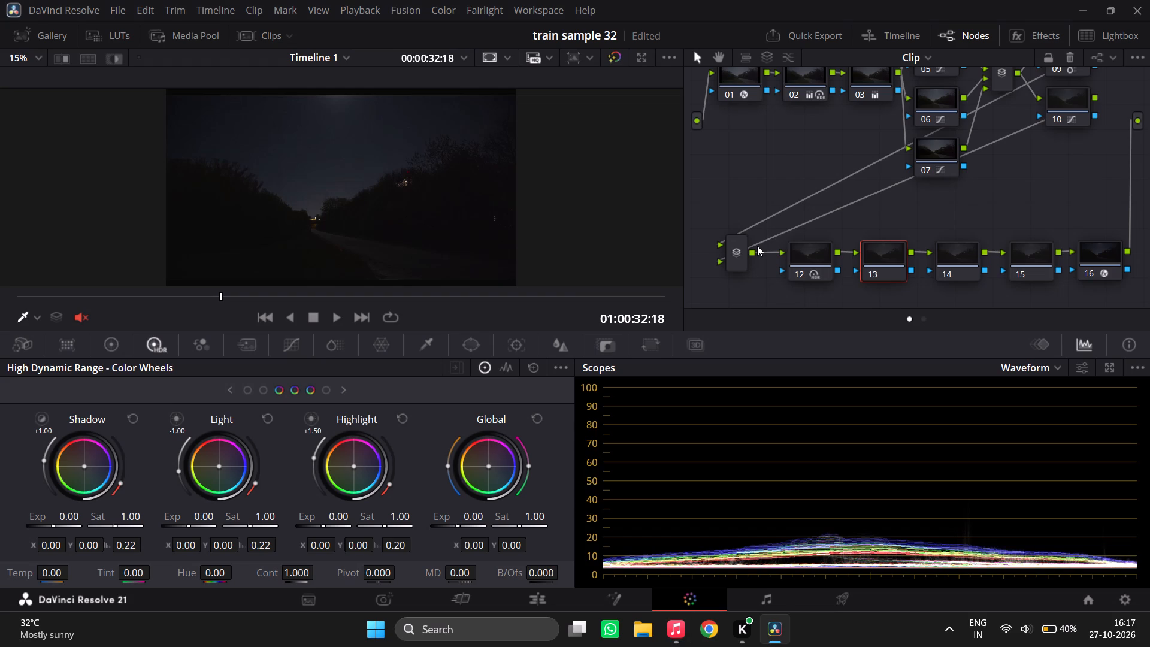
click(128, 34)
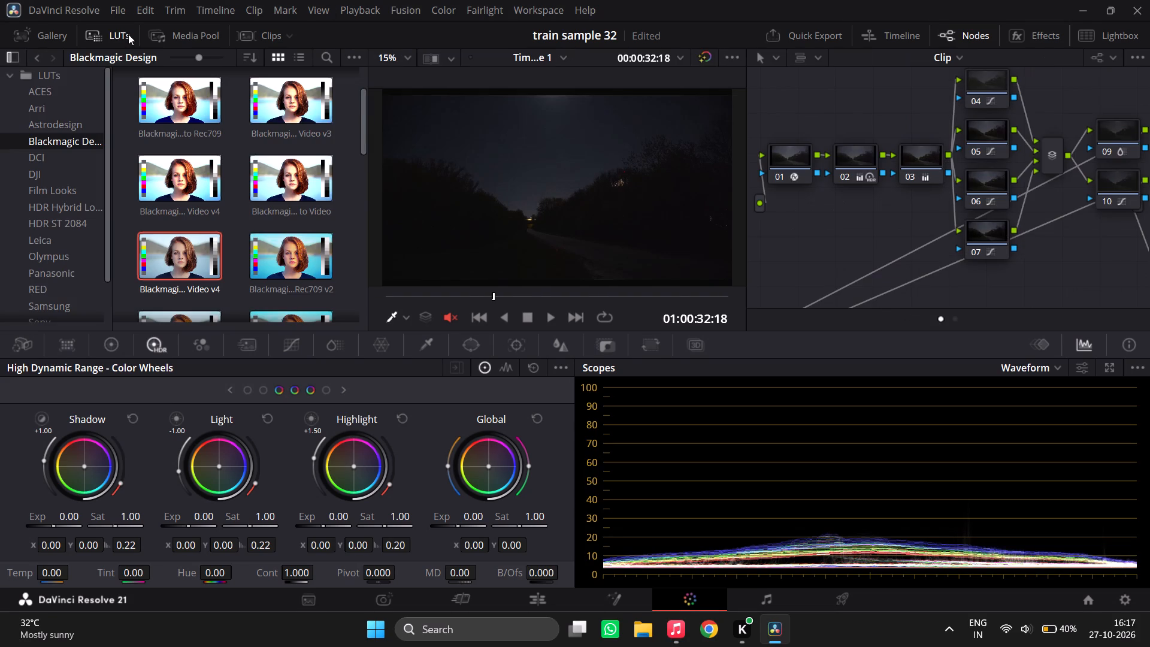
scroll(958, 164, down, 9)
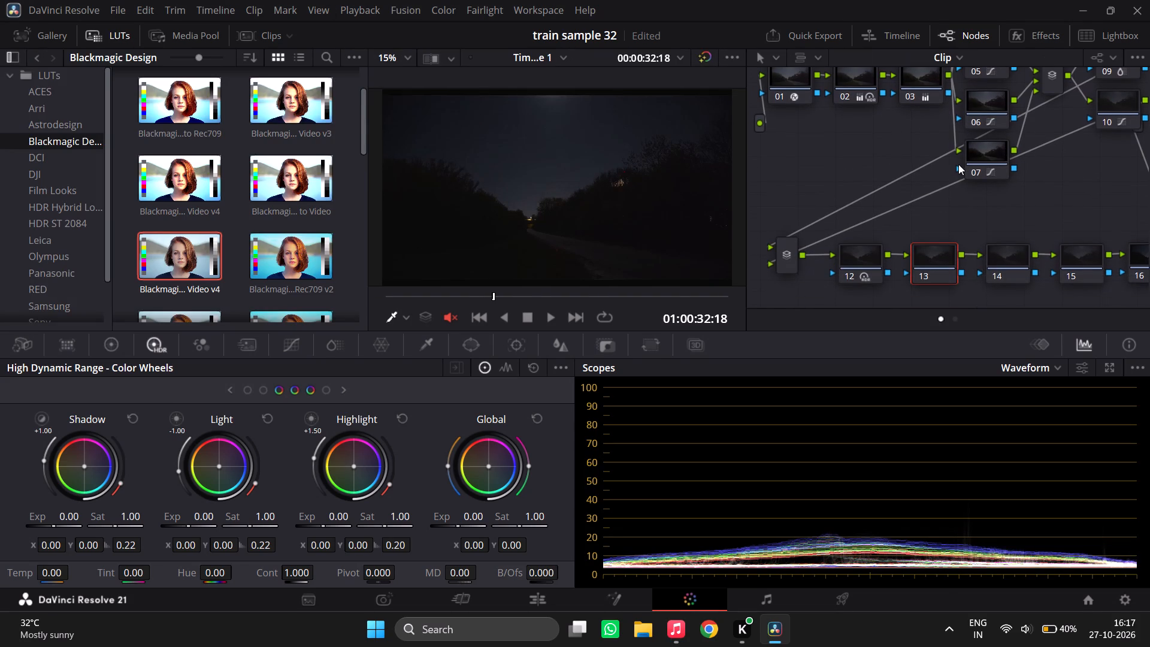
drag(184, 257, 924, 243)
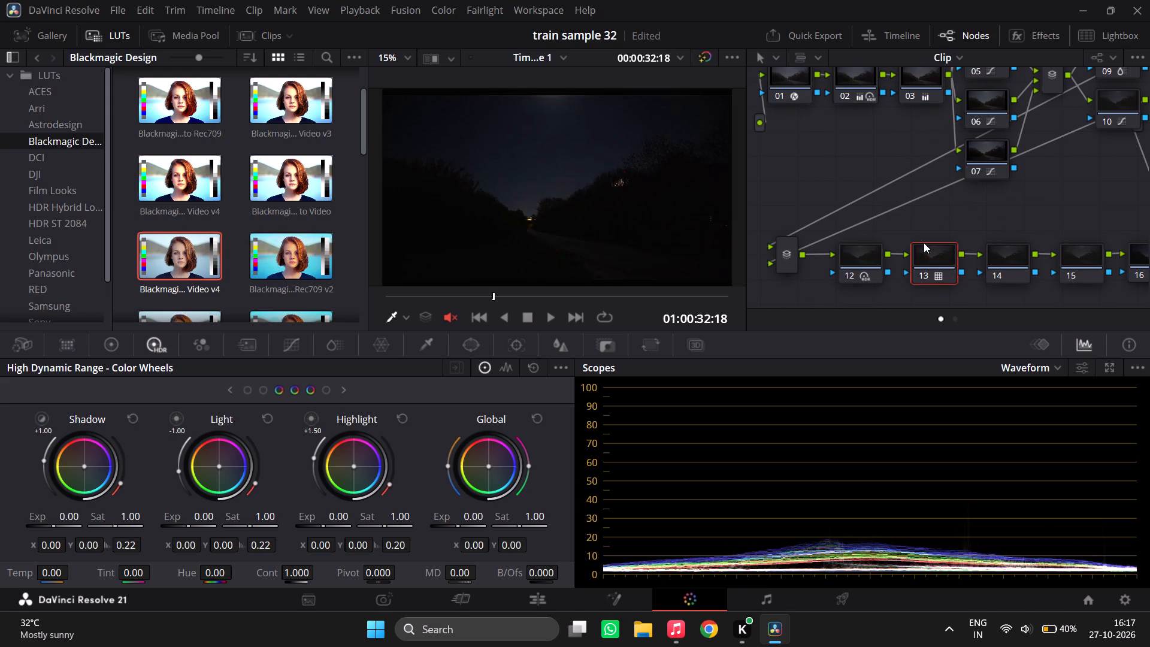
click(116, 26)
Lower node 13's Key Output Gain to about 0.311, and compare the node off and on, including in full screen.
click(607, 347)
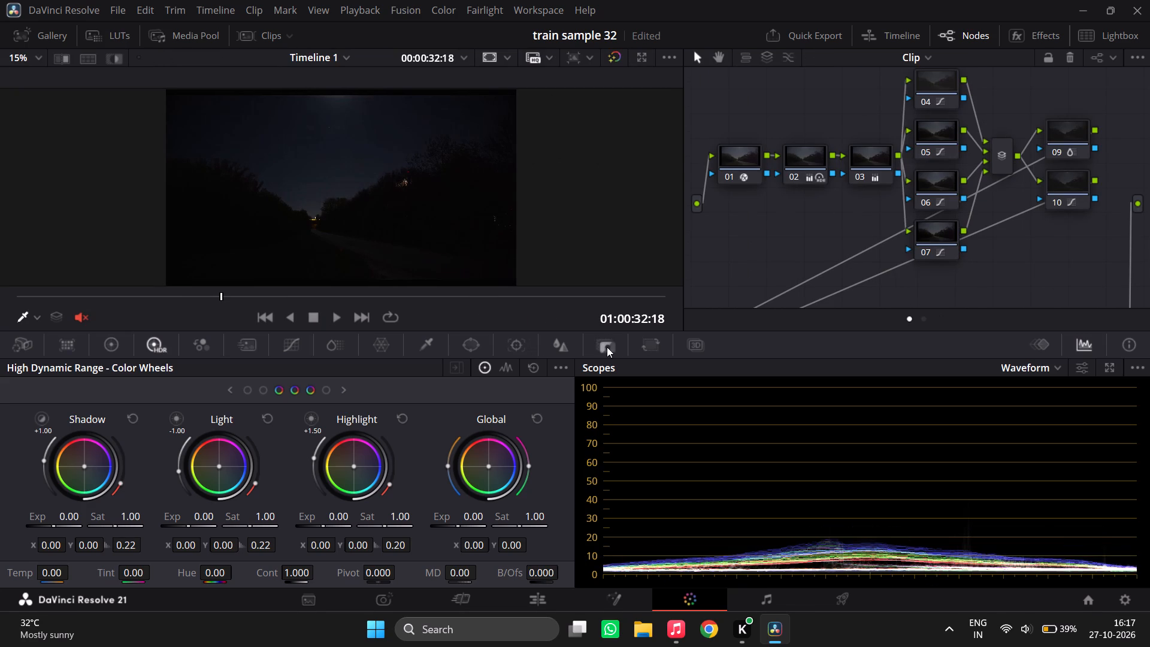
drag(410, 482, 31, 385)
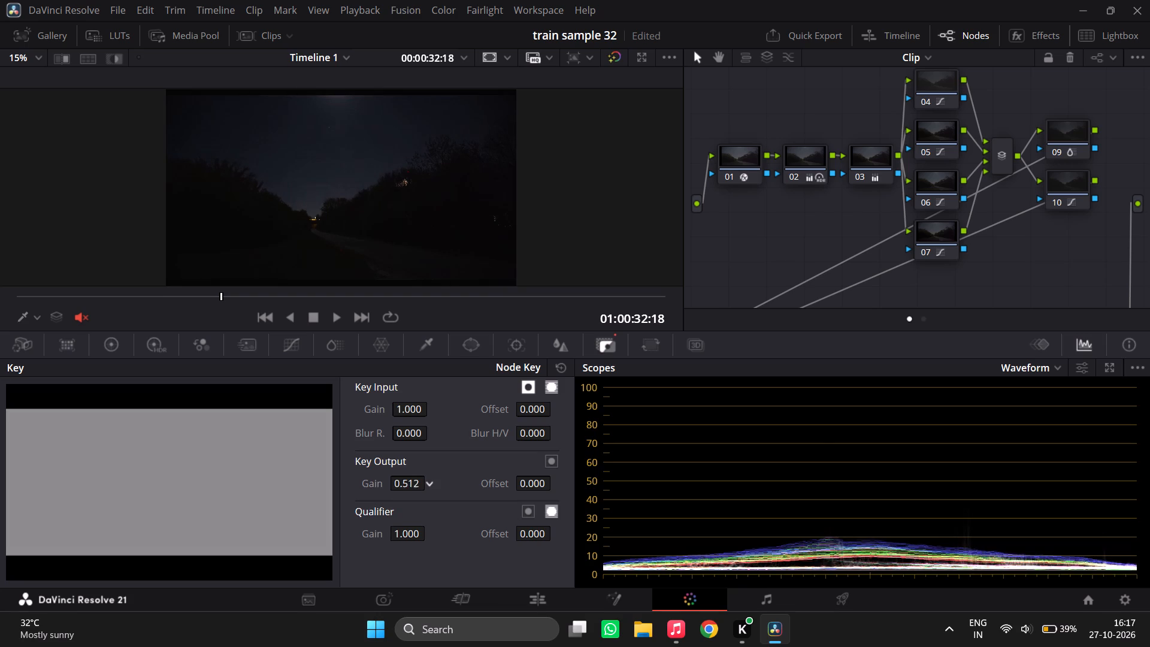
drag(31, 385, 542, 318)
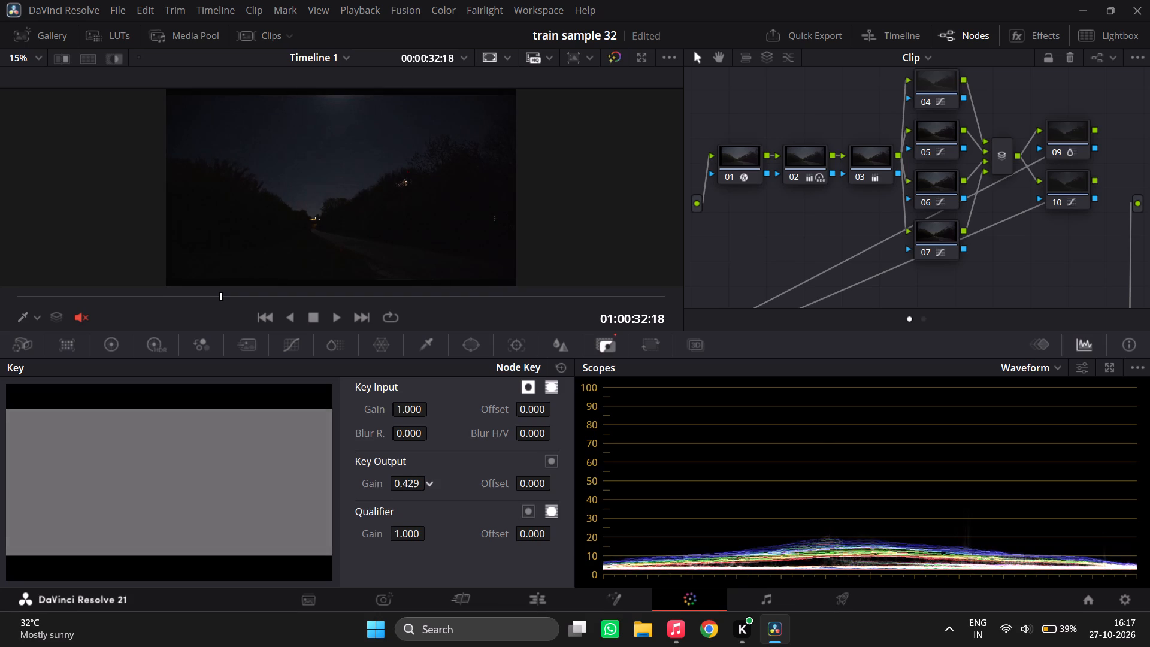
drag(542, 318, 512, 316)
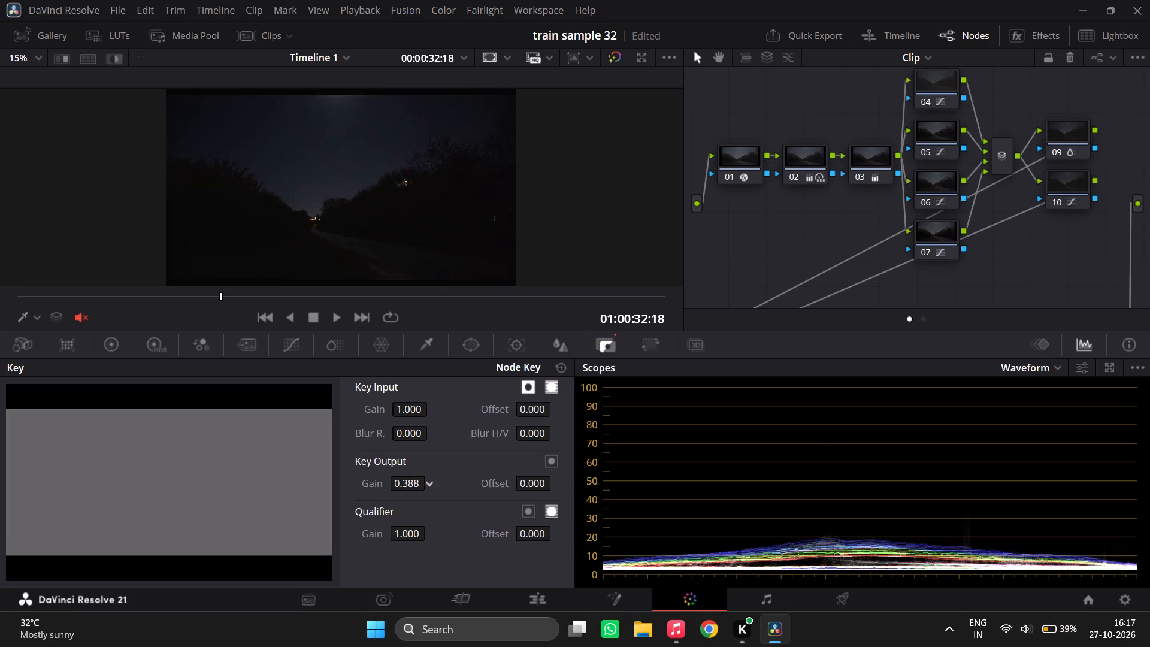
drag(512, 316, 493, 316)
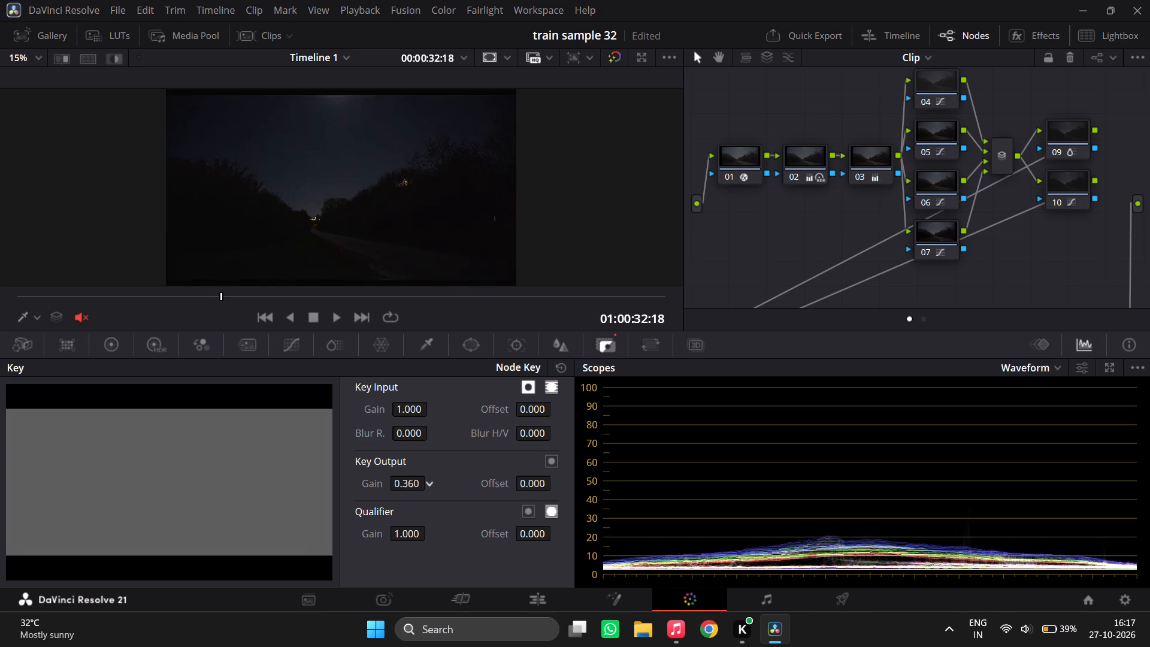
drag(493, 316, 456, 313)
key(ctrl+d)
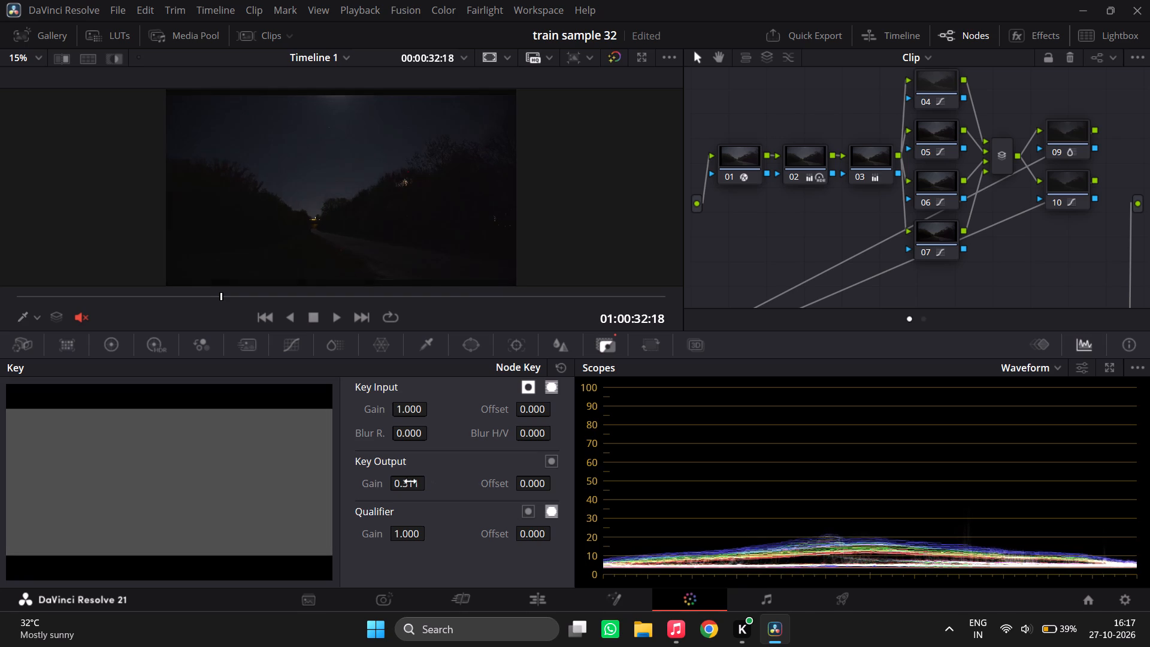
key(ctrl+d)
key(ctrl+f)
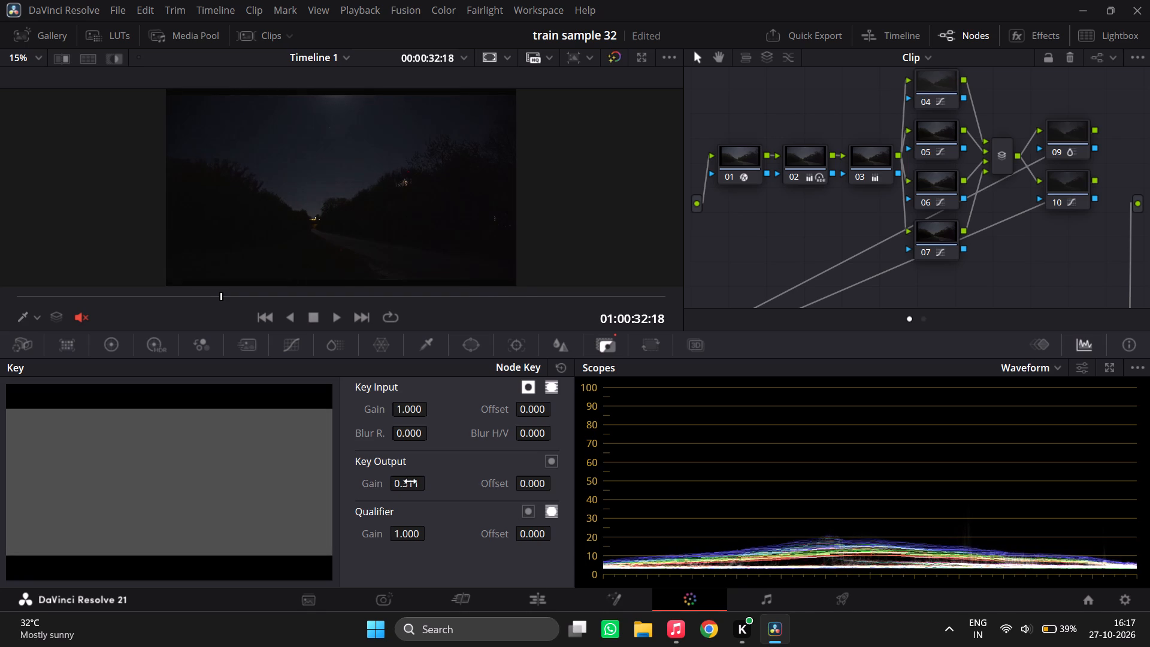
key(ctrl+d)
key(ctrl+d)
key(ctrl+d)
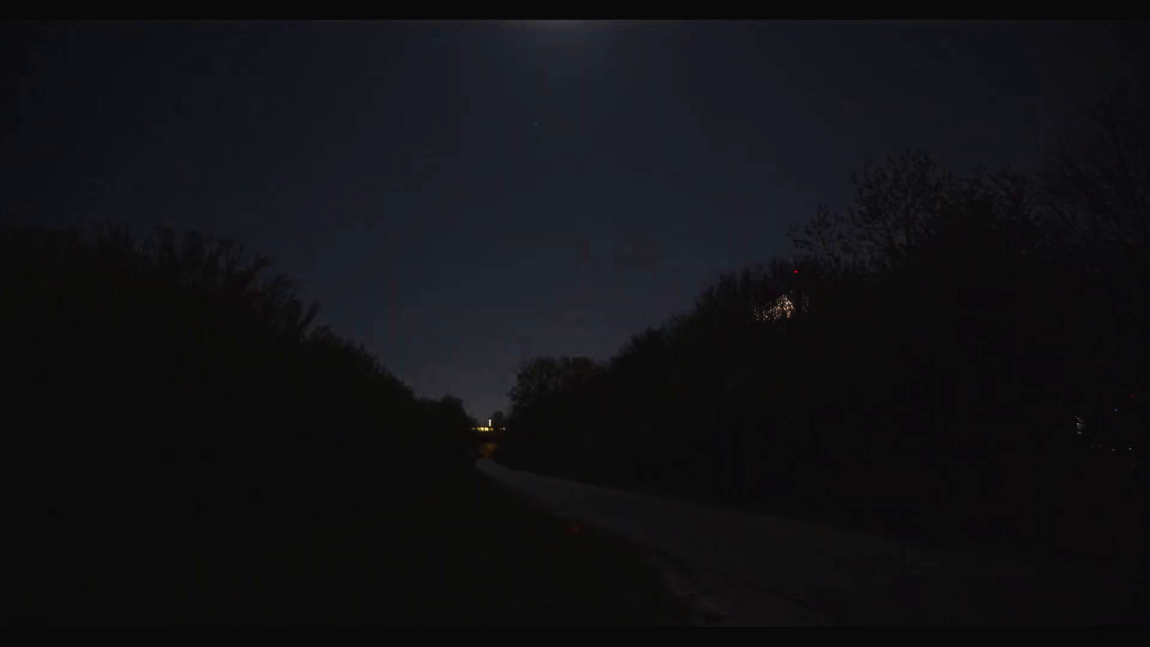
key(ctrl+d)
key(Escape)
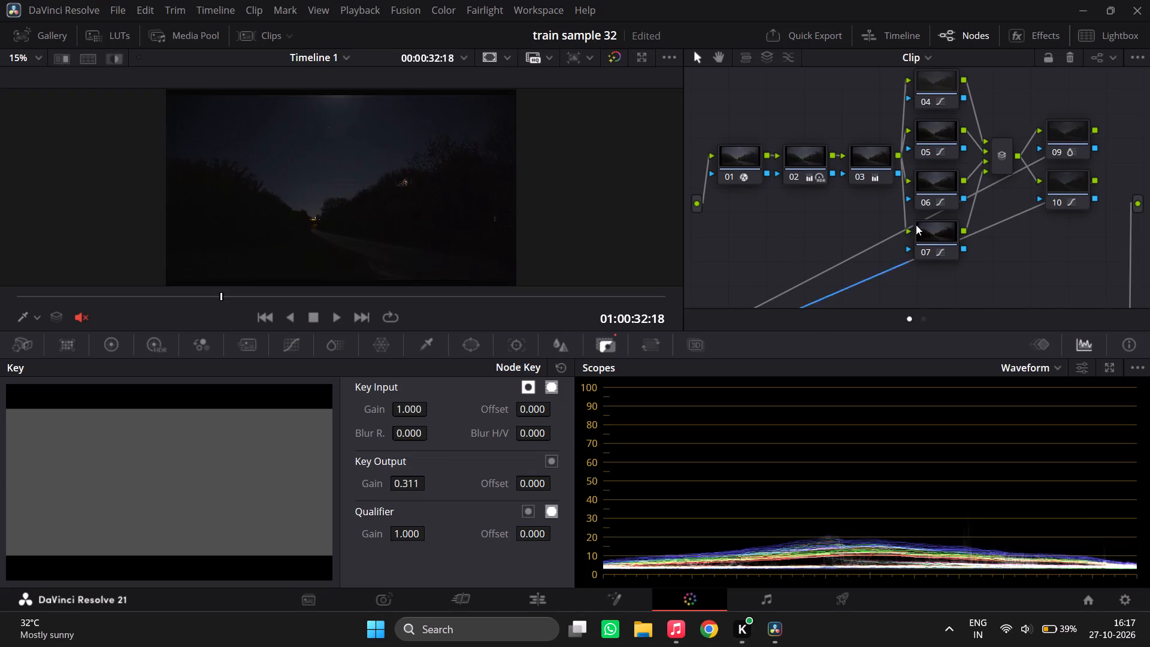
Raise the blue channel of node 14's primary Gain wheel to about 1.03 while inspecting the sky up close.
scroll(1013, 166, down, 7)
click(954, 224)
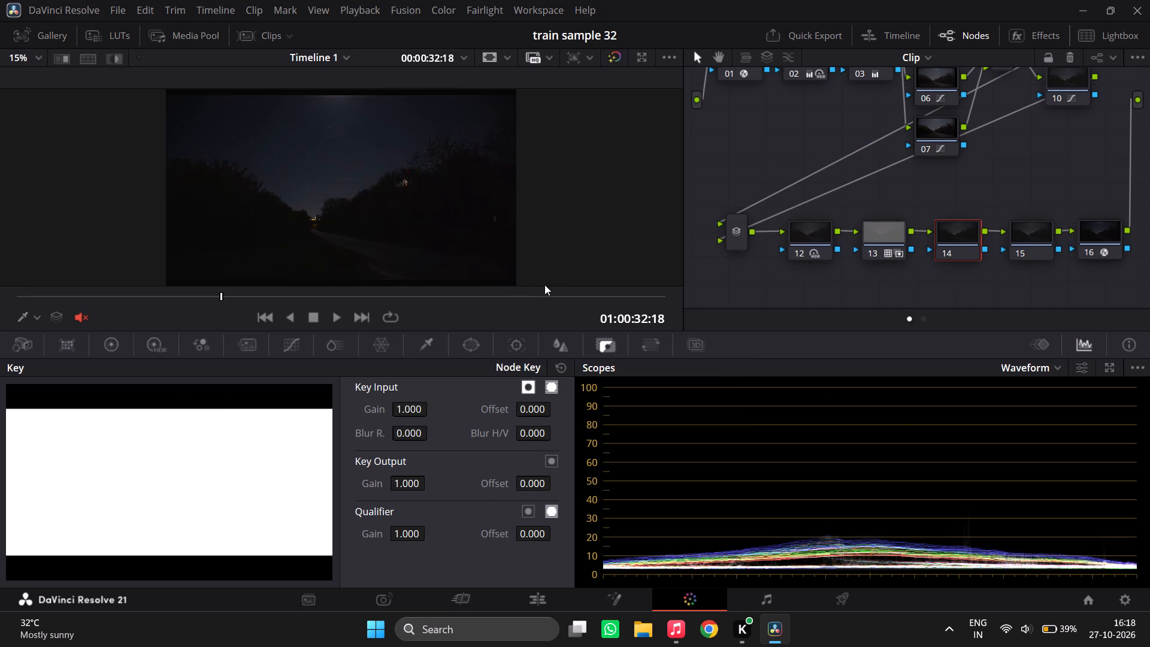
click(110, 336)
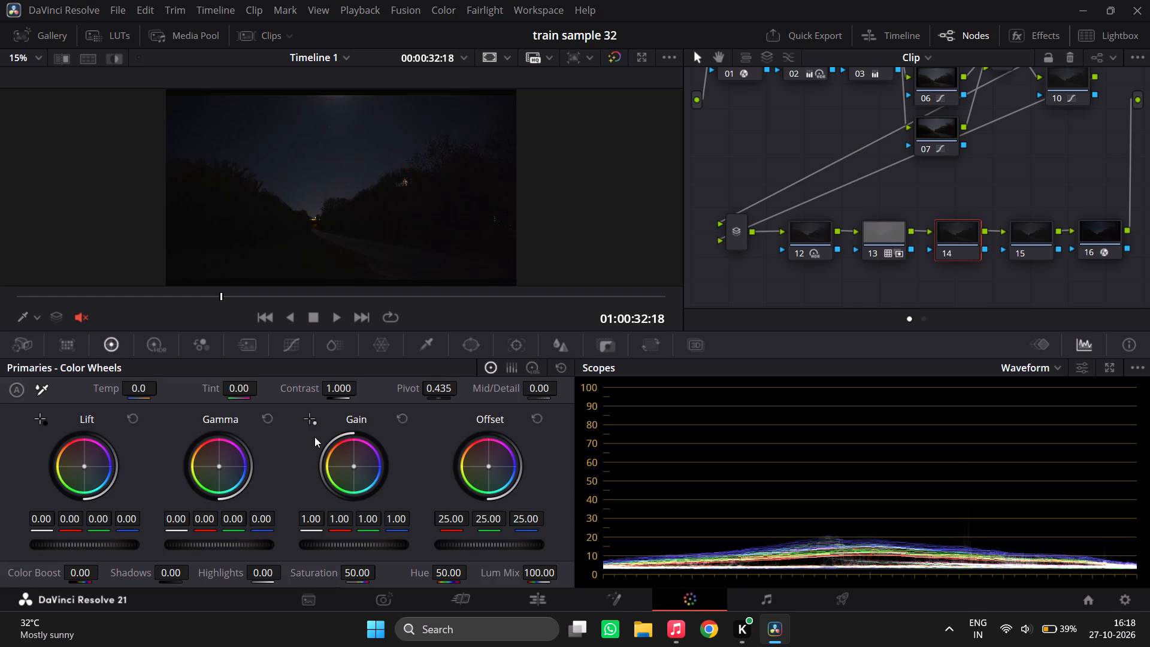
key(alt+Tab)
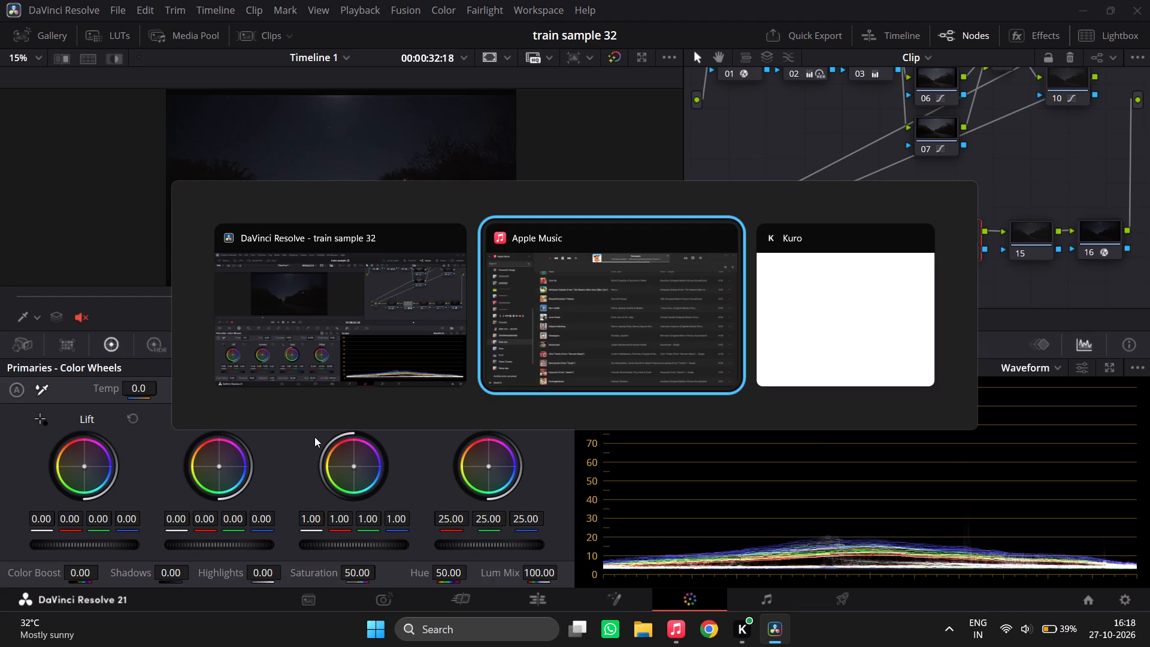
key(alt+Tab)
key(alt+Tab)
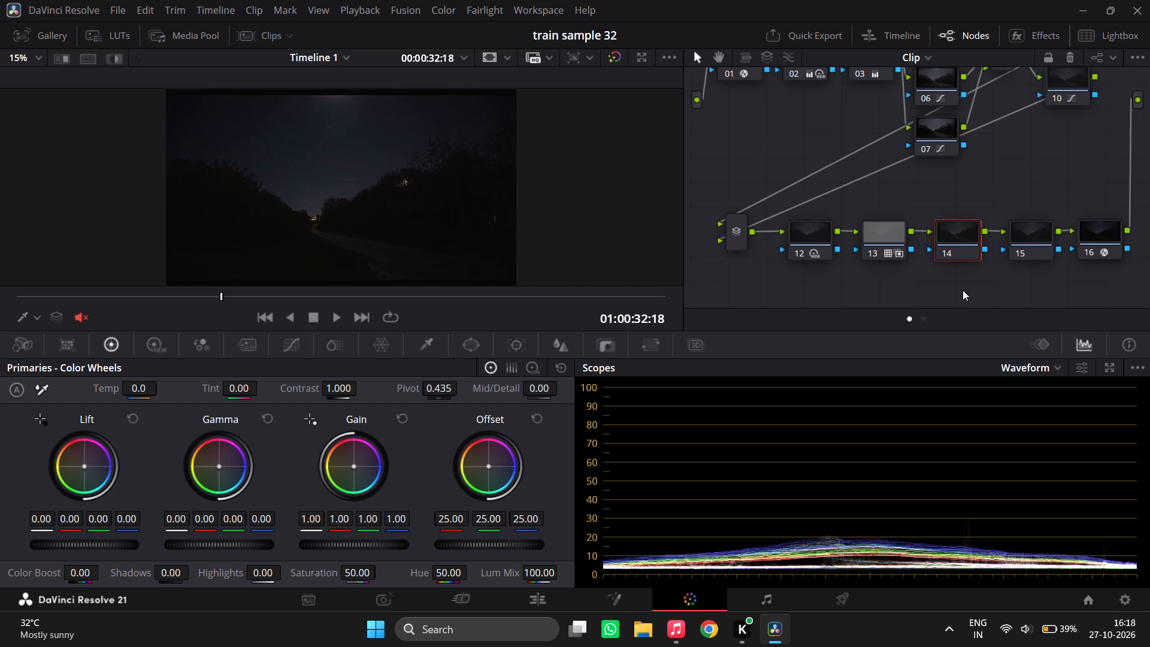
scroll(963, 290, up, 1)
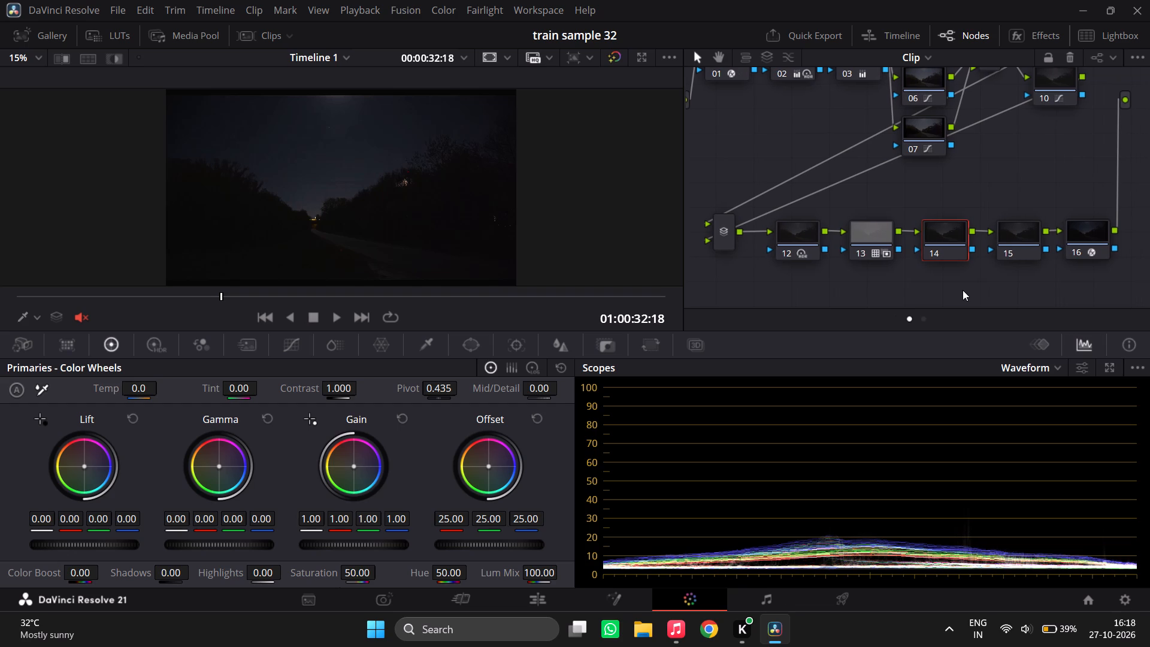
scroll(963, 290, up, 1)
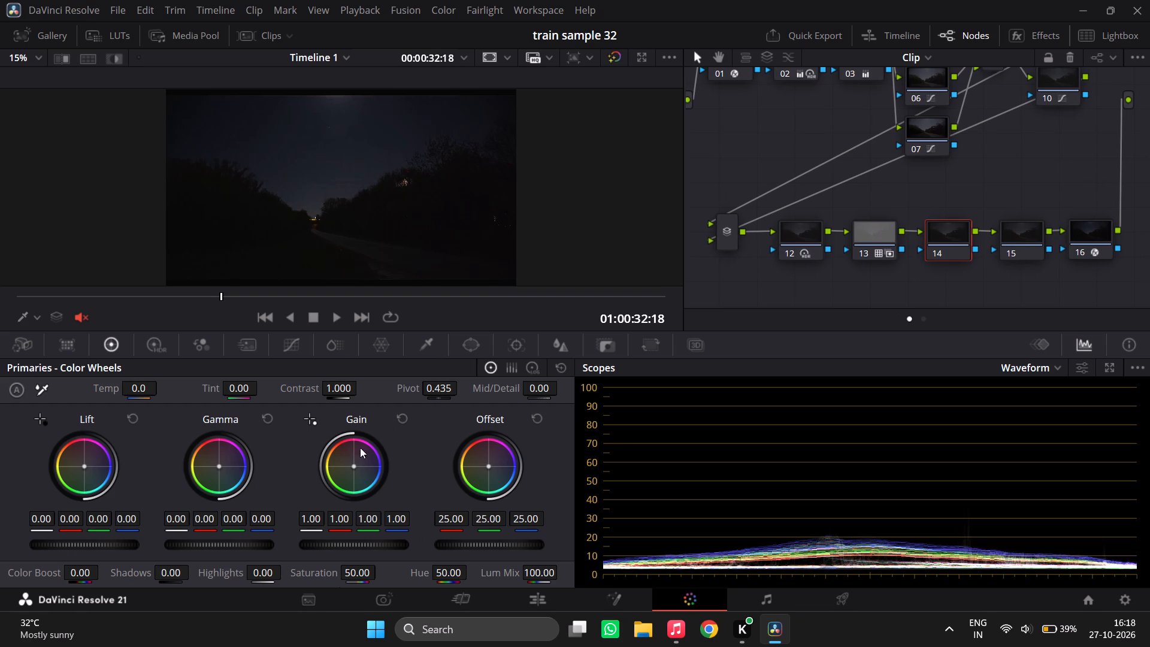
scroll(351, 163, right, 2)
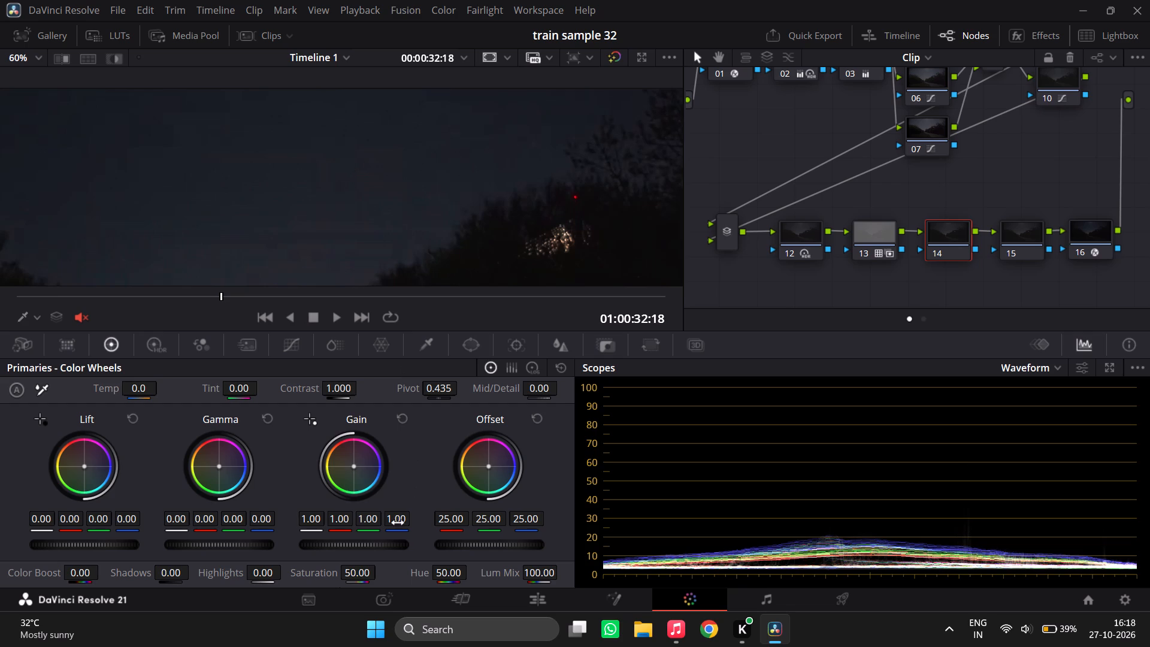
drag(398, 523, 417, 530)
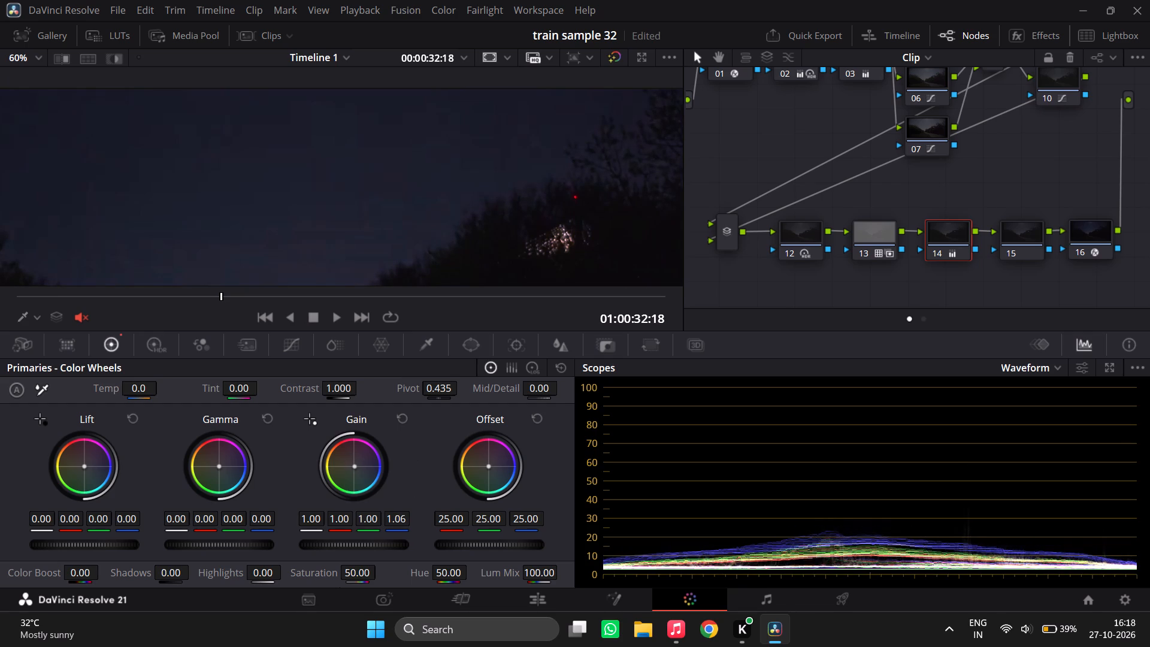
drag(417, 530, 408, 531)
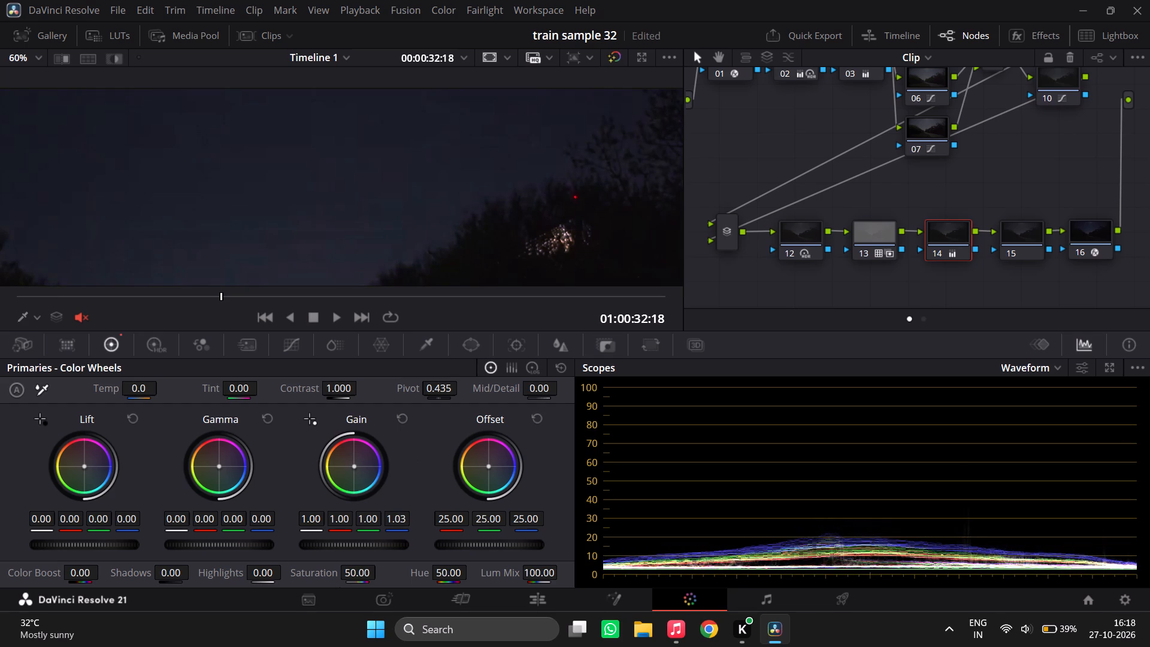
drag(408, 531, 408, 532)
drag(401, 517, 399, 517)
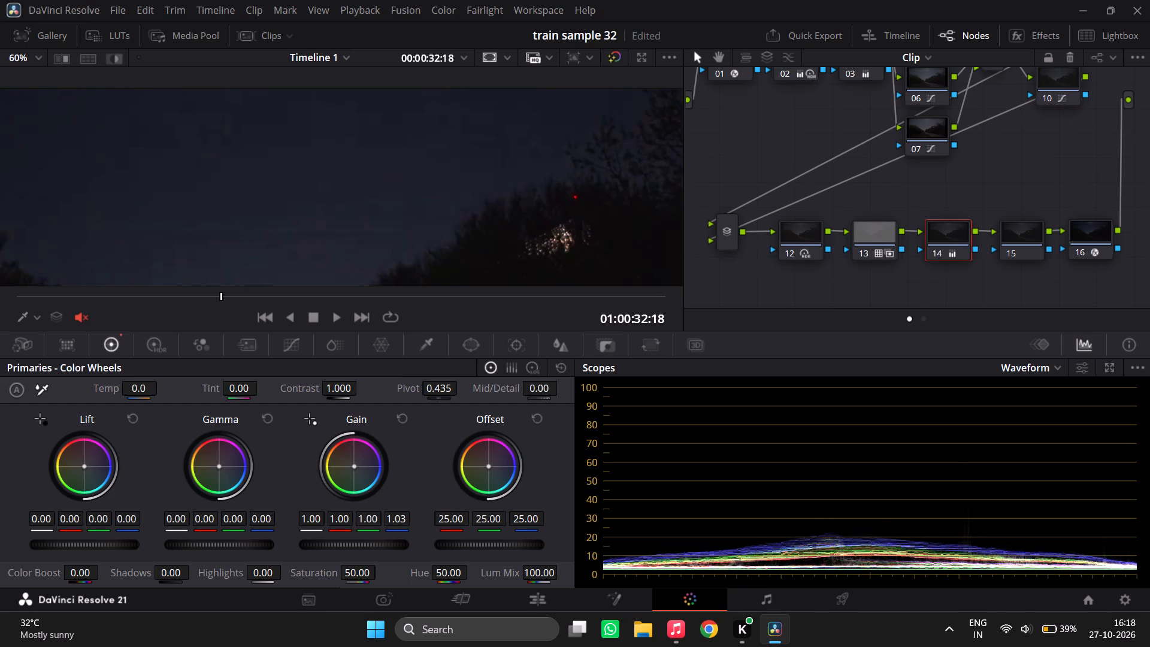
drag(399, 517, 388, 517)
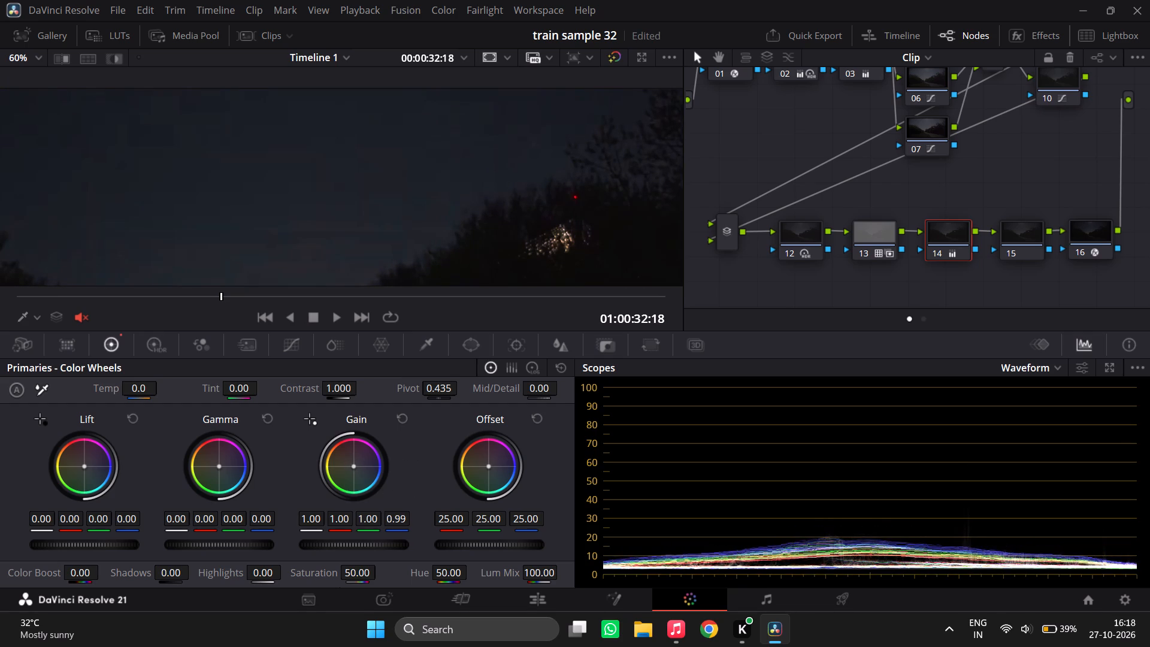
drag(388, 517, 394, 521)
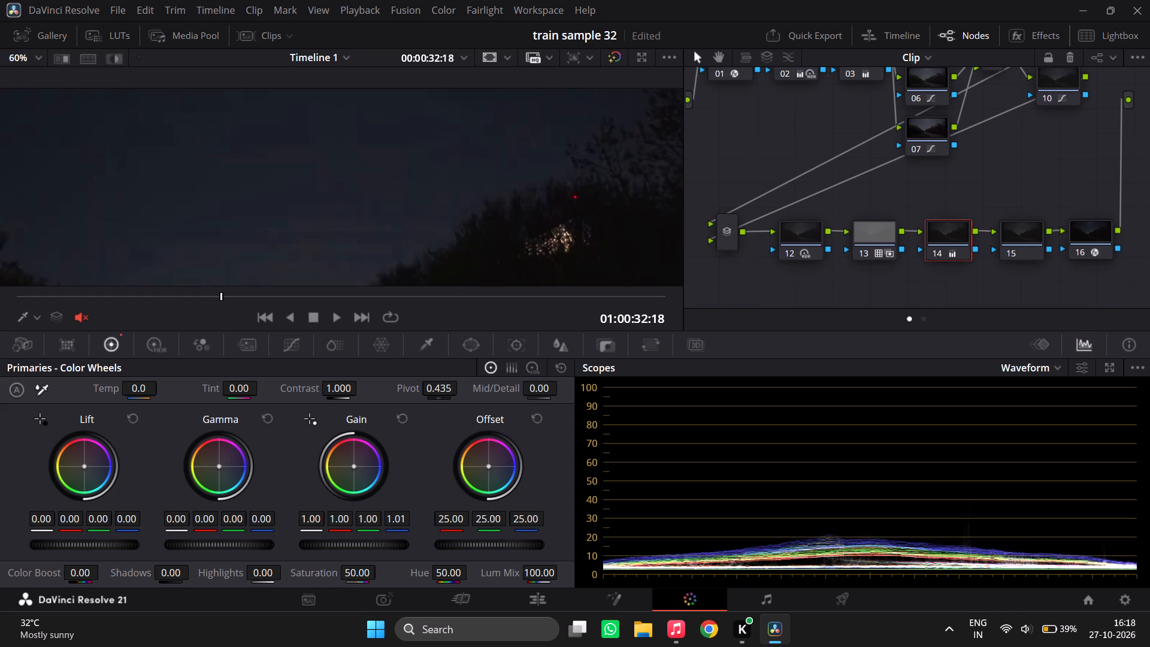
drag(394, 521, 397, 524)
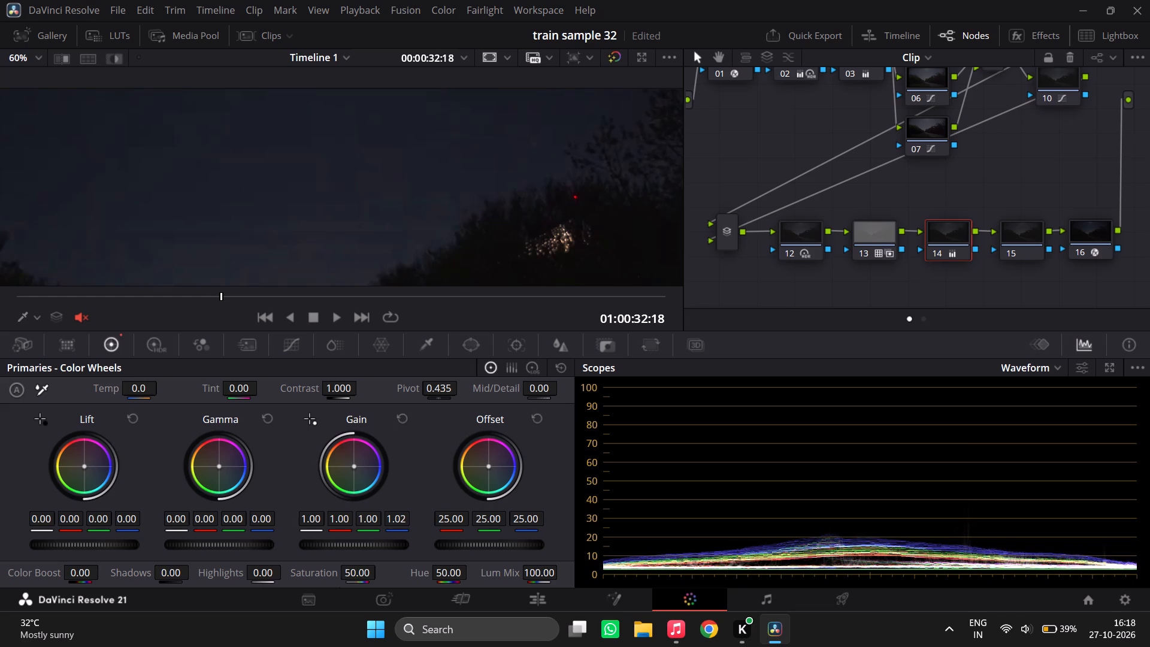
drag(397, 524, 400, 526)
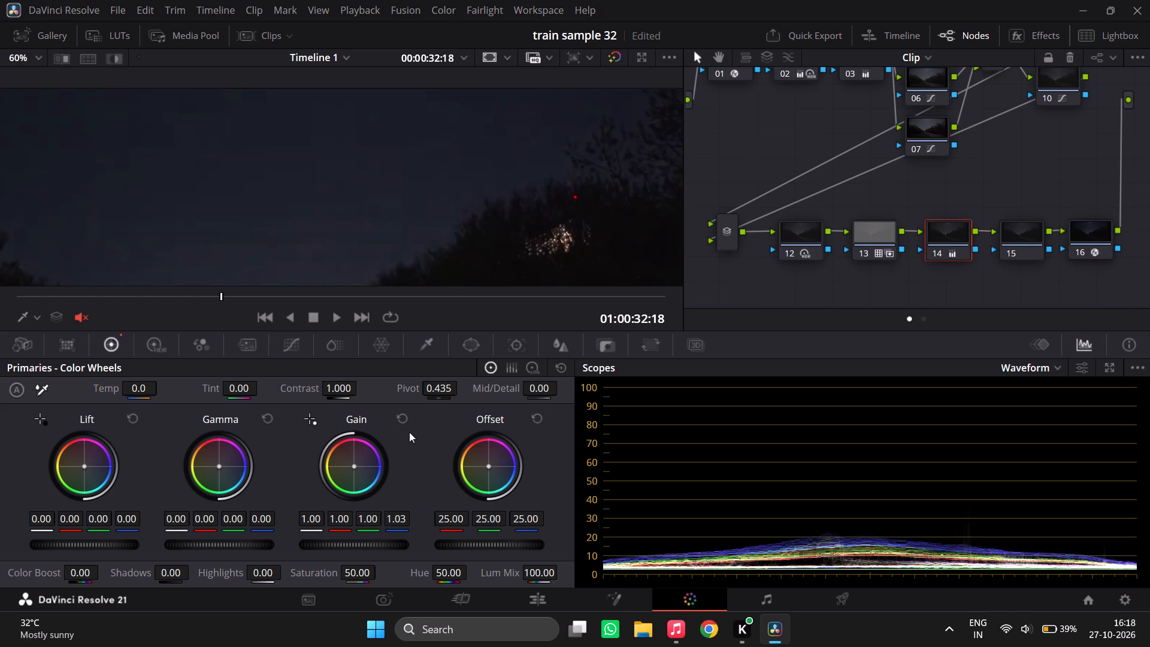
Compare node 14 off and on in the fitted view and zoomed in on the sky and tree edge.
key(z)
key(ctrl+d)
key(ctrl+d)
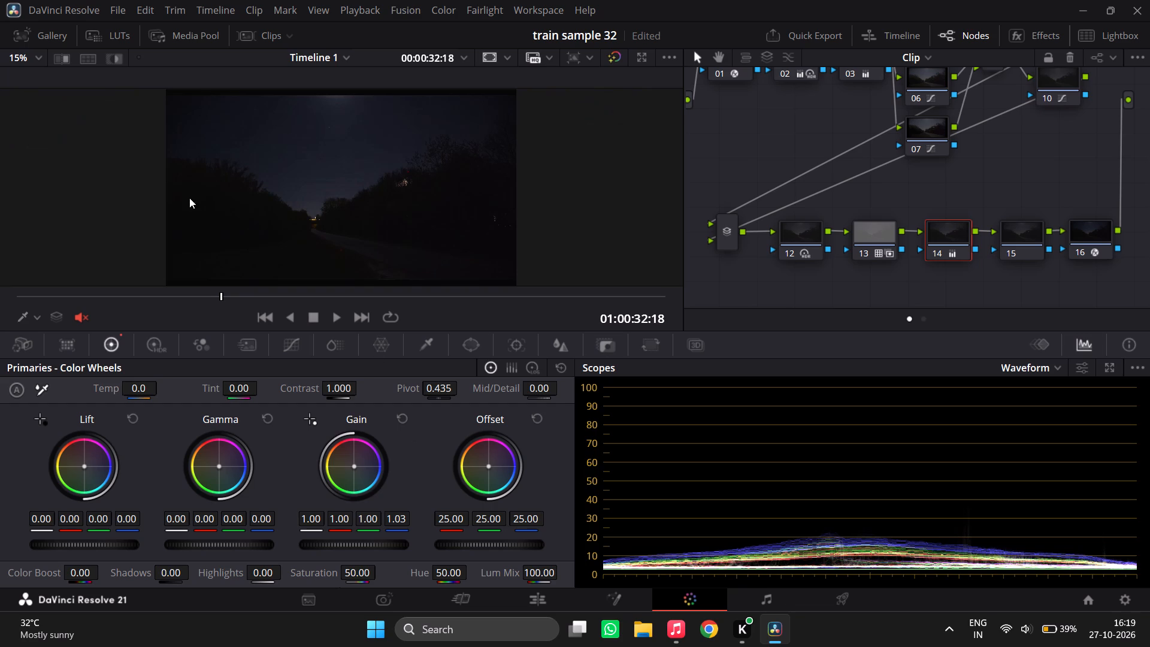
scroll(263, 169, right, 8)
key(ctrl+d)
key(ctrl+d)
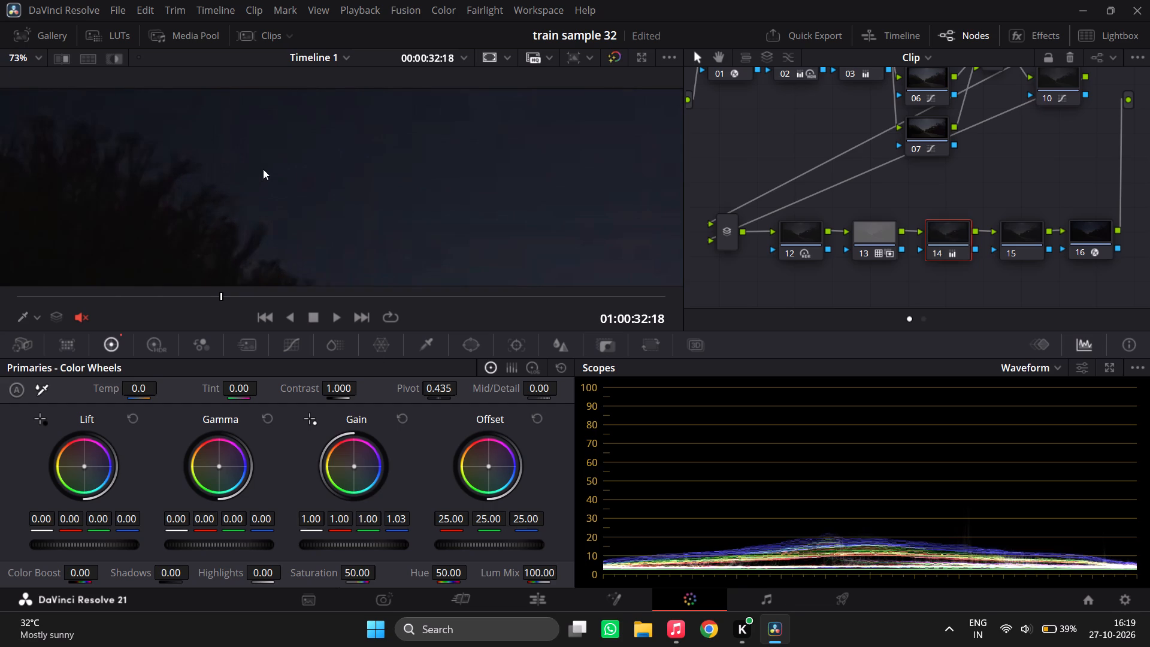
key(ctrl+d)
key(z)
key(ctrl+d)
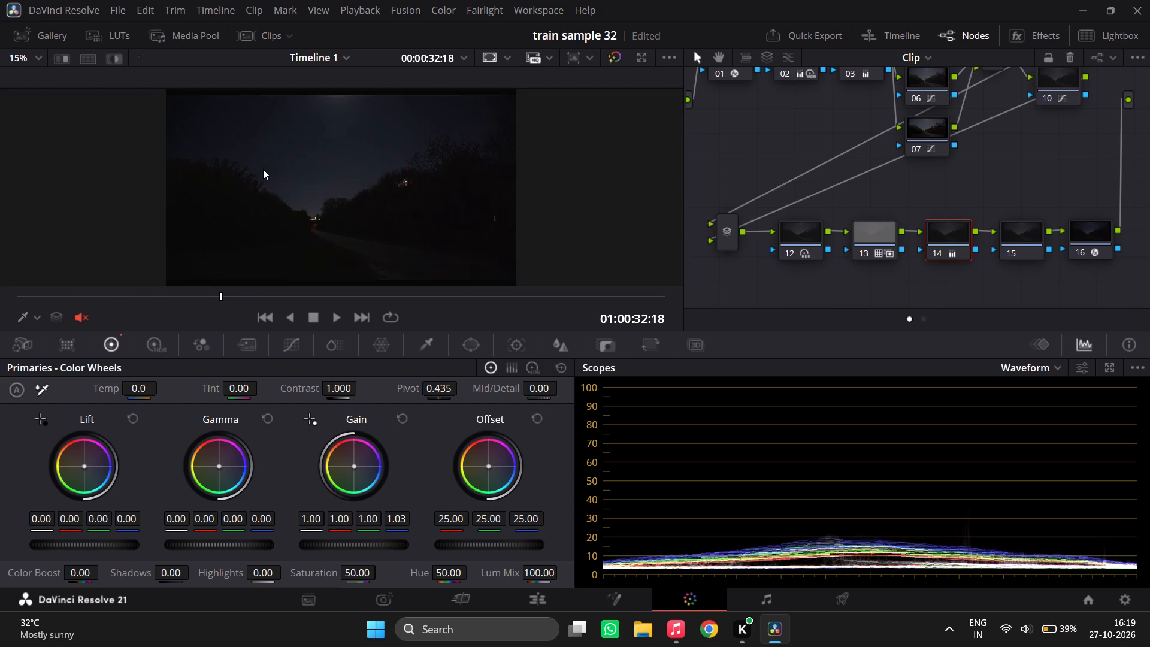
Reset node 14's primary Gain wheel.
click(398, 422)
Raise the blue channel of node 14's Gamma wheel by less than 0.01 while inspecting the sky, and compare the node off and on.
scroll(307, 154, right, 3)
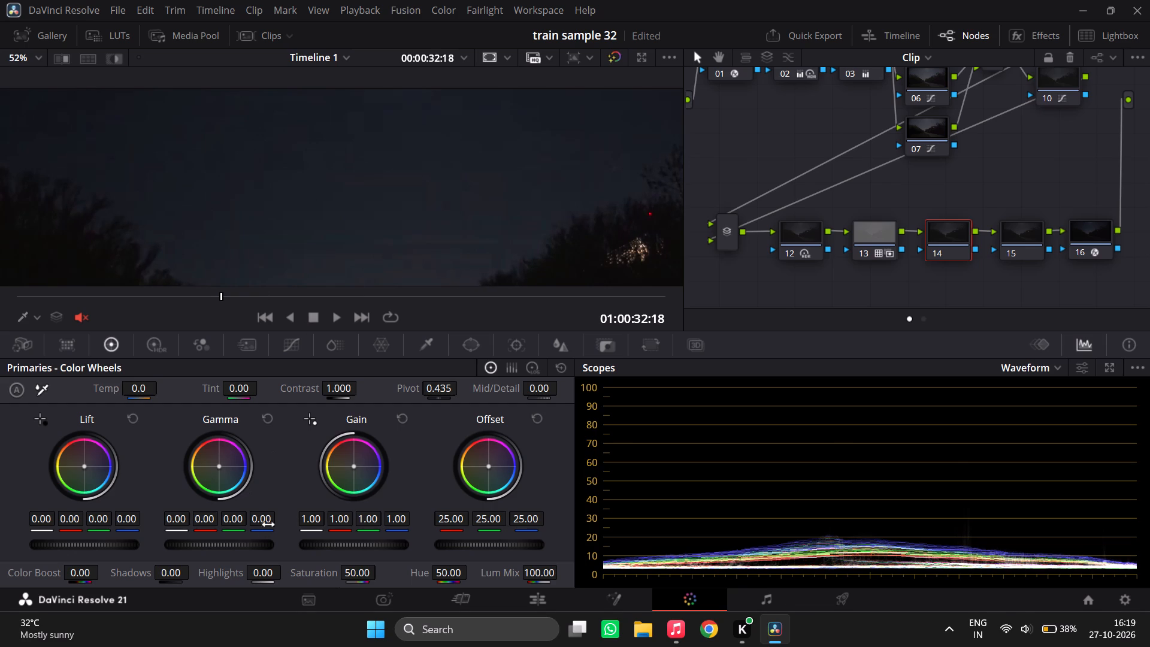
drag(268, 524, 270, 520)
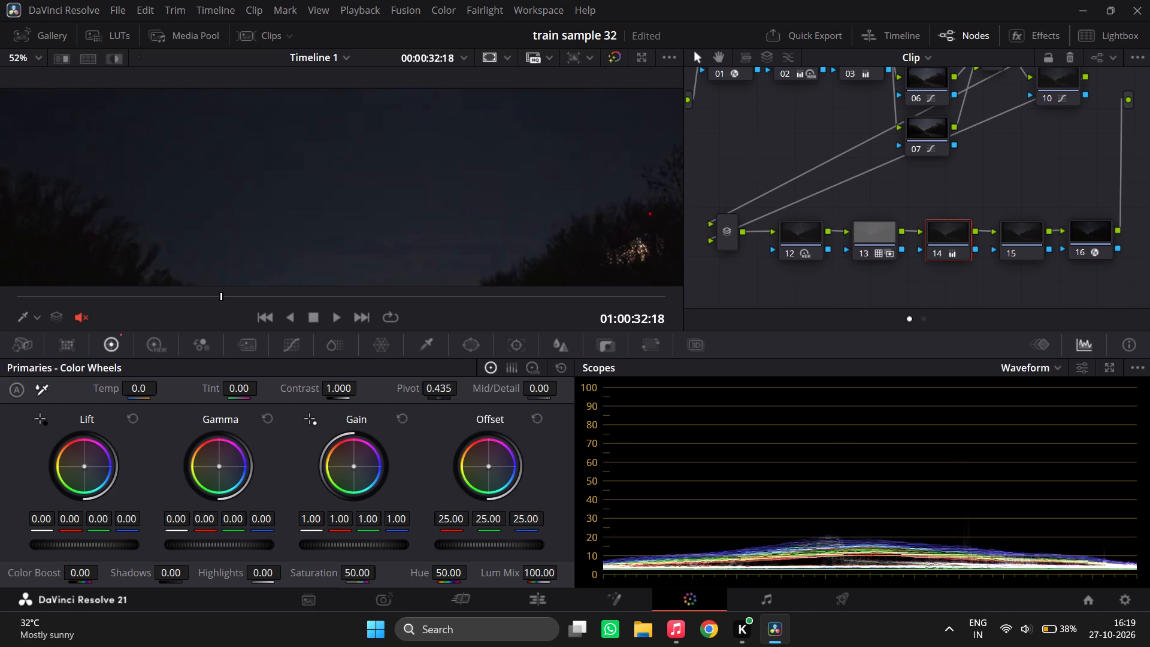
drag(270, 520, 286, 524)
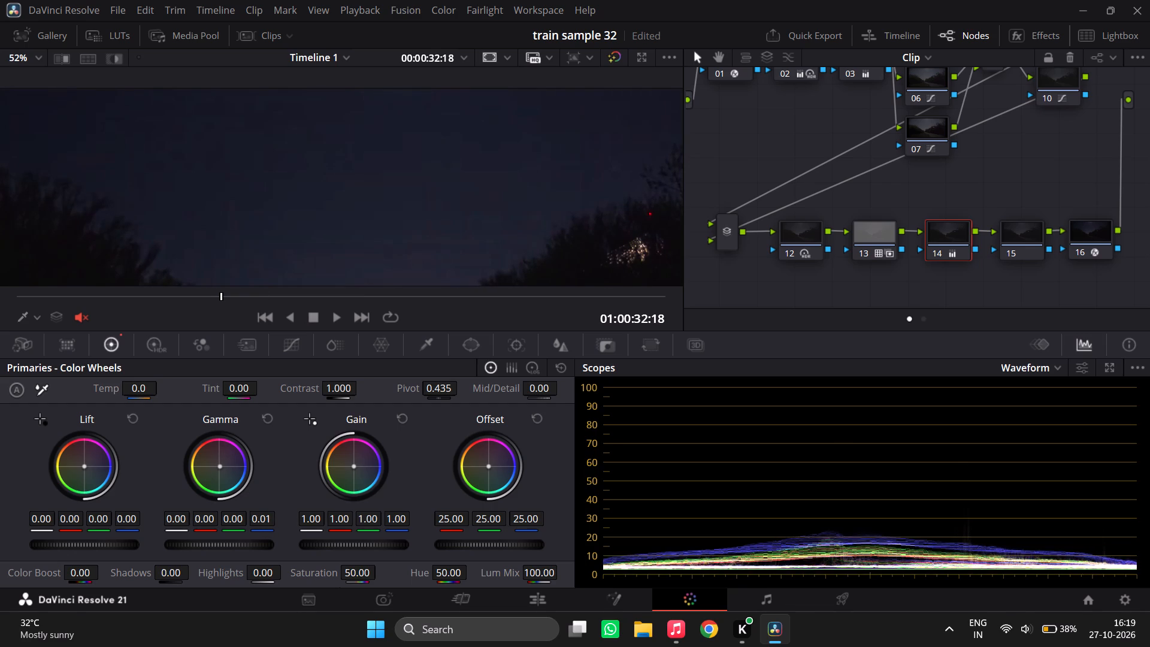
drag(286, 524, 274, 523)
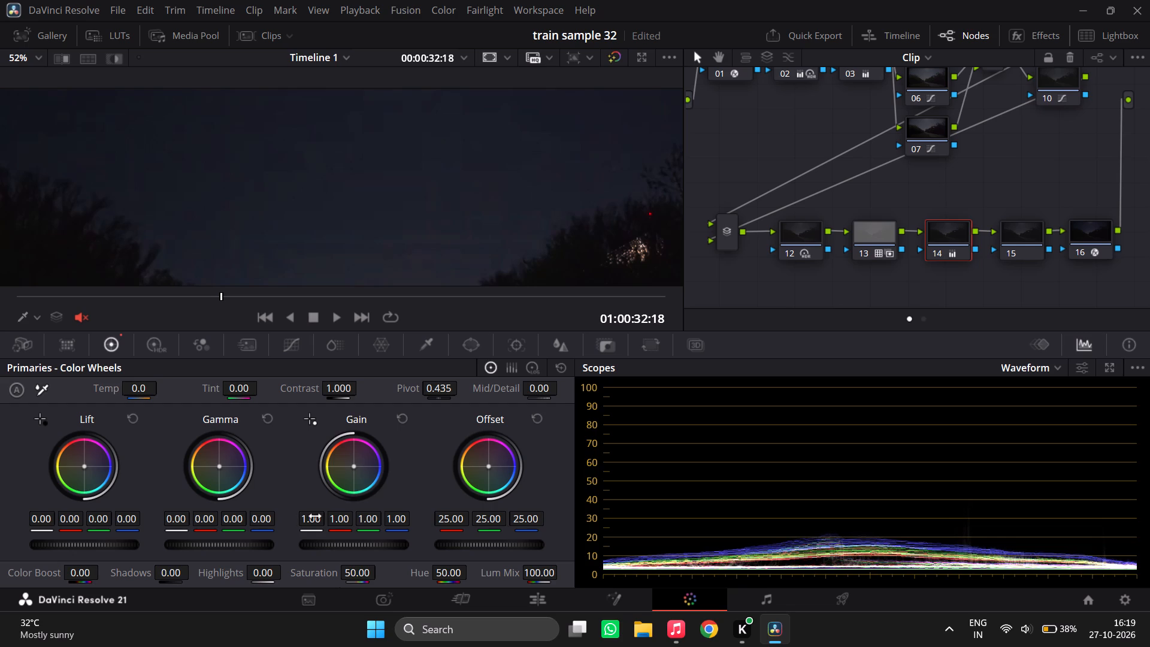
key(z)
key(ctrl+d)
key(ctrl+d)
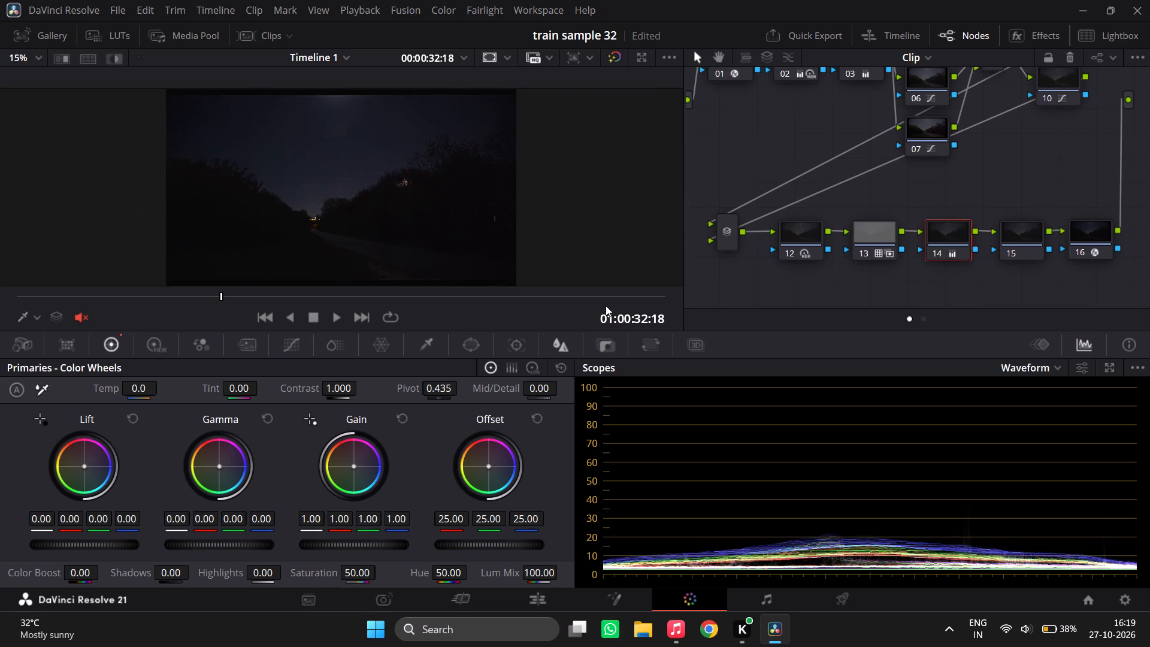
Delete the unused node 15 between node 14 and the final node.
click(1031, 224)
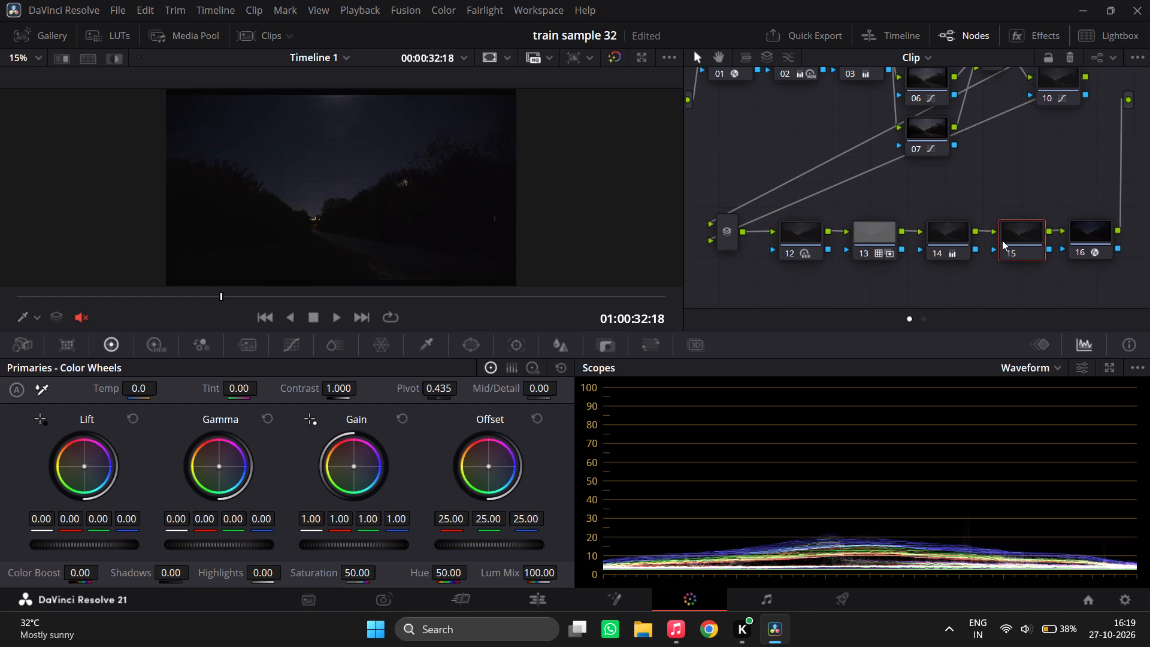
click(1019, 239)
key(Delete)
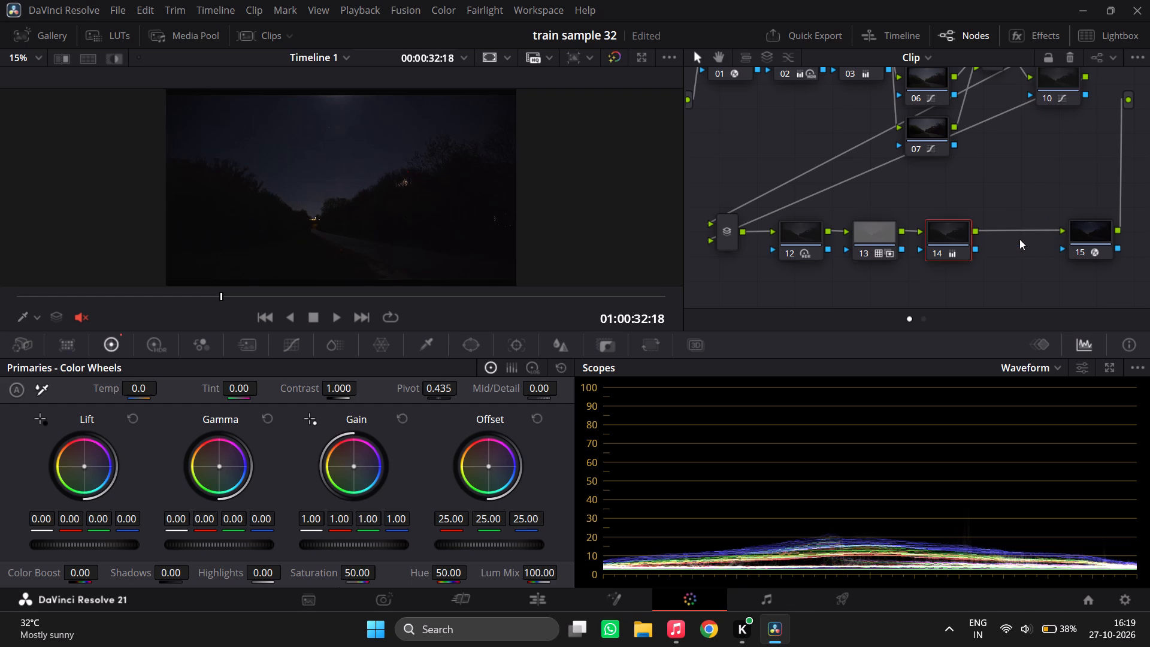
Copy node 01's grade from the graded night clip and paste it onto node 01 of the following clip at 01:00:35:20.
key(Down)
scroll(1019, 239, up, 7)
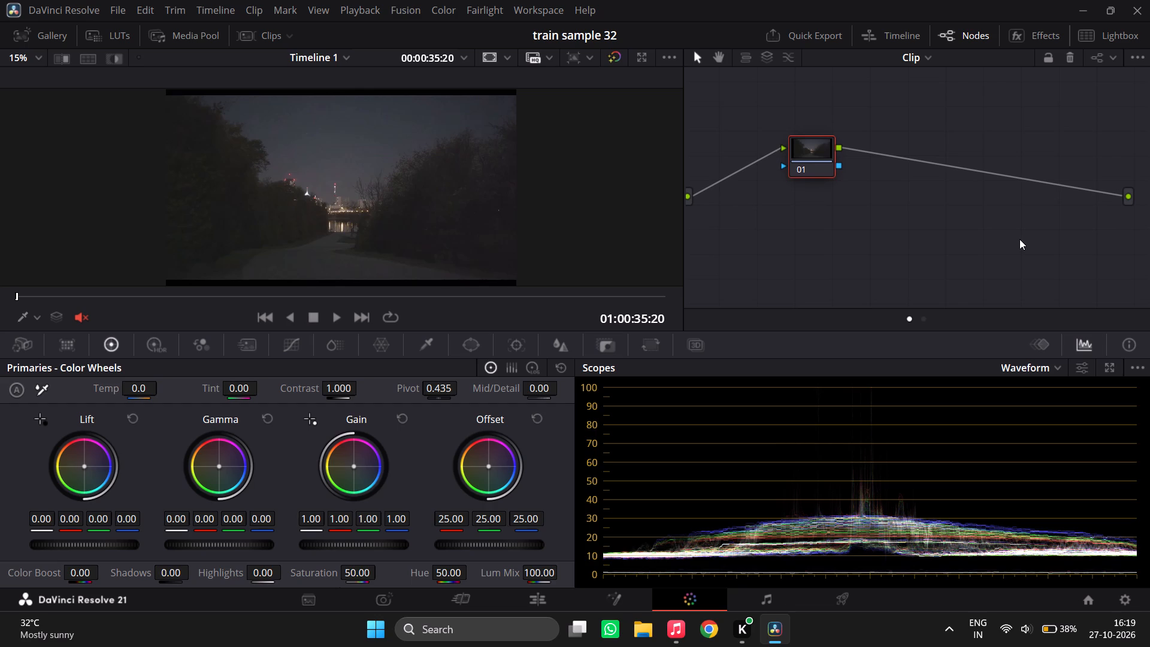
key(Up)
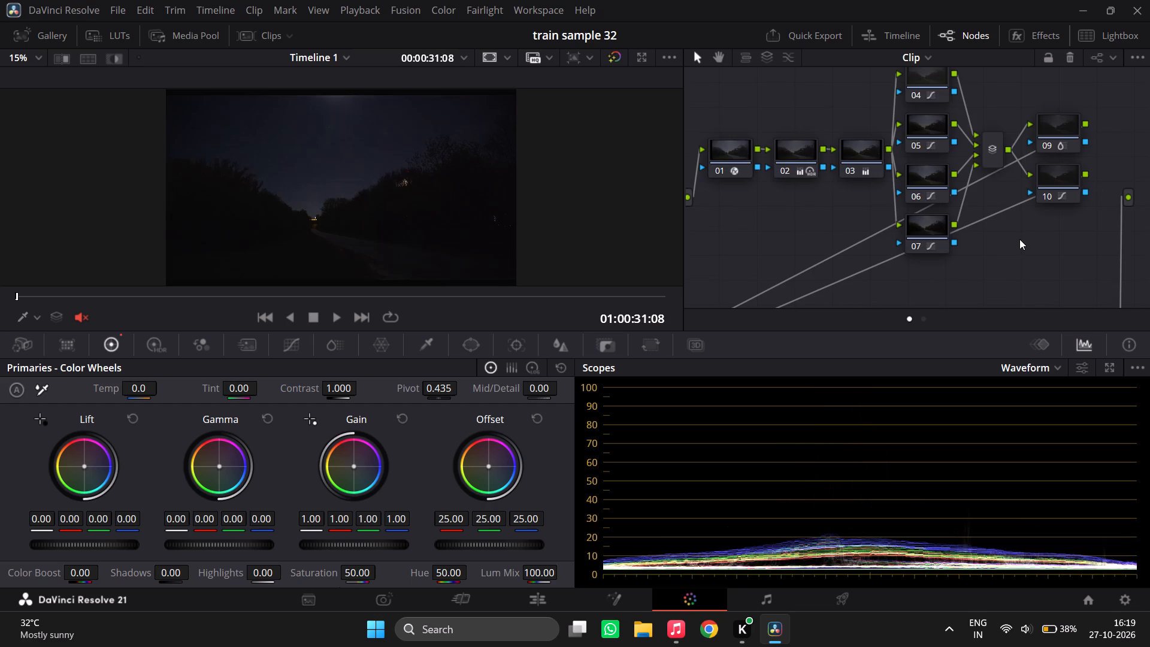
scroll(1019, 239, down, 6)
scroll(1019, 239, up, 2)
click(736, 91)
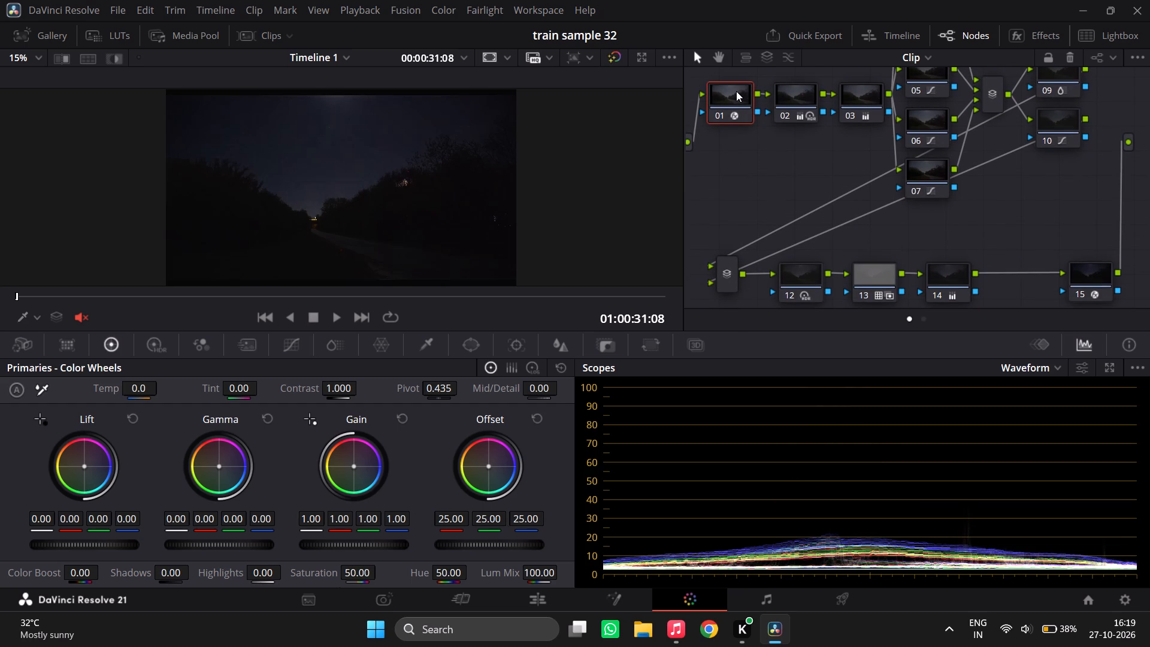
key(ctrl+c)
click(823, 180)
key(Down)
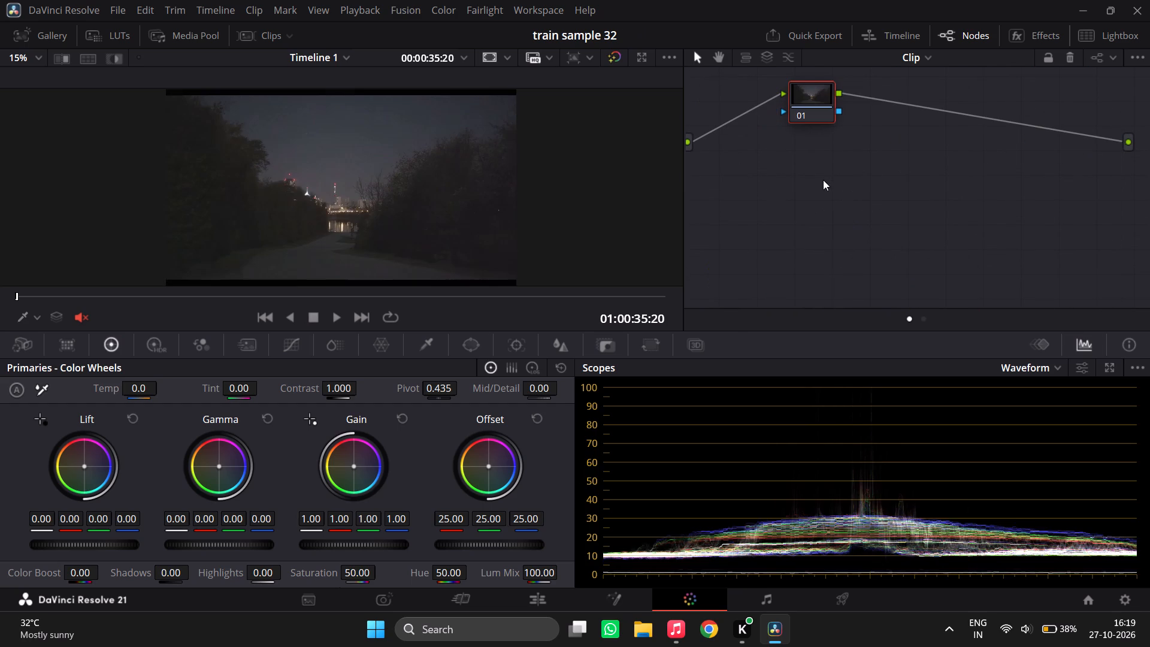
key(ctrl+v)
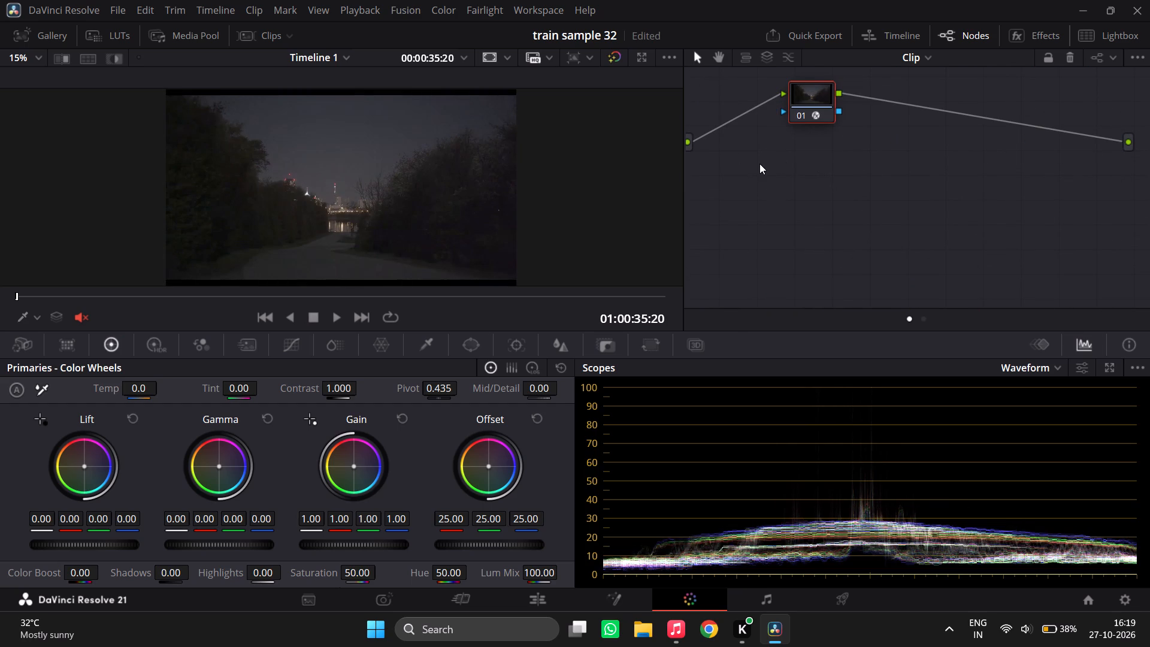
key(Up)
key(Down)
Add a serial node after node 01 on the 01:00:35:20 clip and paste the previous clip's node 15 grade onto it.
key(alt+s)
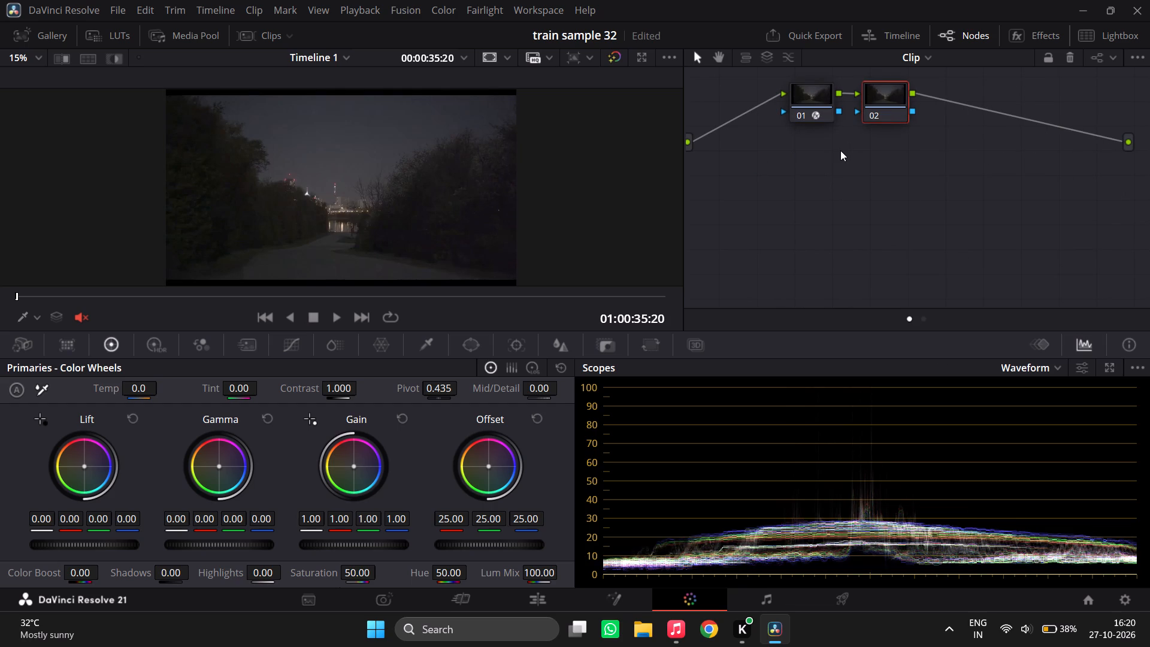
key(Down)
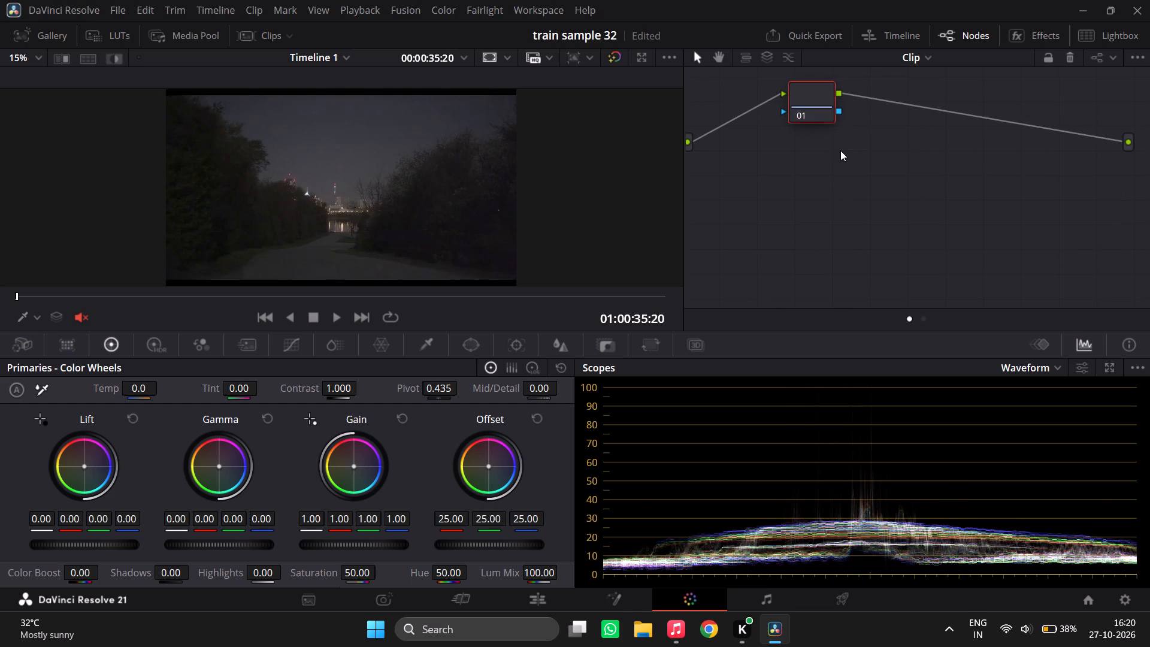
key(Up)
key(Up)
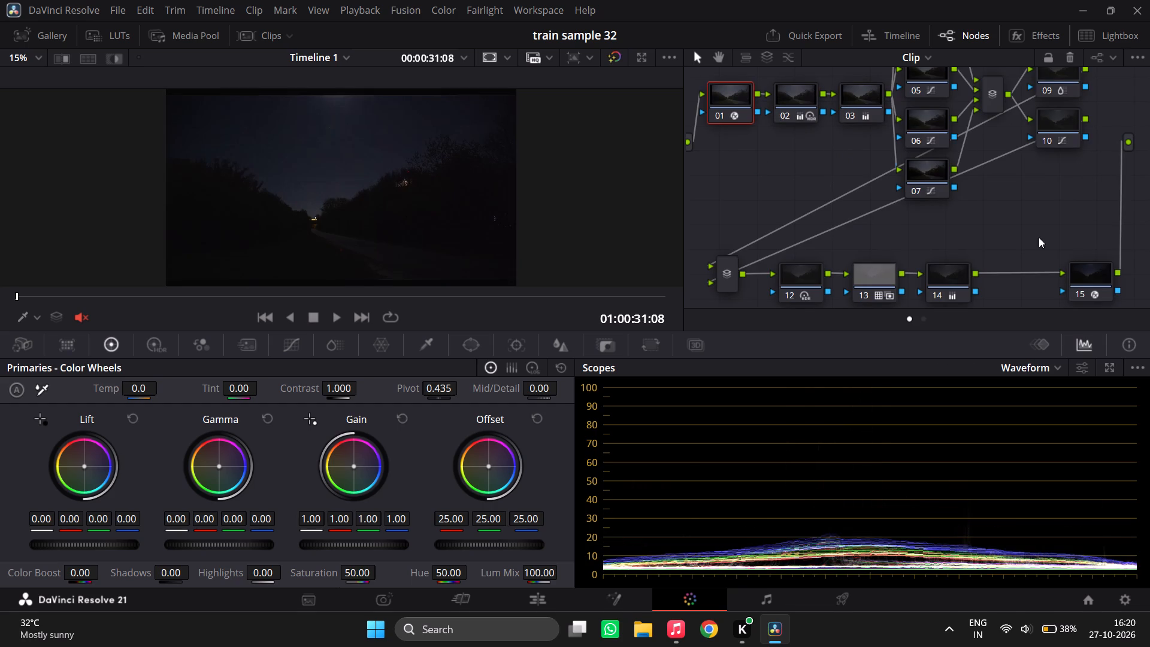
click(1083, 262)
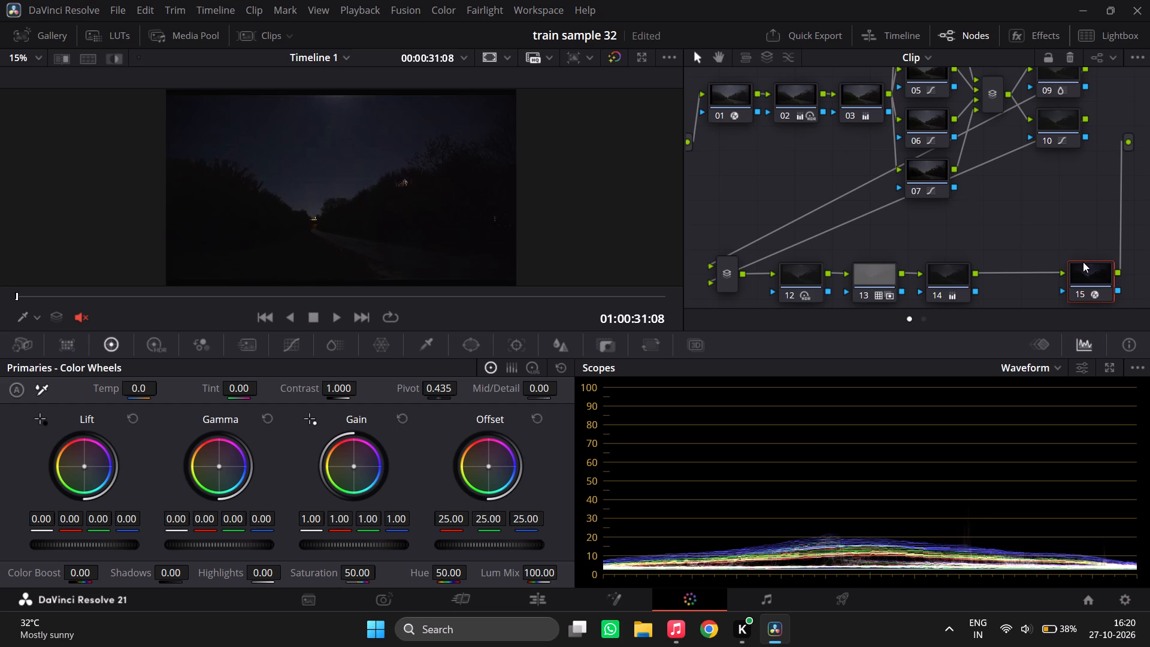
key(ctrl+c)
key(Down)
key(ctrl+v)
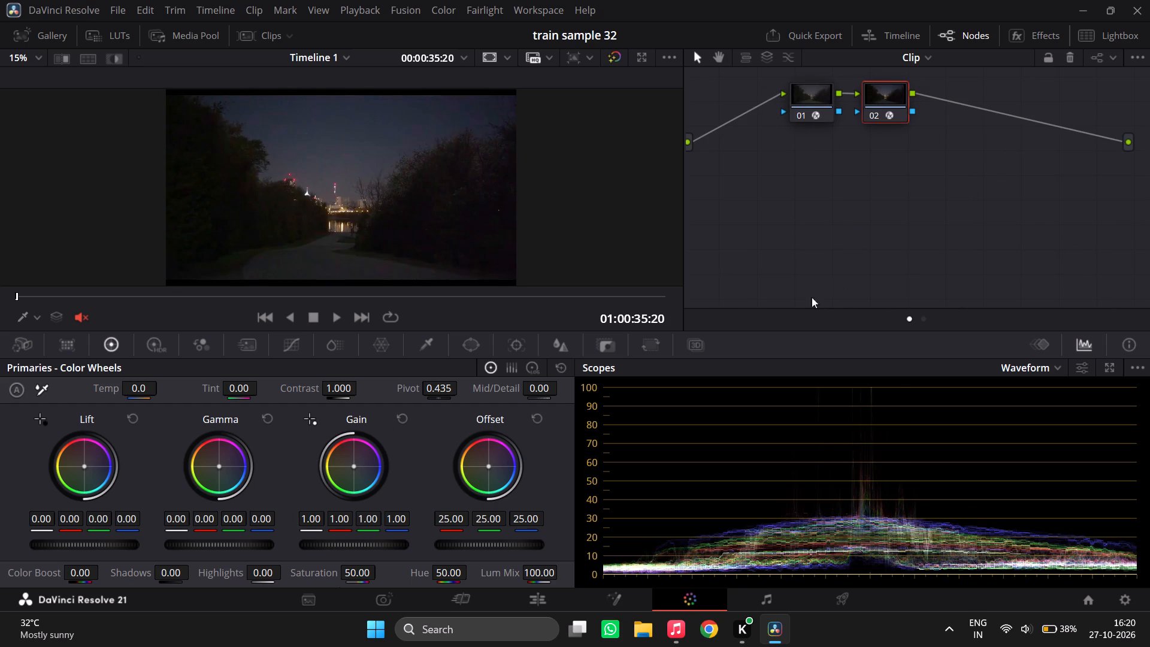